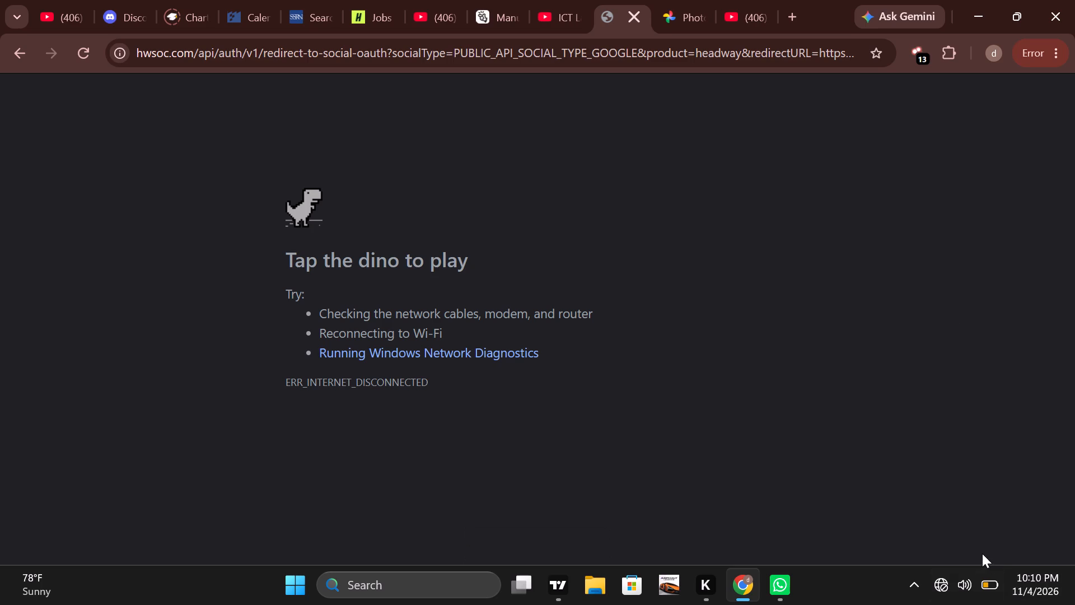
Turn on the computer's Wi-Fi and bring up the list of available wireless networks.
{"action": "left_click", "coordinate": [941, 581]}
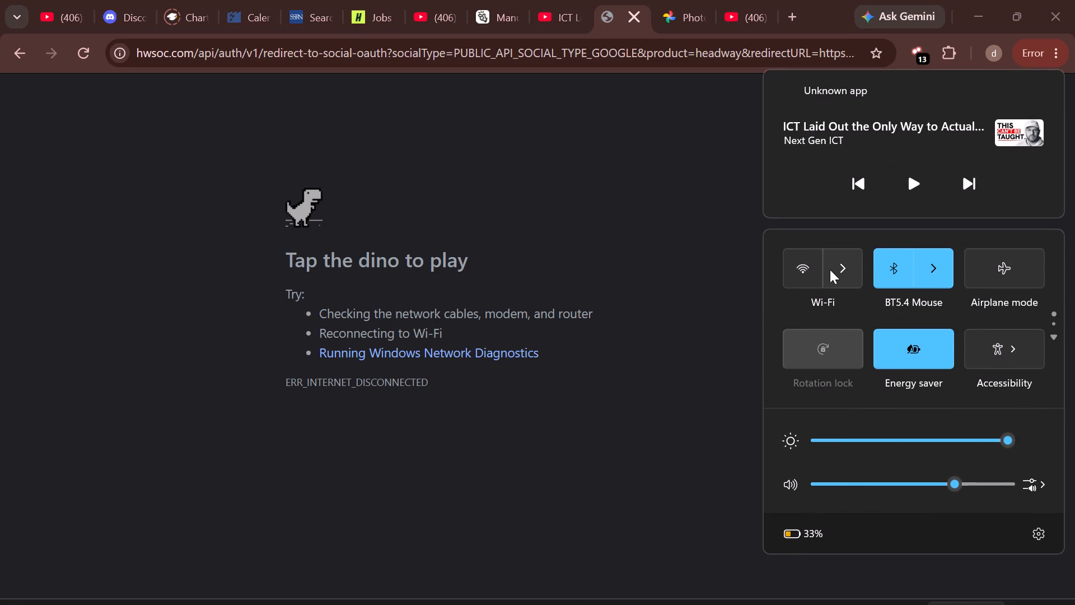
{"action": "left_click", "coordinate": [803, 269]}
{"action": "left_click", "coordinate": [839, 274]}
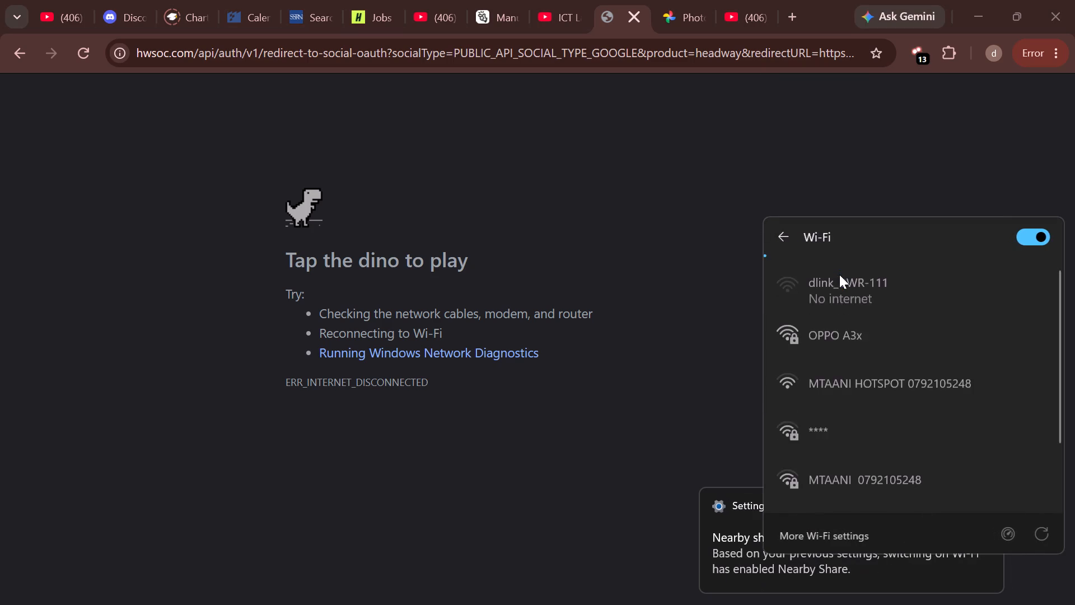
Start connecting to the secured Royalty Wi-Fi network with automatic connection enabled.
{"action": "left_click", "coordinate": [873, 341]}
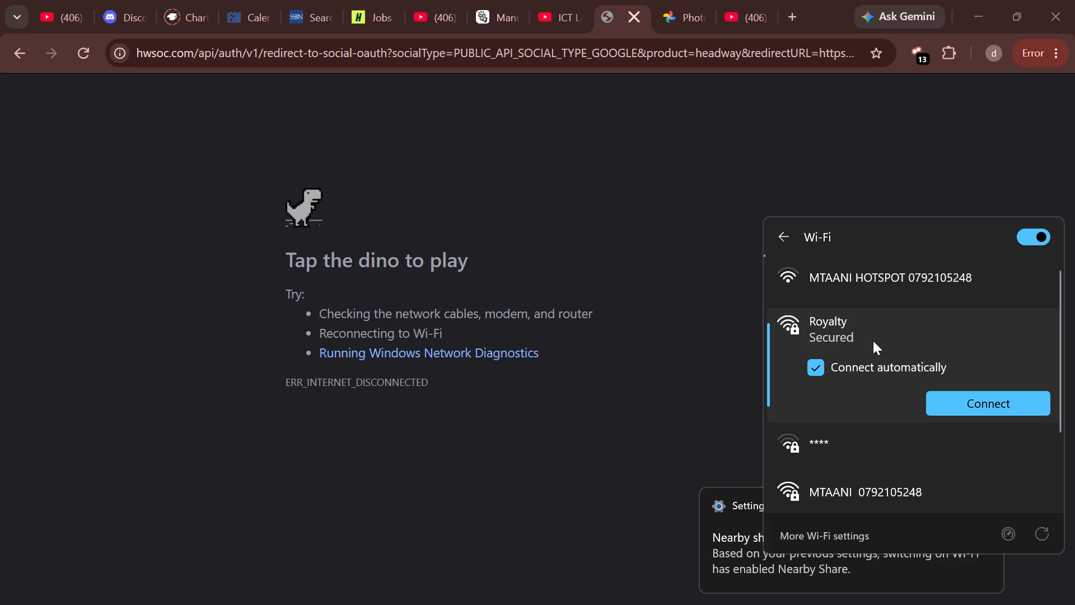
{"action": "left_click", "coordinate": [955, 404]}
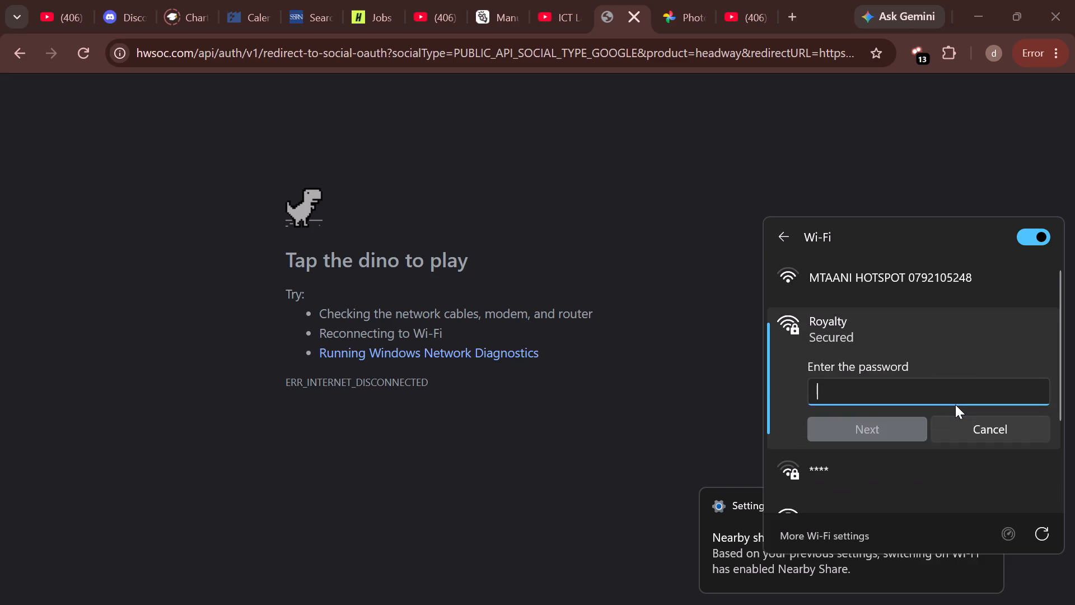
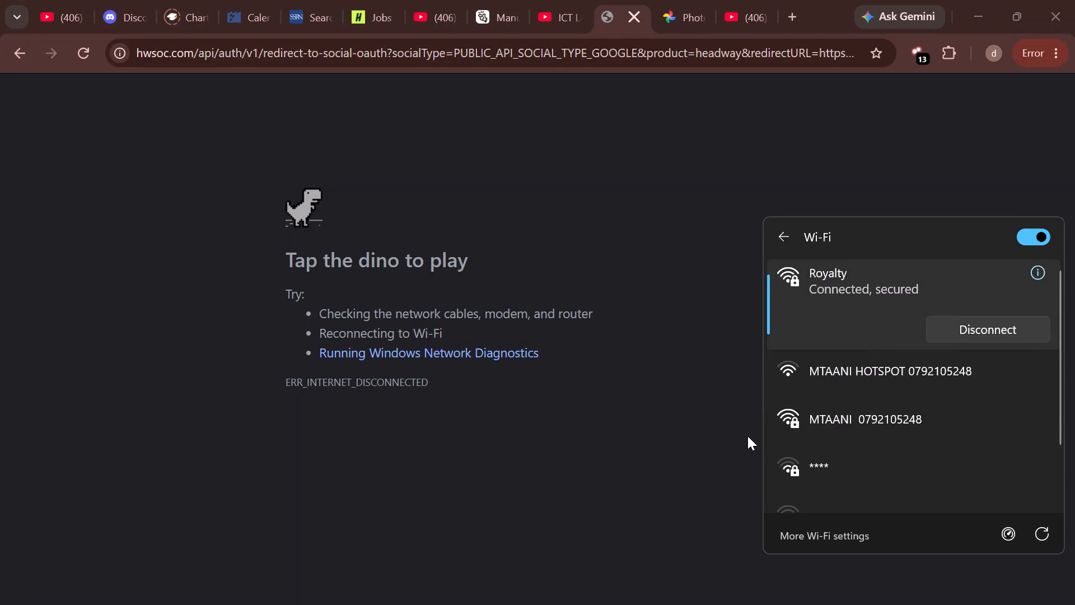
Dismiss the wireless network list and switch to the open YouTube page for the ICT video.
{"action": "left_click", "coordinate": [637, 343]}
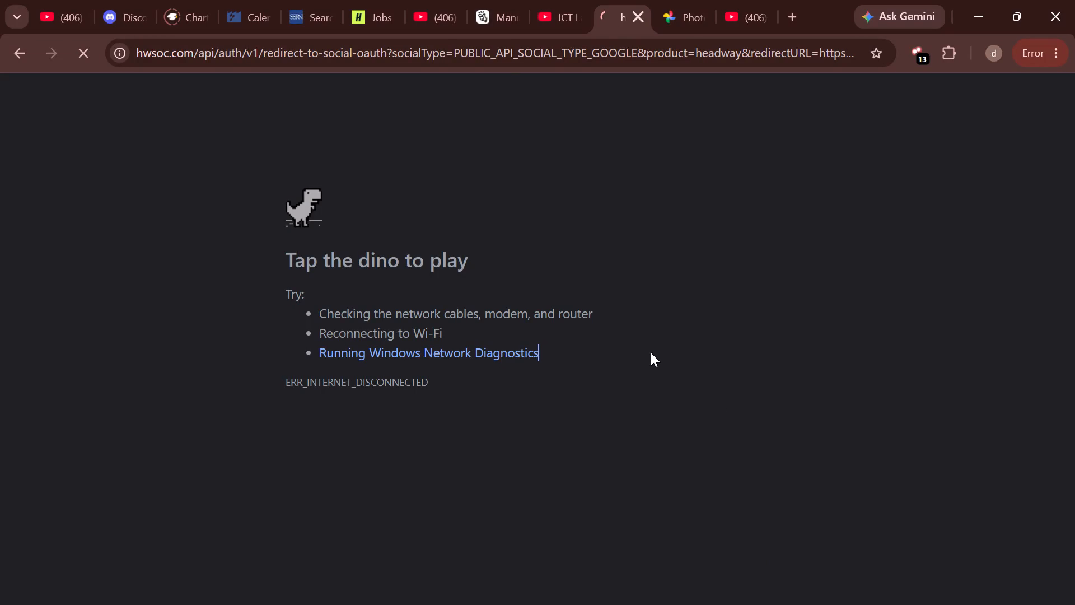
{"action": "left_click", "coordinate": [545, 19]}
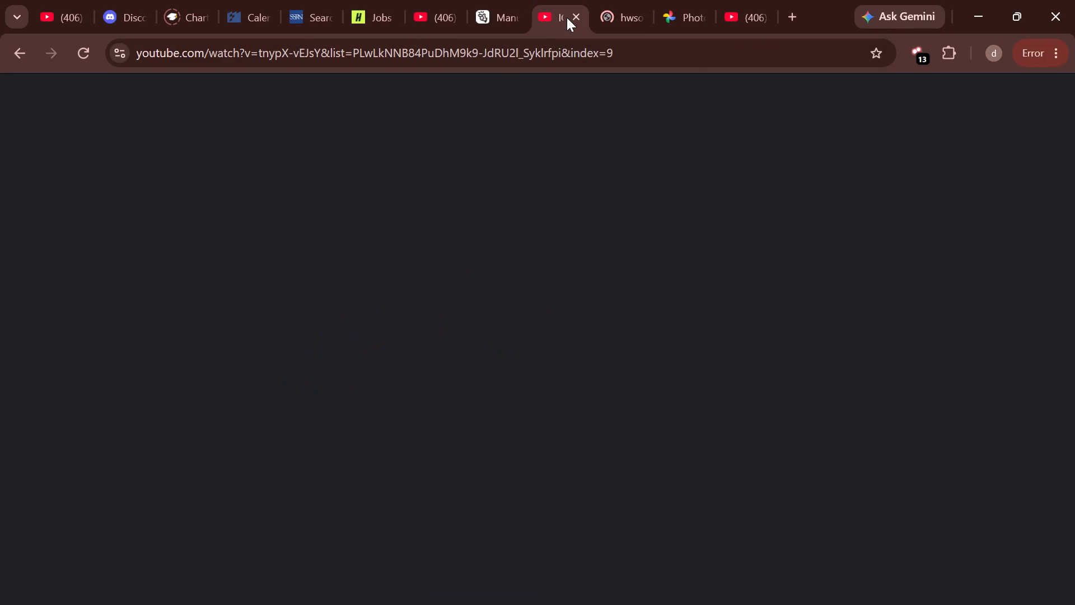
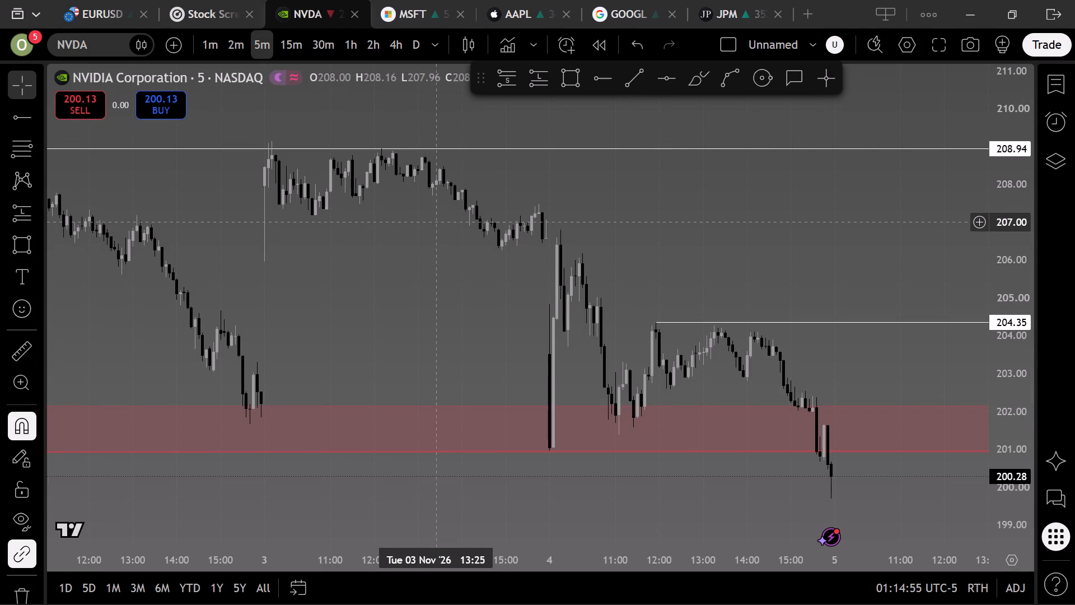
Undo the last timeframe change on the NVDA chart.
{"action": "scroll", "coordinate": [588, 397], "scroll_direction": "down", "scroll_amount": 1}
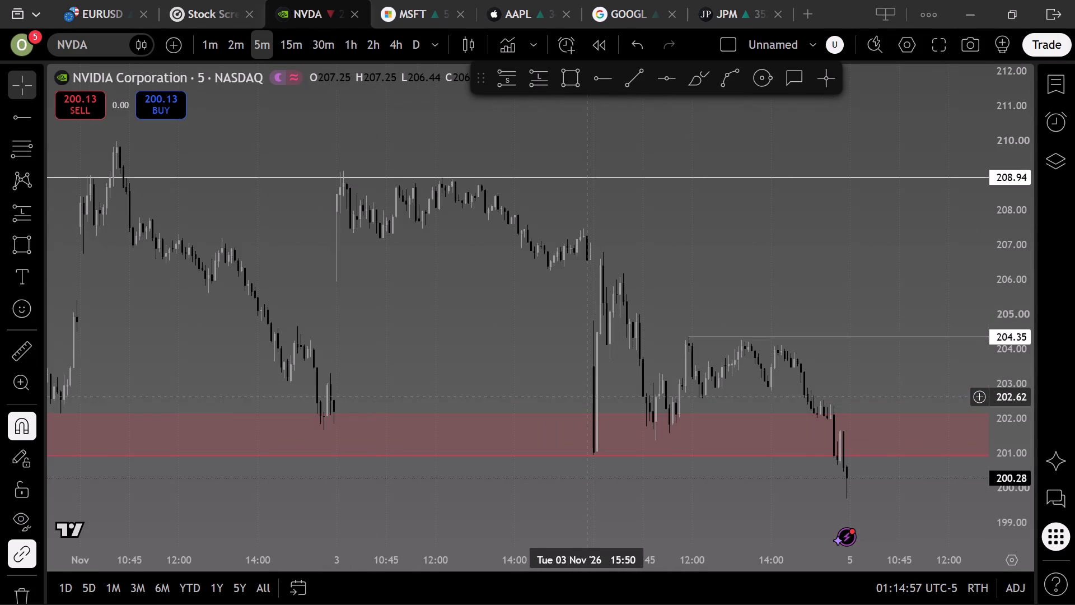
{"action": "scroll", "coordinate": [544, 129], "scroll_direction": "up", "scroll_amount": 1}
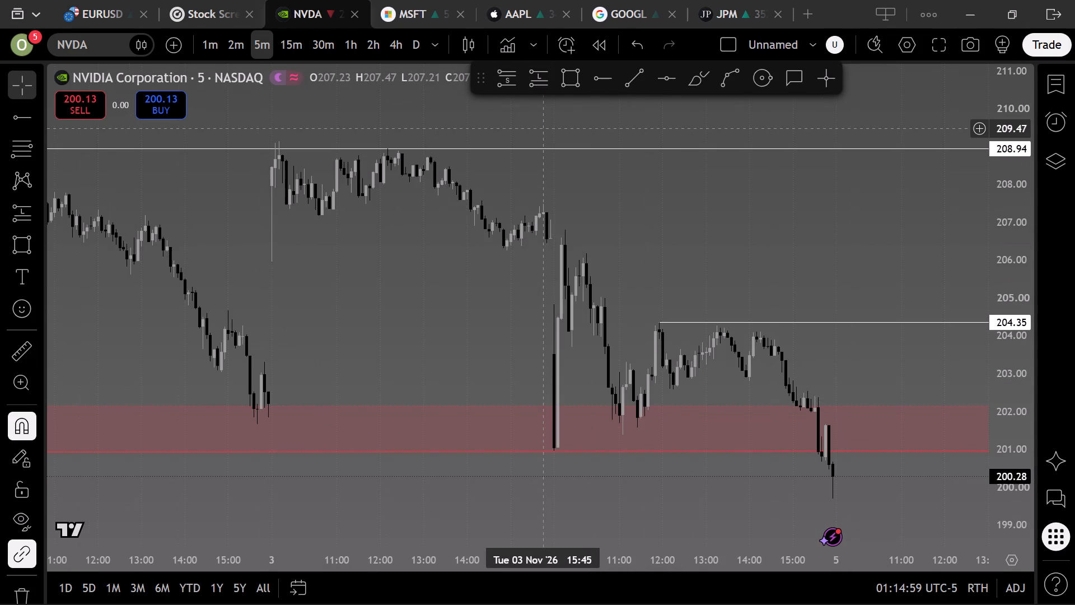
{"action": "left_click", "coordinate": [635, 43]}
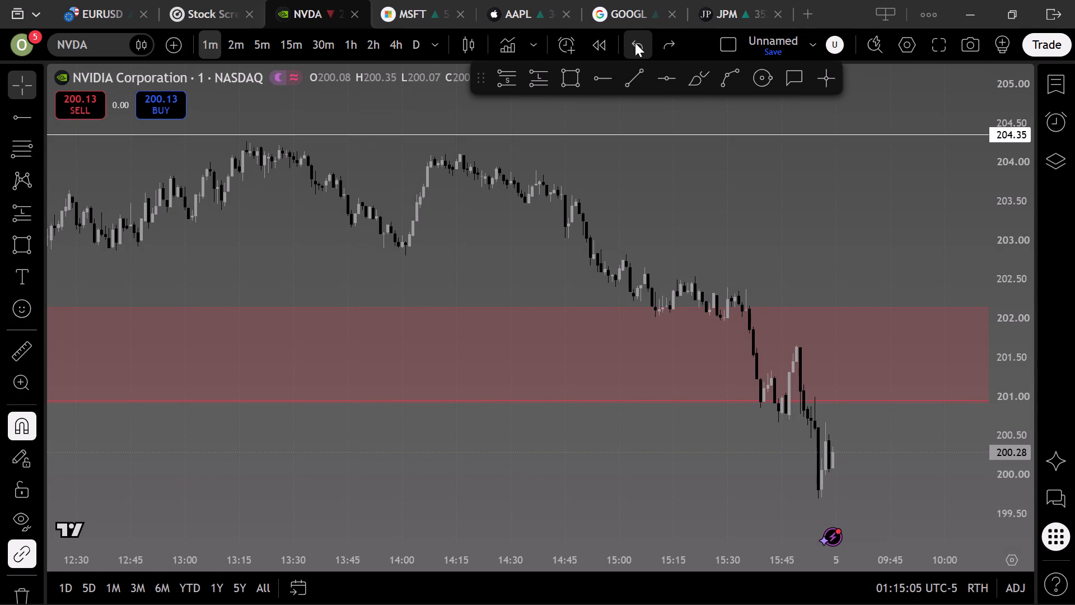
Review the MSFT, AAPL, GOOGL and JPM charts in turn, examining recent price action against the marked levels and zones.
{"action": "left_click", "coordinate": [385, 8]}
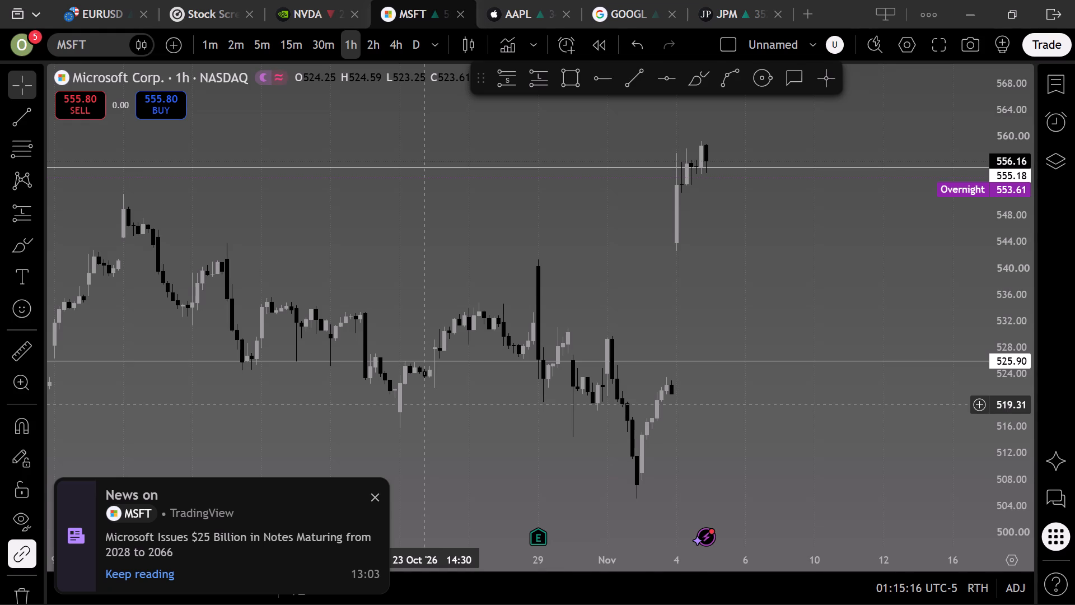
{"action": "scroll", "coordinate": [646, 254], "scroll_direction": "down", "scroll_amount": 6}
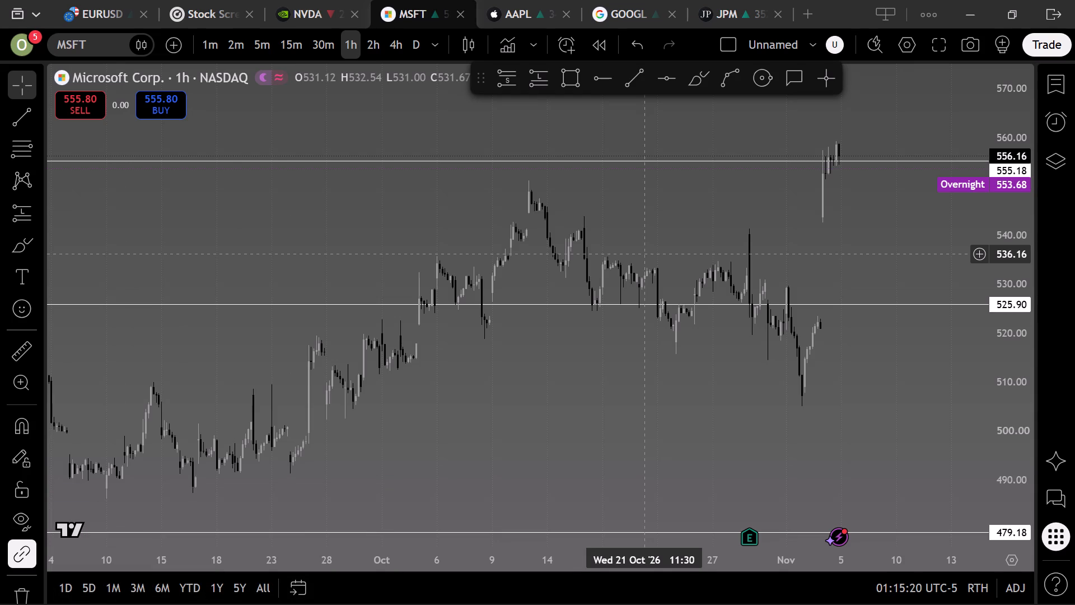
{"action": "scroll", "coordinate": [646, 254], "scroll_direction": "up", "scroll_amount": 7}
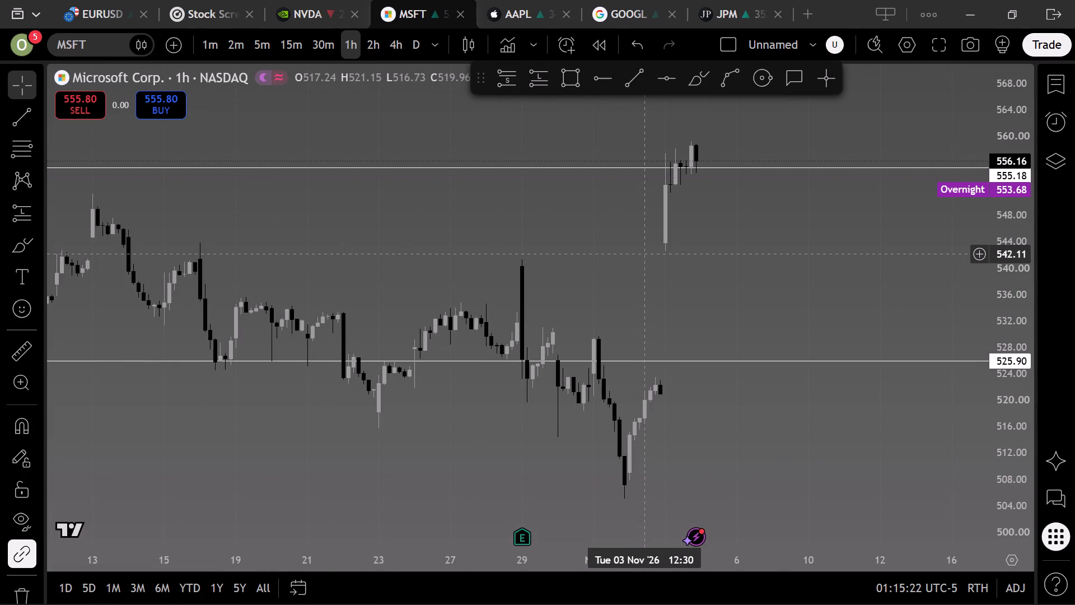
{"action": "scroll", "coordinate": [646, 254], "scroll_direction": "down", "scroll_amount": 2}
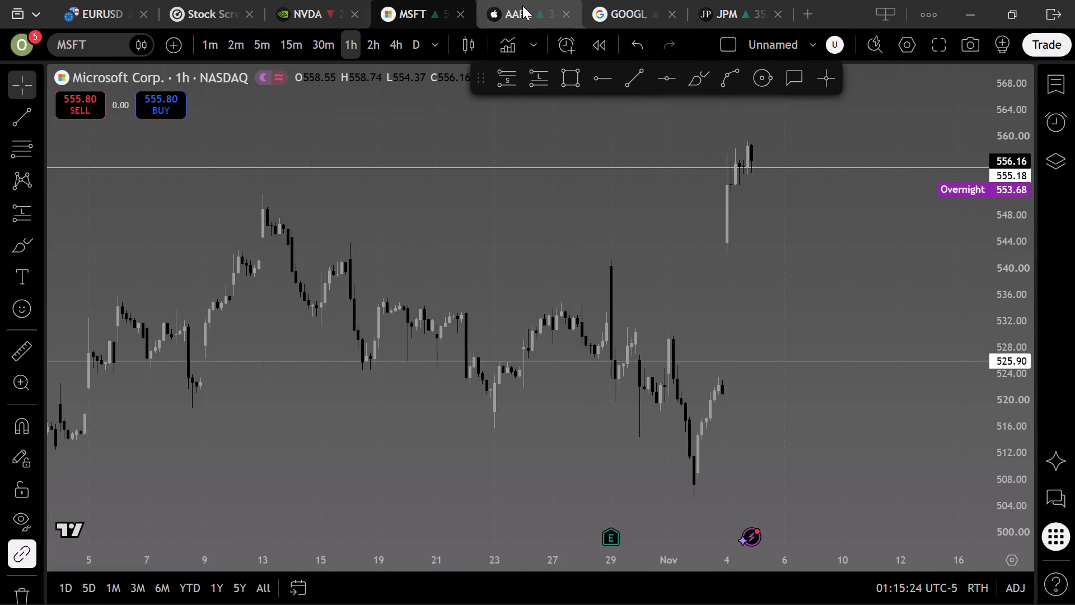
{"action": "left_click", "coordinate": [521, 6]}
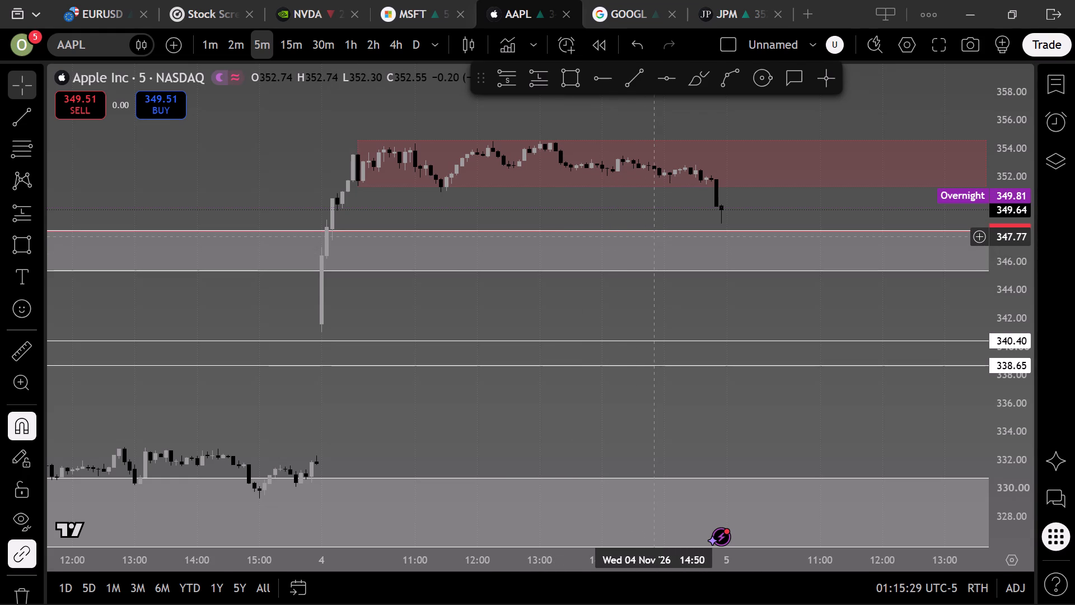
{"action": "left_click", "coordinate": [634, 11]}
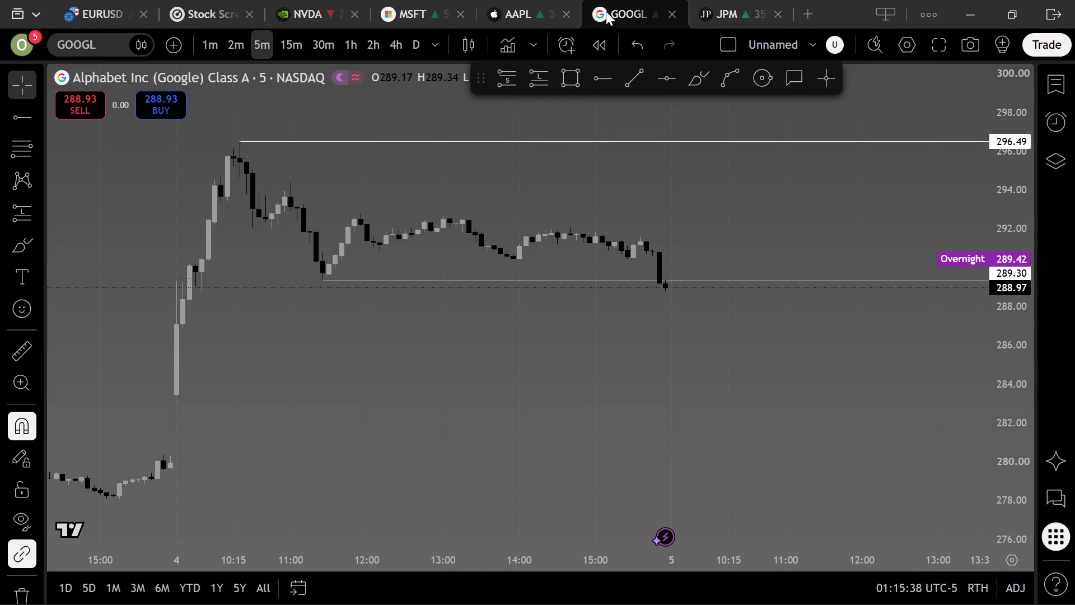
{"action": "left_click", "coordinate": [740, 4]}
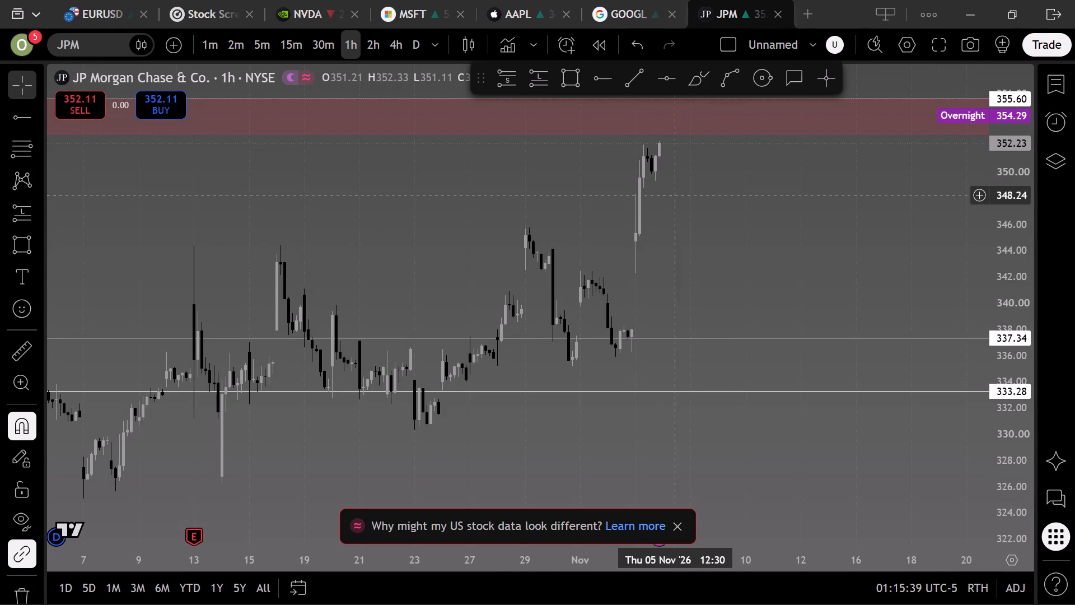
{"action": "scroll", "coordinate": [675, 192], "scroll_direction": "down", "scroll_amount": 4}
{"action": "left_click_drag", "start_coordinate": [675, 192], "coordinate": [679, 193]}
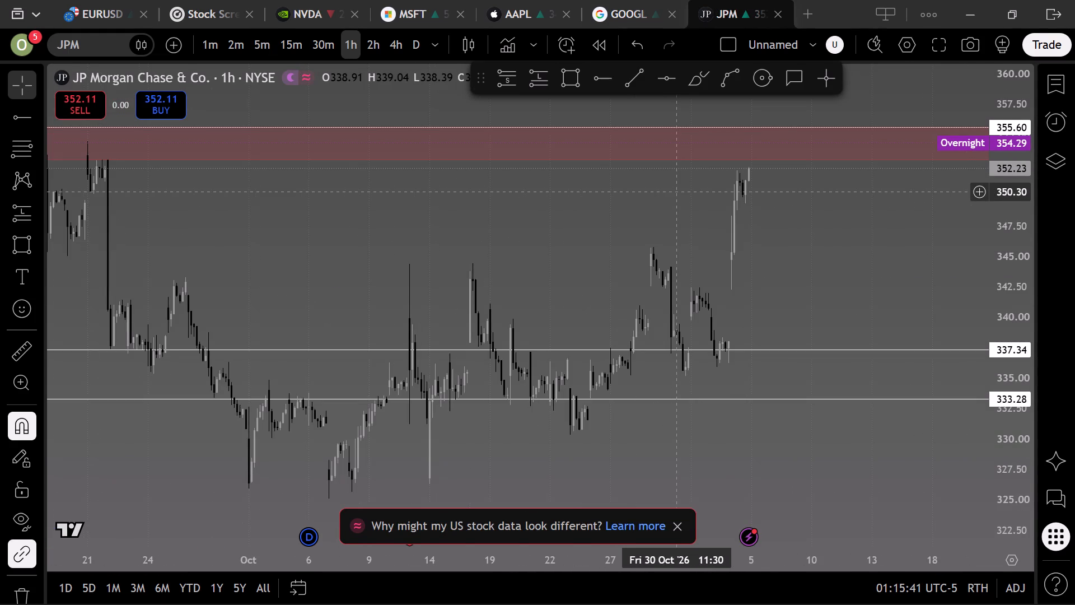
{"action": "left_click_drag", "start_coordinate": [679, 193], "coordinate": [778, 230]}
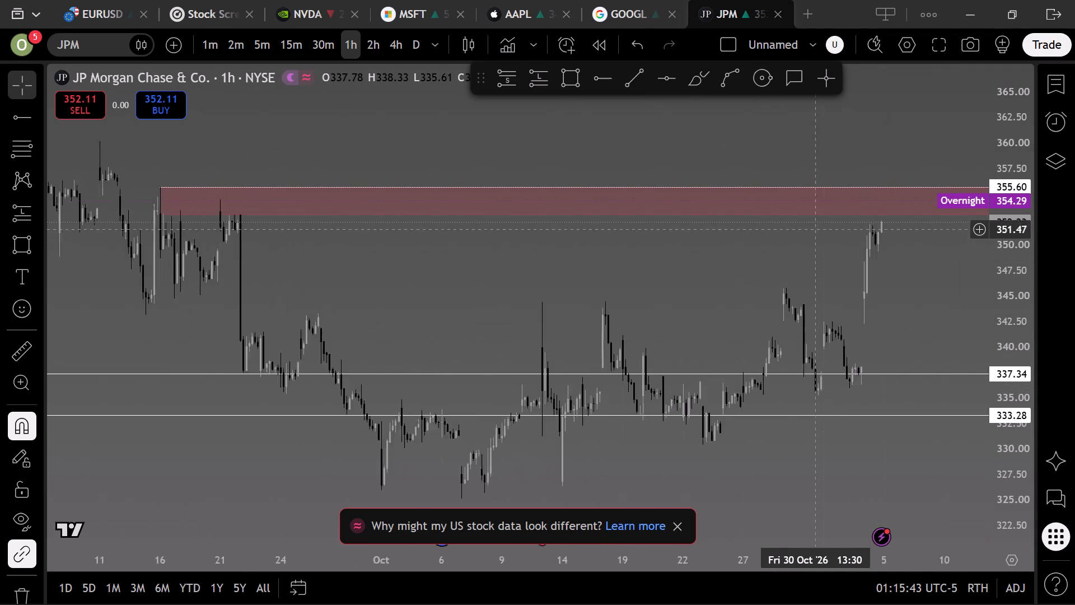
{"action": "left_click_drag", "start_coordinate": [778, 230], "coordinate": [520, 264]}
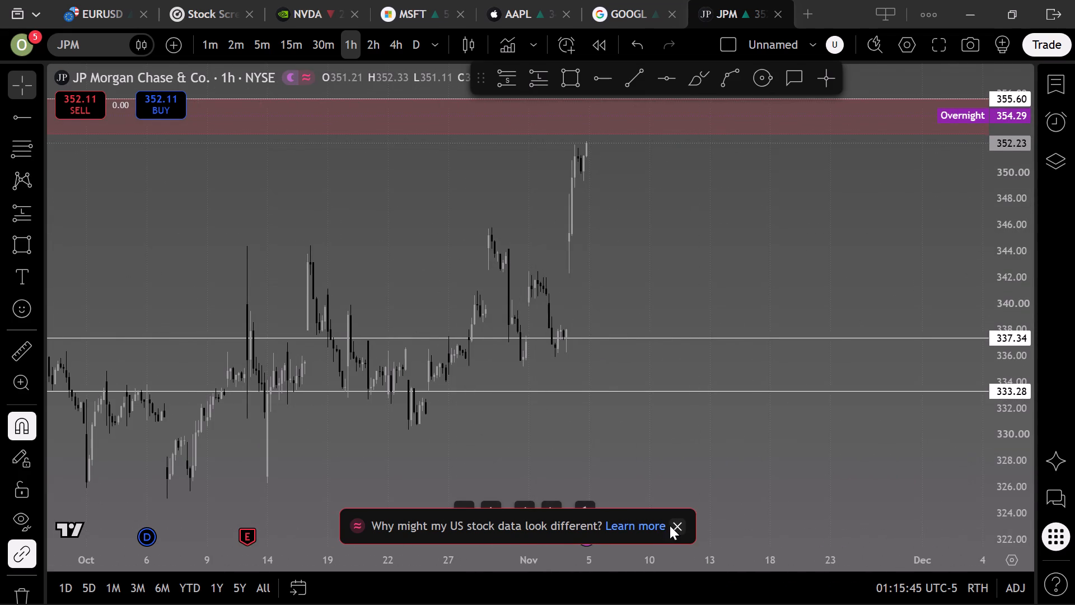
{"action": "left_click", "coordinate": [676, 525]}
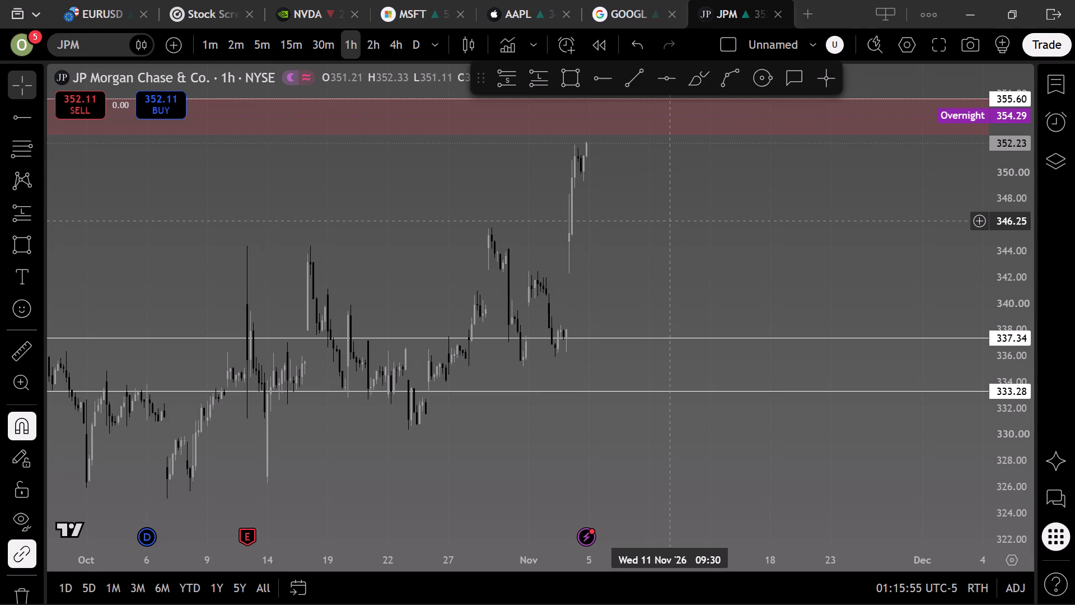
Set the stock screener's market to Germany.
{"action": "left_click", "coordinate": [193, 13]}
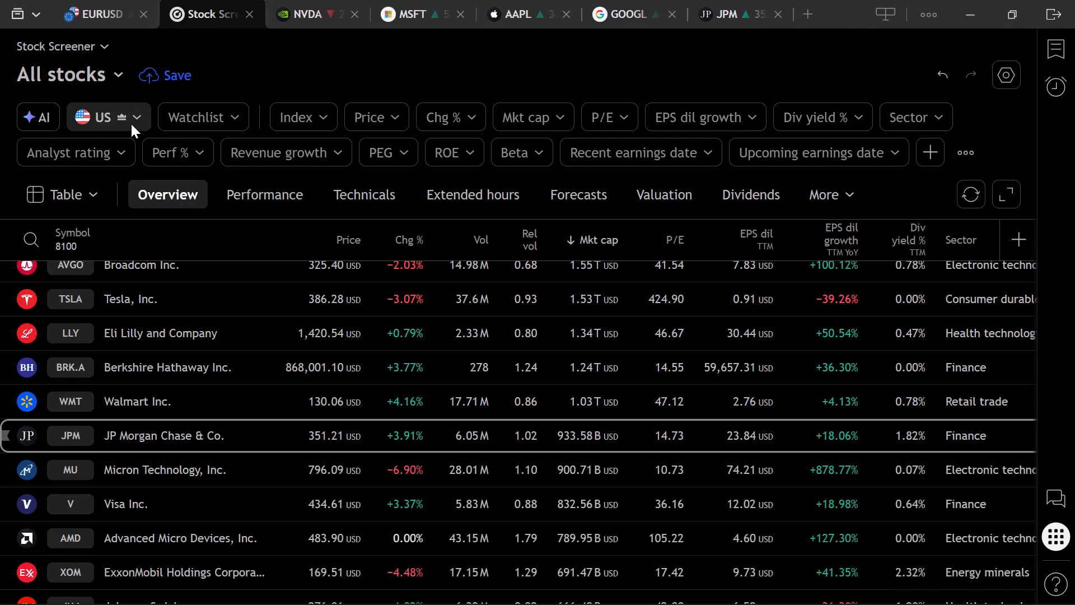
{"action": "left_click", "coordinate": [133, 120]}
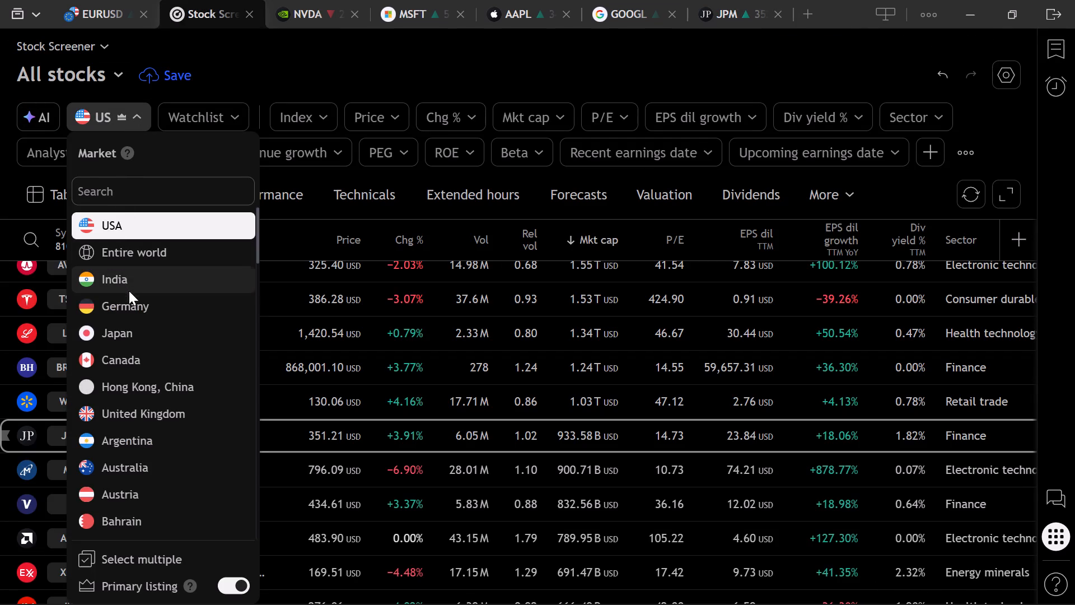
{"action": "left_click", "coordinate": [129, 305]}
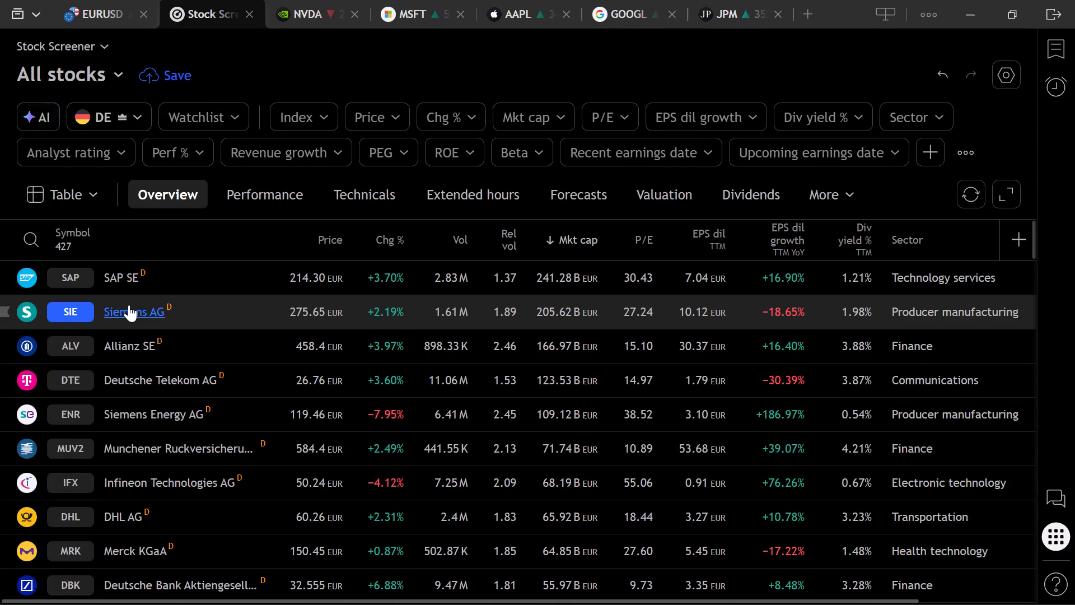
Open the full chart of Allianz SE from the German stocks list.
{"action": "left_click", "coordinate": [131, 348]}
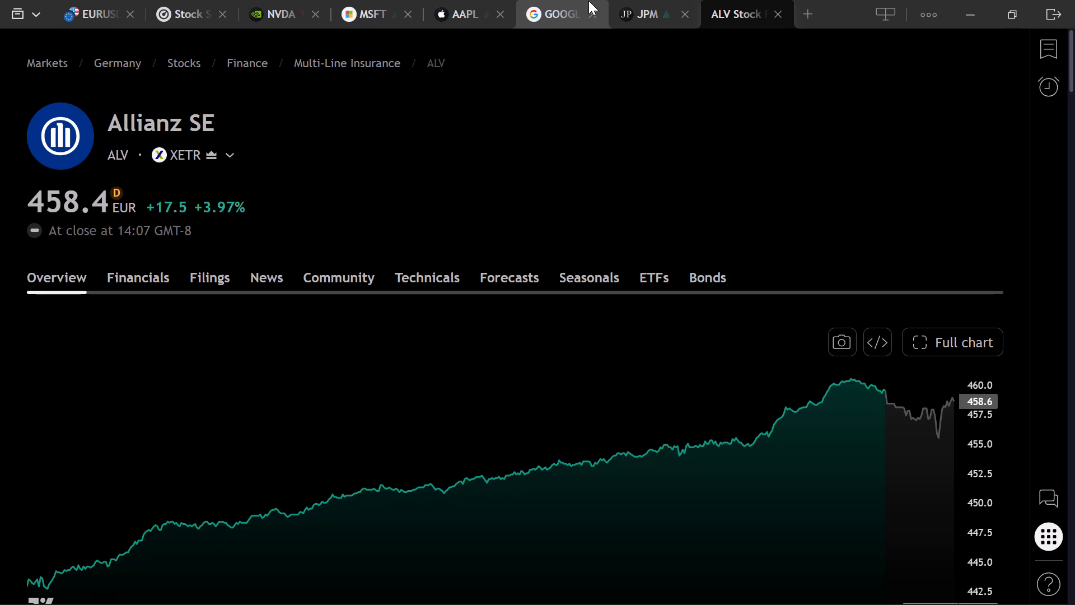
{"action": "left_click", "coordinate": [942, 345]}
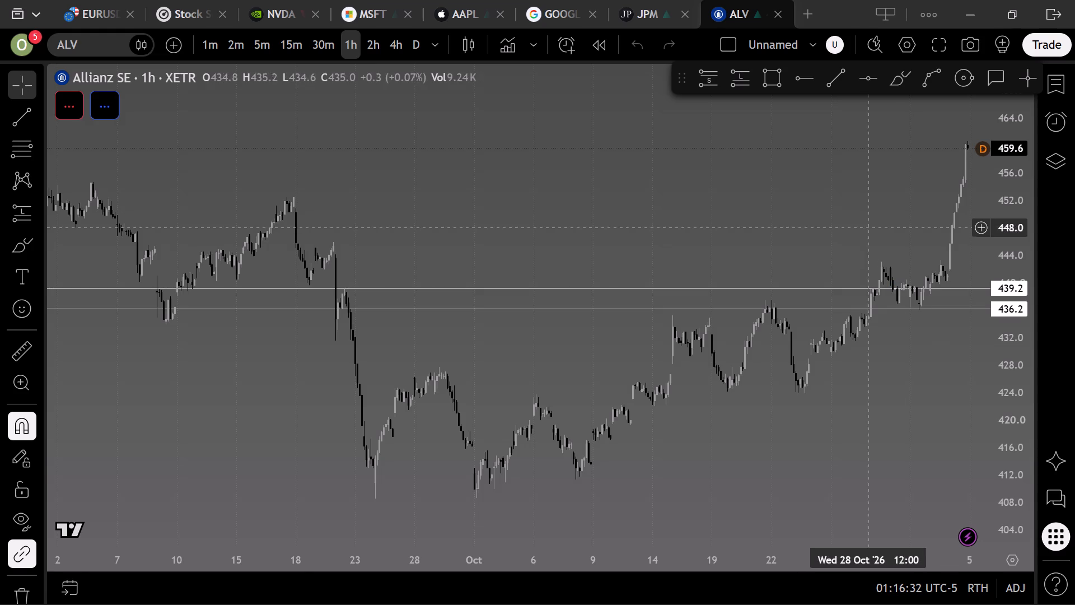
Examine the Allianz SE hourly price history from late August to November against the levels already drawn.
{"action": "left_click_drag", "start_coordinate": [840, 233], "coordinate": [860, 245]}
{"action": "scroll", "coordinate": [861, 205], "scroll_direction": "down", "scroll_amount": 3}
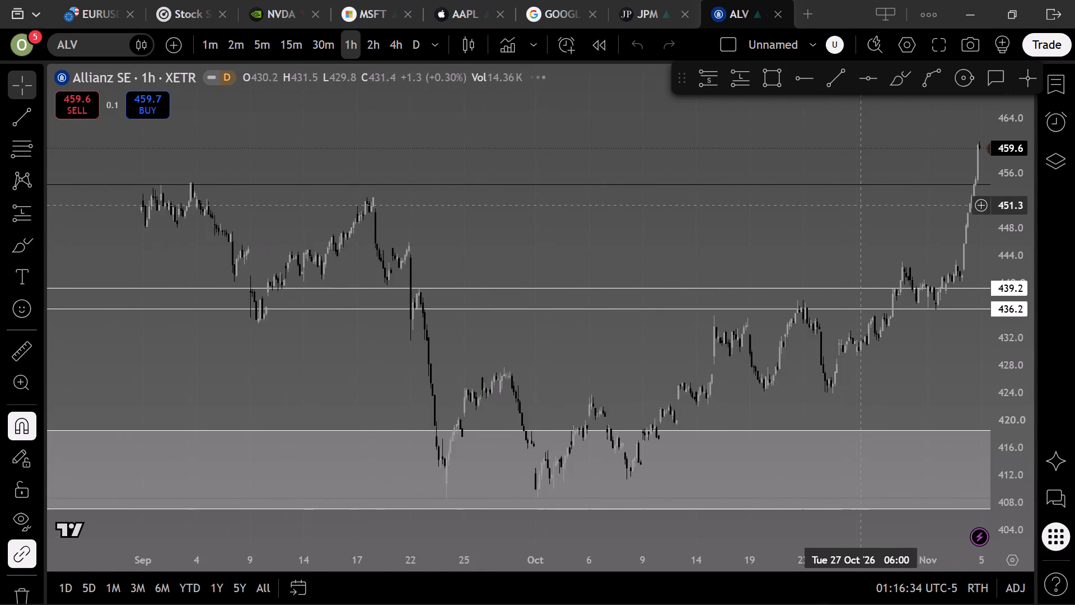
{"action": "scroll", "coordinate": [861, 205], "scroll_direction": "down", "scroll_amount": 2}
{"action": "scroll", "coordinate": [861, 205], "scroll_direction": "up", "scroll_amount": 4}
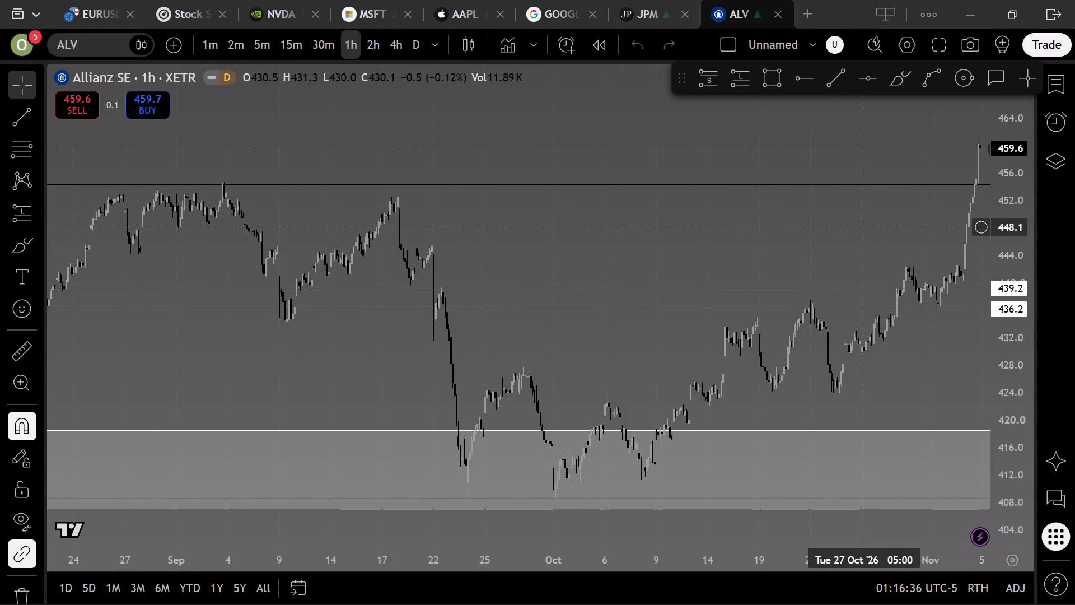
{"action": "scroll", "coordinate": [863, 227], "scroll_direction": "down", "scroll_amount": 4}
{"action": "scroll", "coordinate": [863, 227], "scroll_direction": "up", "scroll_amount": 7}
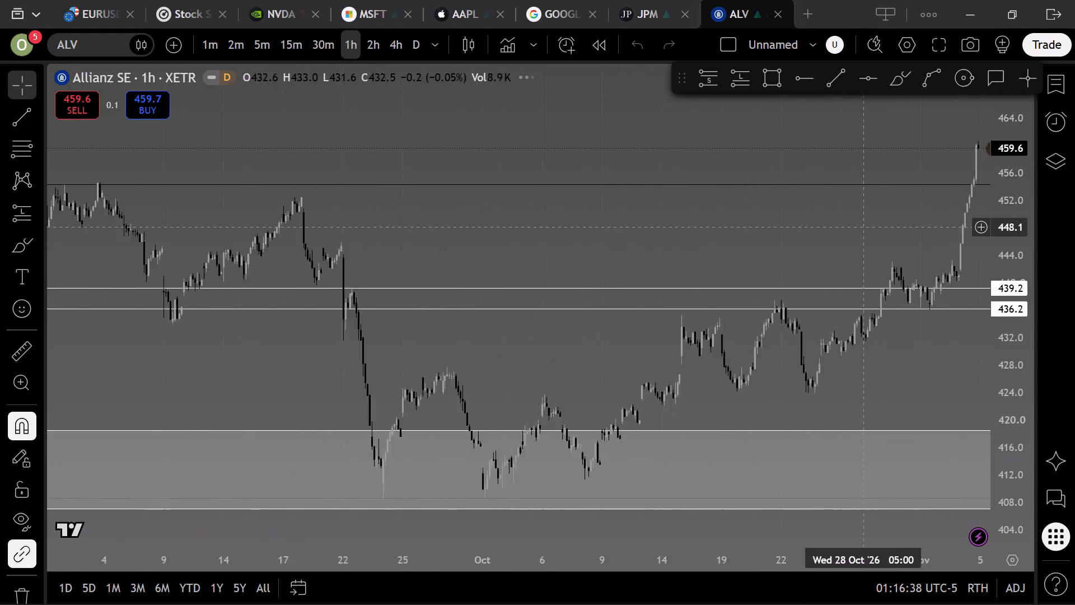
{"action": "scroll", "coordinate": [849, 228], "scroll_direction": "down", "scroll_amount": 2}
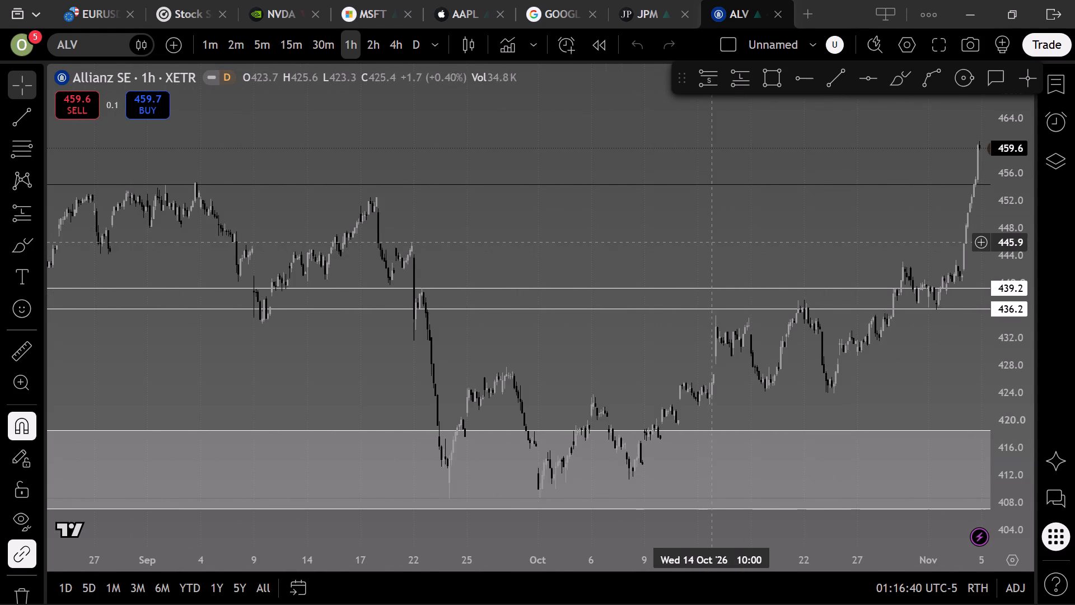
{"action": "left_click_drag", "start_coordinate": [716, 244], "coordinate": [731, 255]}
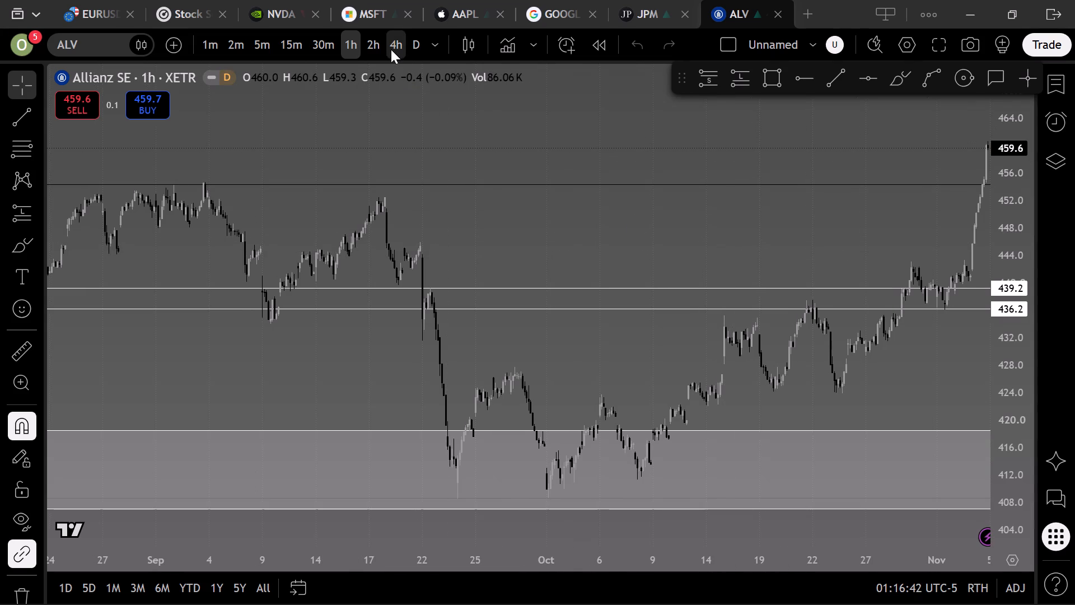
Switch the Allianz SE chart to the 4-hour timeframe.
{"action": "left_click", "coordinate": [391, 49]}
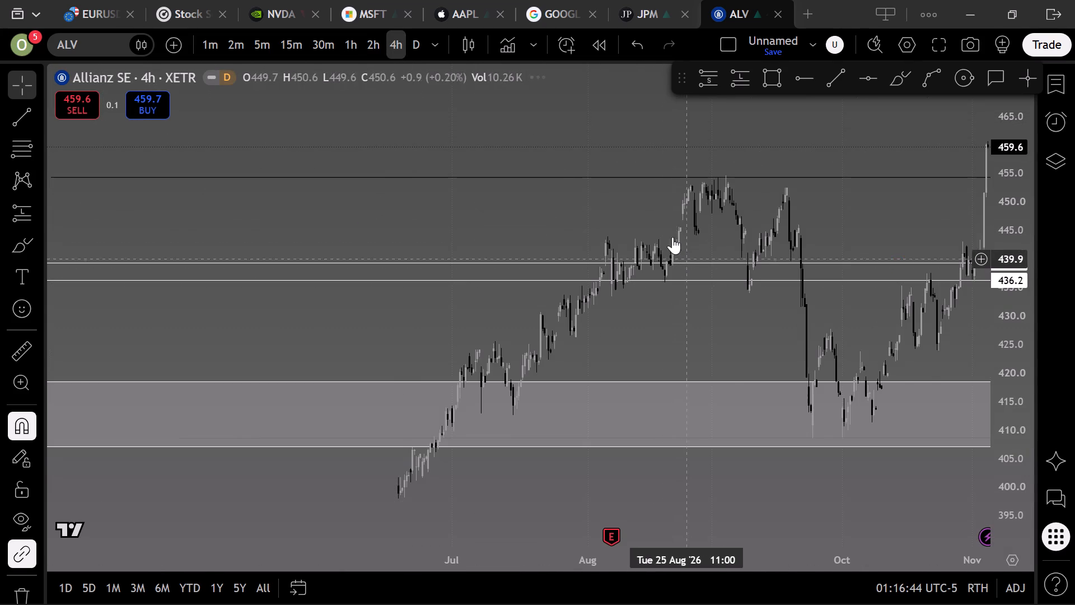
Delete the shaded price zone between 407.1 and 418.4 from the Allianz SE chart.
{"action": "scroll", "coordinate": [664, 229], "scroll_direction": "down", "scroll_amount": 7}
{"action": "scroll", "coordinate": [664, 228], "scroll_direction": "up", "scroll_amount": 4}
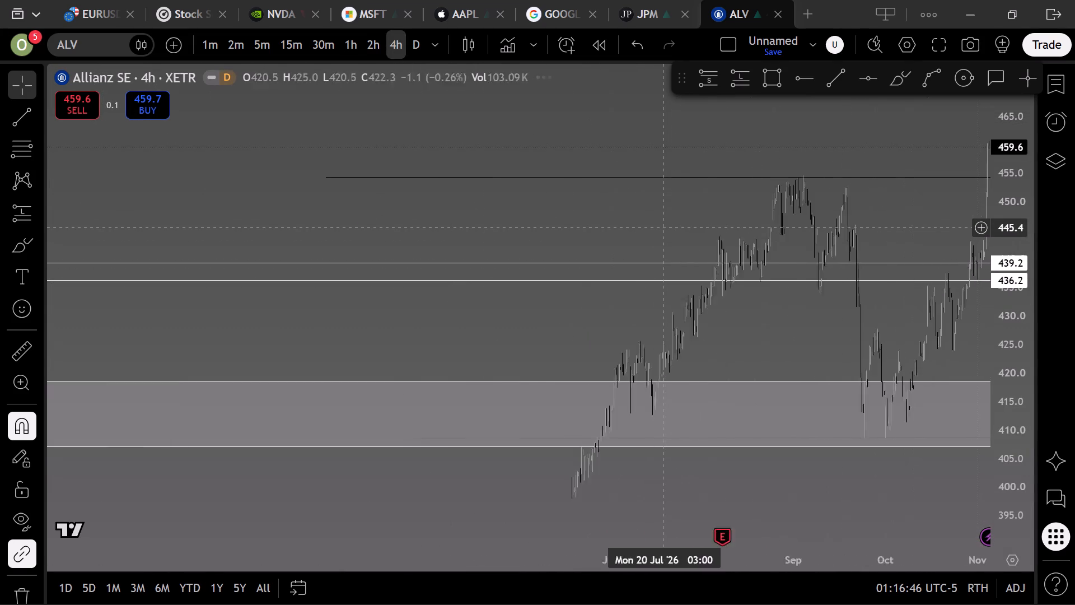
{"action": "scroll", "coordinate": [664, 228], "scroll_direction": "up", "scroll_amount": 3}
{"action": "scroll", "coordinate": [639, 337], "scroll_direction": "up", "scroll_amount": 3}
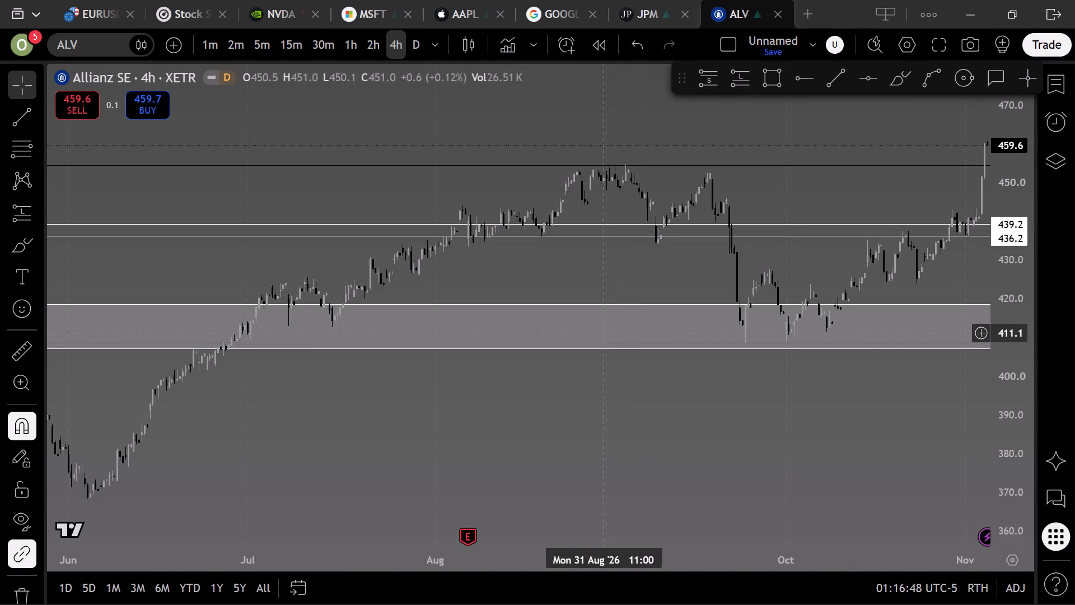
{"action": "left_click", "coordinate": [624, 350]}
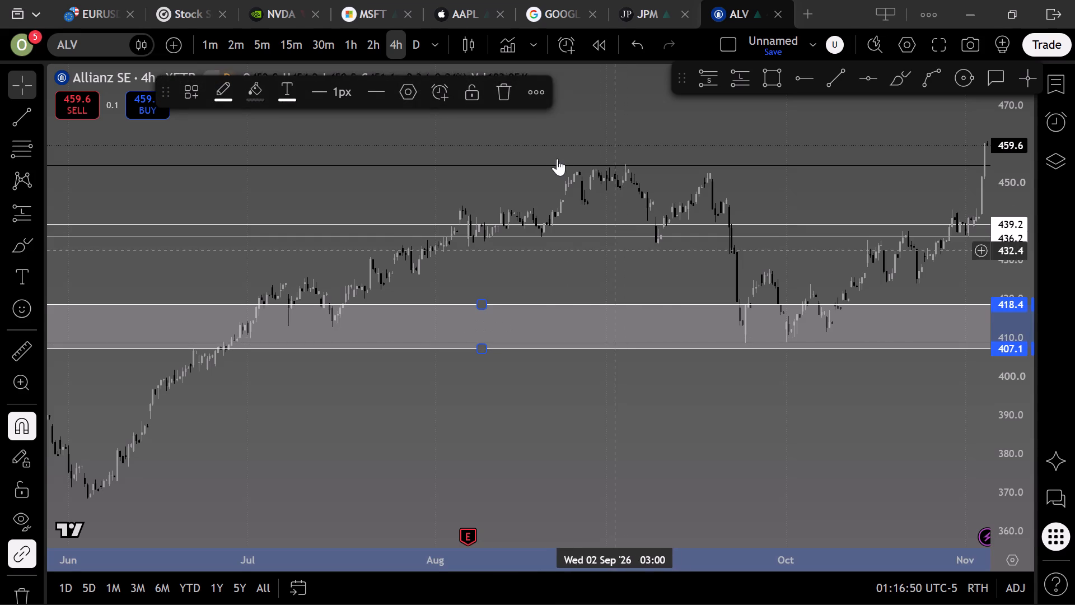
{"action": "left_click", "coordinate": [498, 90]}
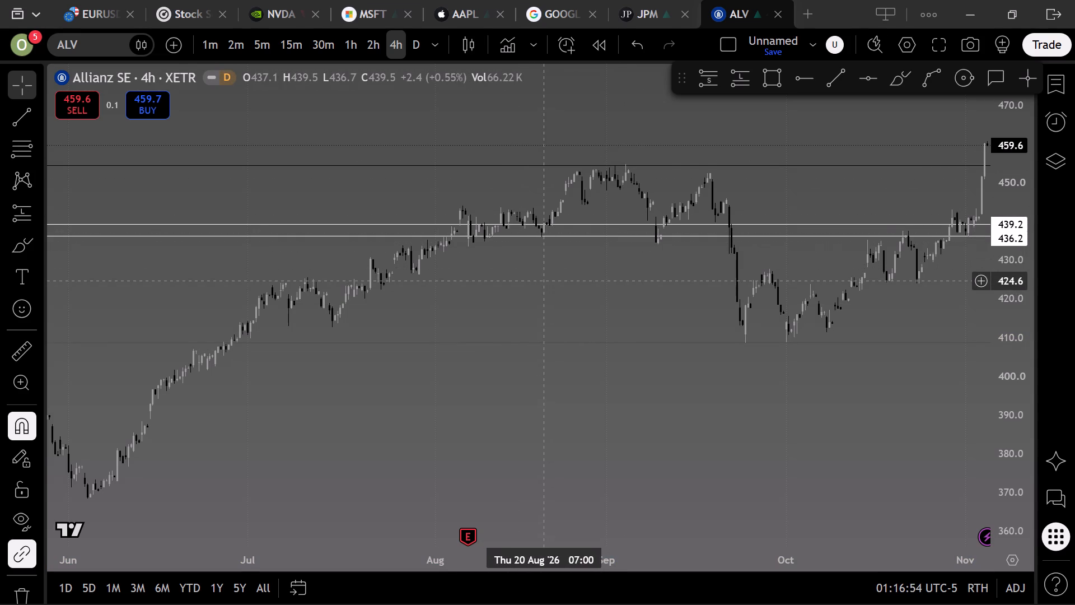
Draw a white horizontal line at the late-September low, 408.5, on the Allianz SE chart.
{"action": "scroll", "coordinate": [543, 281], "scroll_direction": "up", "scroll_amount": 4}
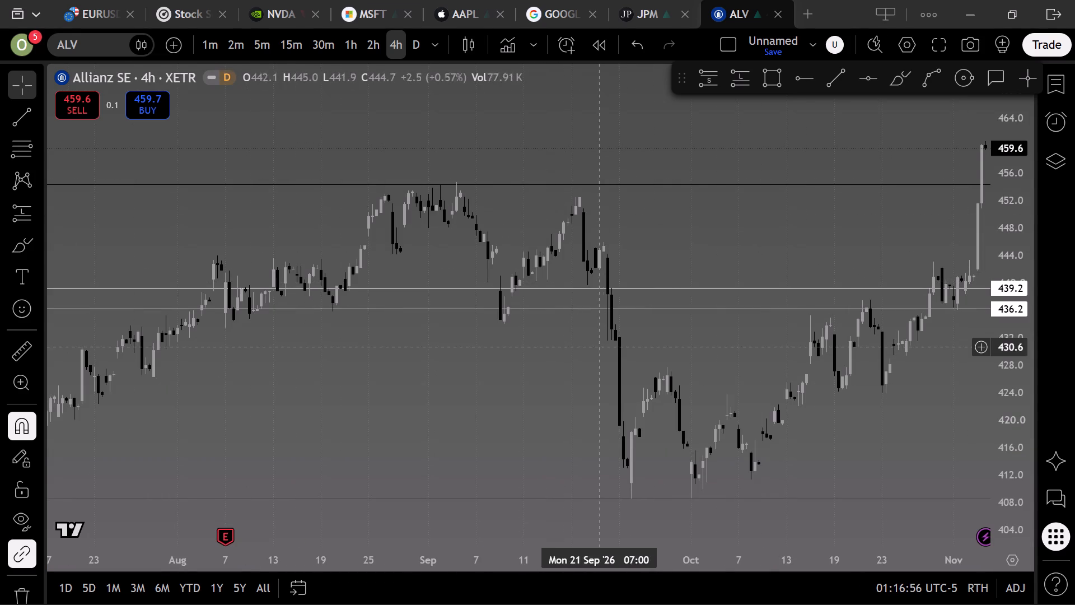
{"action": "left_click_drag", "start_coordinate": [575, 341], "coordinate": [508, 323]}
{"action": "scroll", "coordinate": [500, 317], "scroll_direction": "down", "scroll_amount": 3}
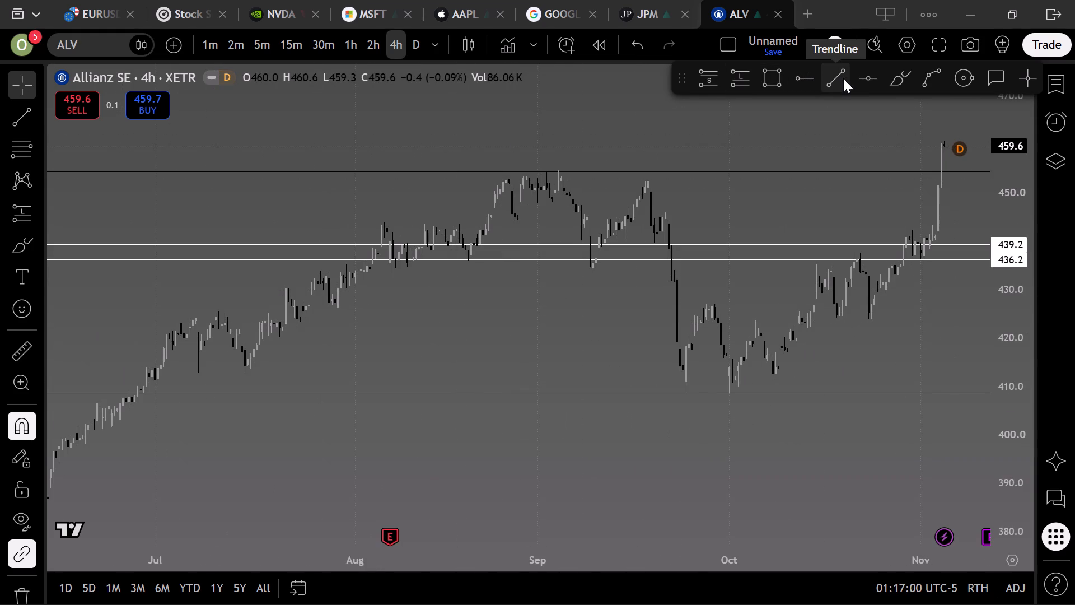
{"action": "left_click", "coordinate": [872, 73]}
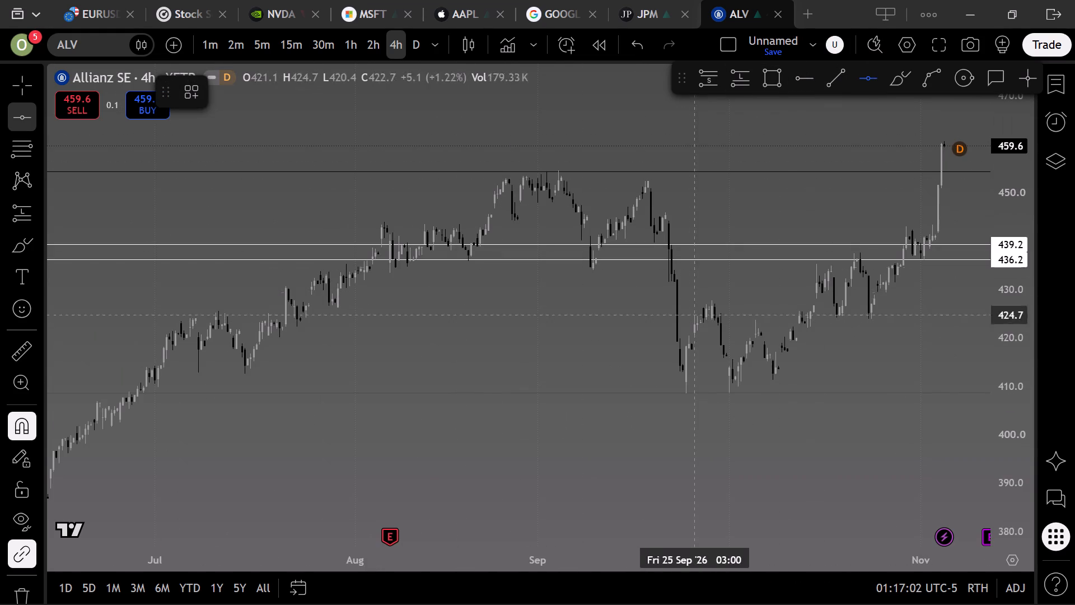
{"action": "left_click", "coordinate": [686, 403]}
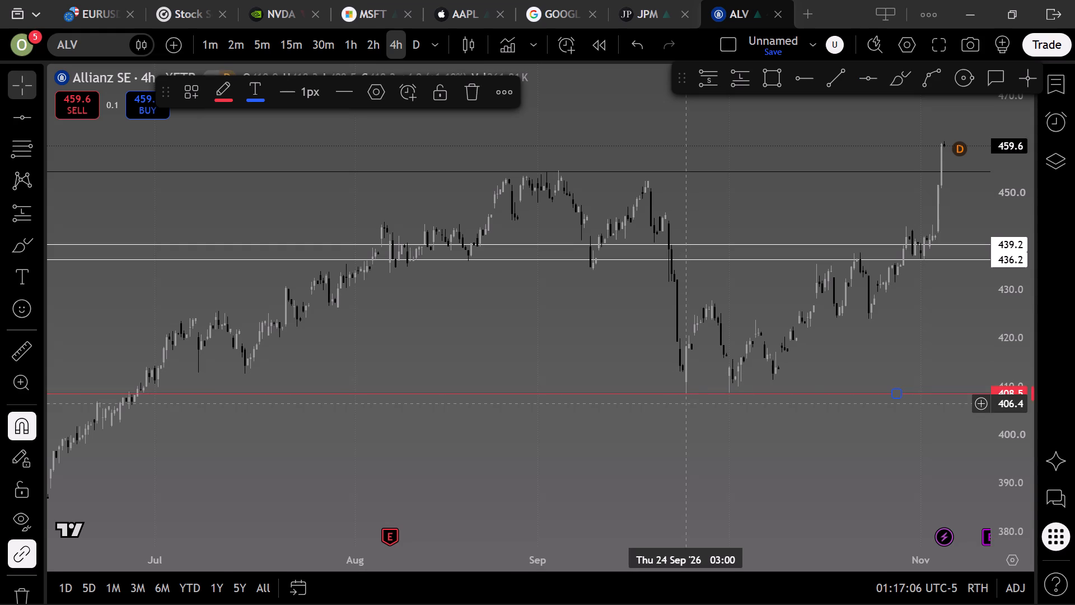
{"action": "left_click", "coordinate": [219, 92]}
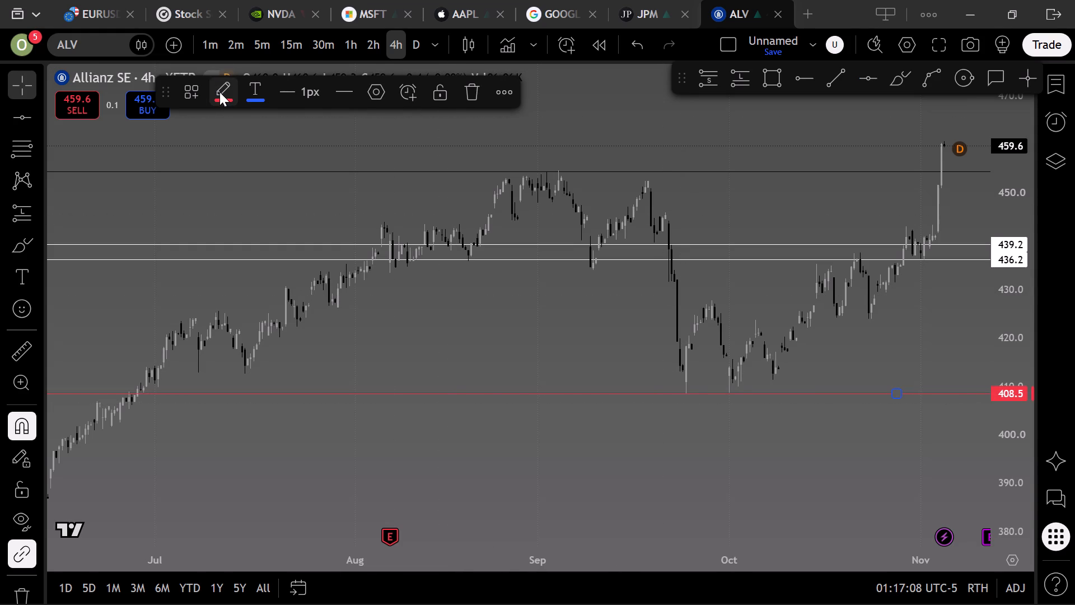
{"action": "left_click", "coordinate": [226, 123]}
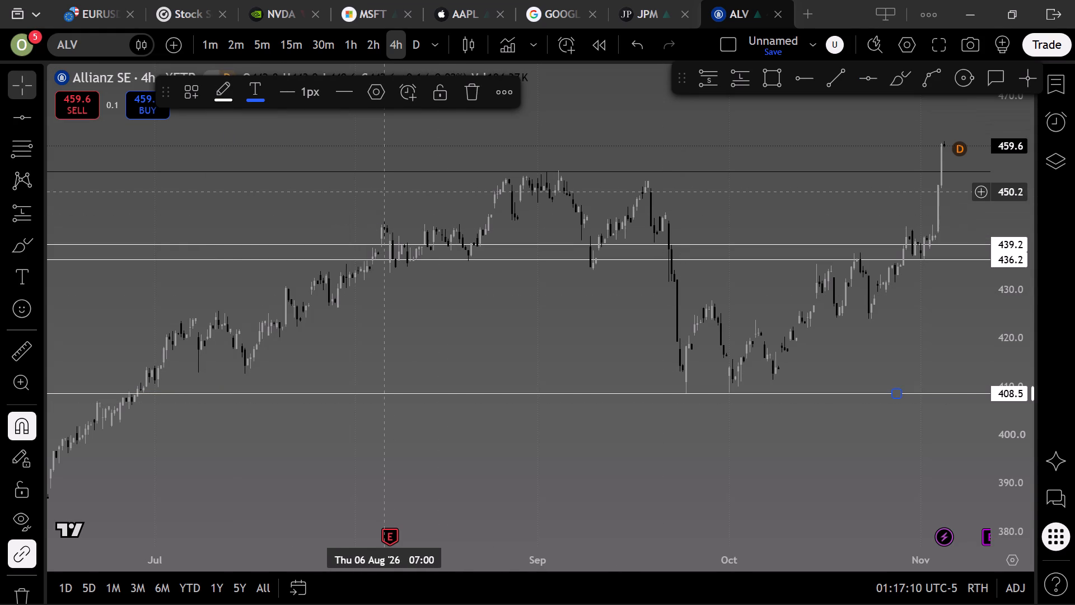
Examine the Allianz SE 4-hour price history from 2024 through November 2026 against the drawn levels.
{"action": "left_click", "coordinate": [385, 190]}
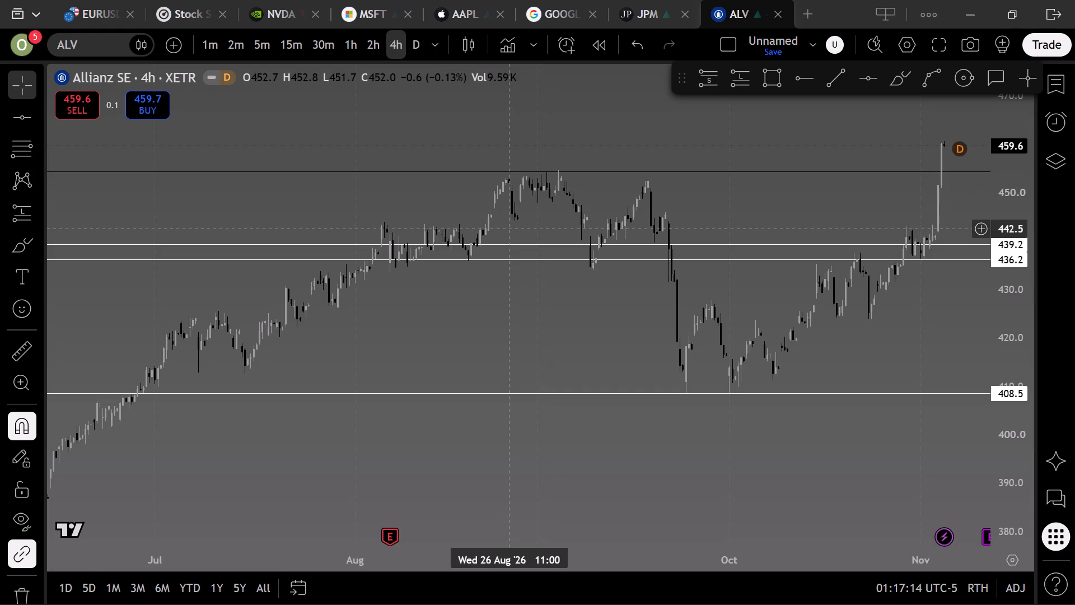
{"action": "scroll", "coordinate": [571, 191], "scroll_direction": "down", "scroll_amount": 9}
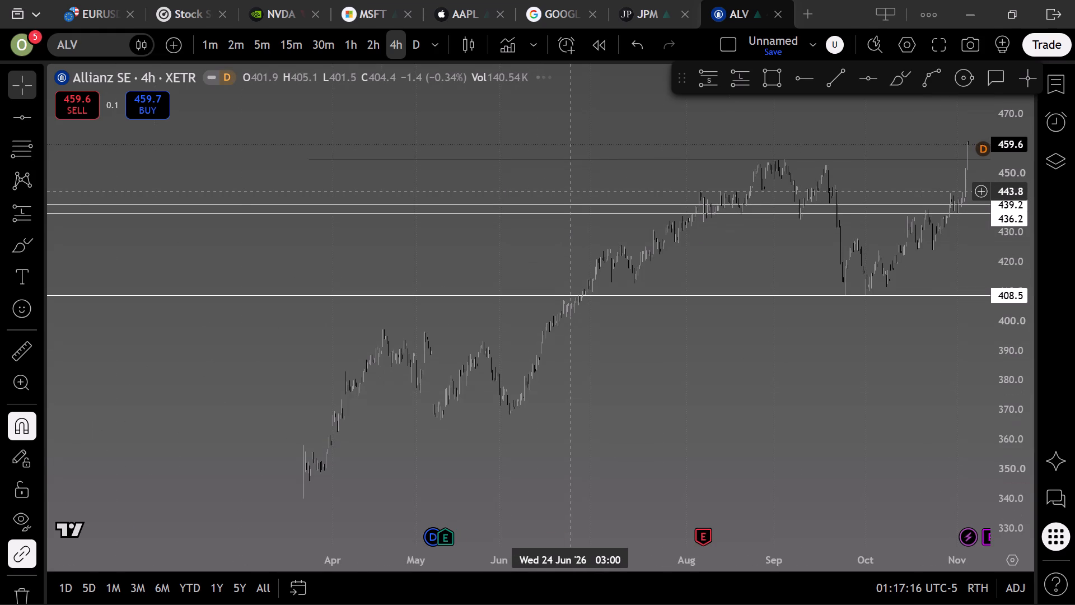
{"action": "scroll", "coordinate": [571, 191], "scroll_direction": "down", "scroll_amount": 6}
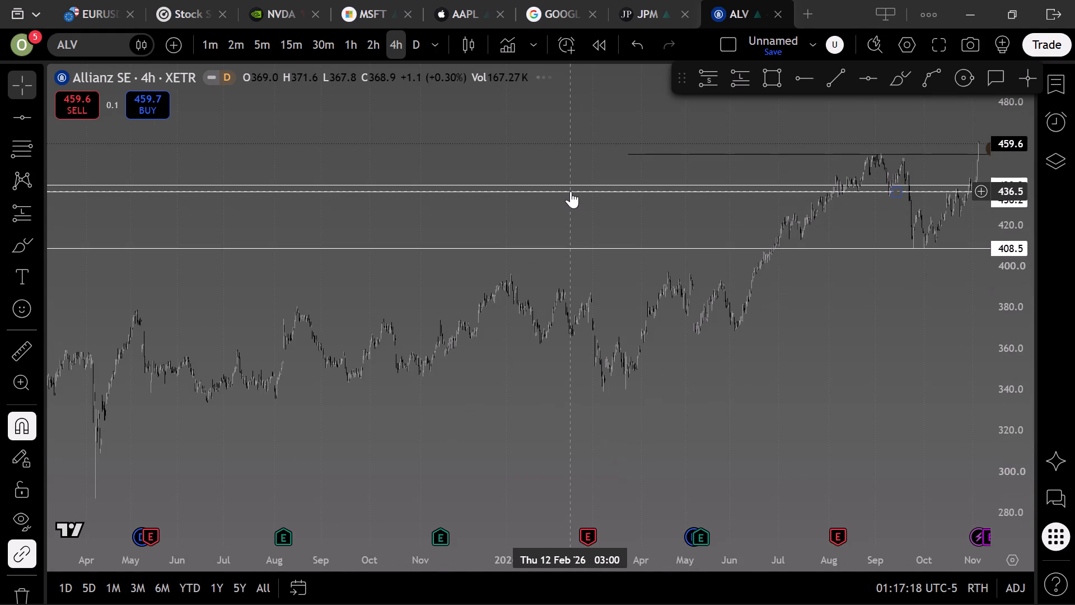
{"action": "scroll", "coordinate": [571, 191], "scroll_direction": "down", "scroll_amount": 4}
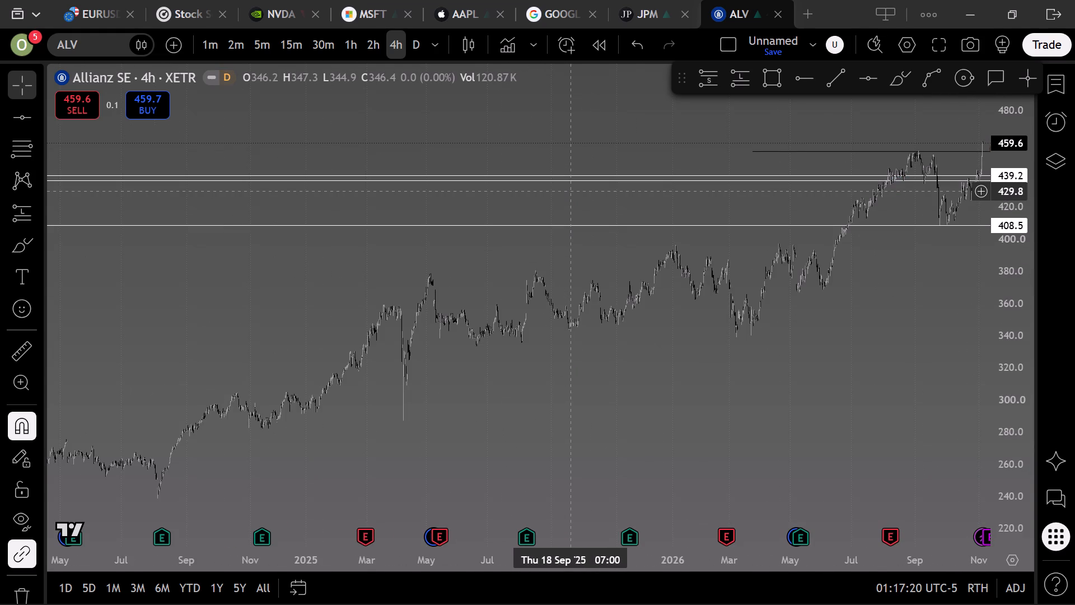
{"action": "scroll", "coordinate": [571, 191], "scroll_direction": "up", "scroll_amount": 12}
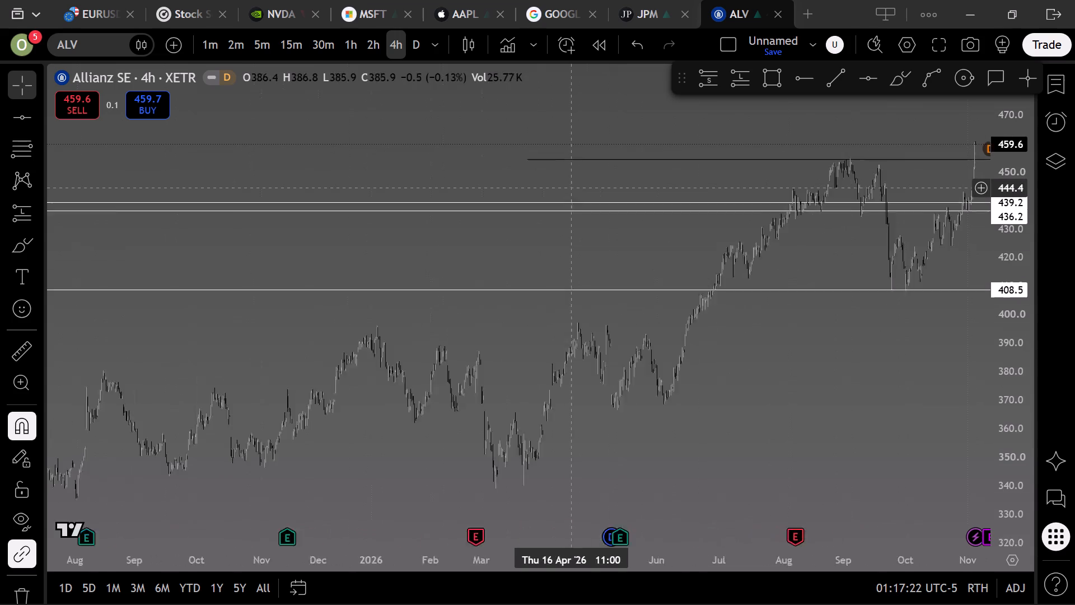
{"action": "scroll", "coordinate": [571, 188], "scroll_direction": "up", "scroll_amount": 16}
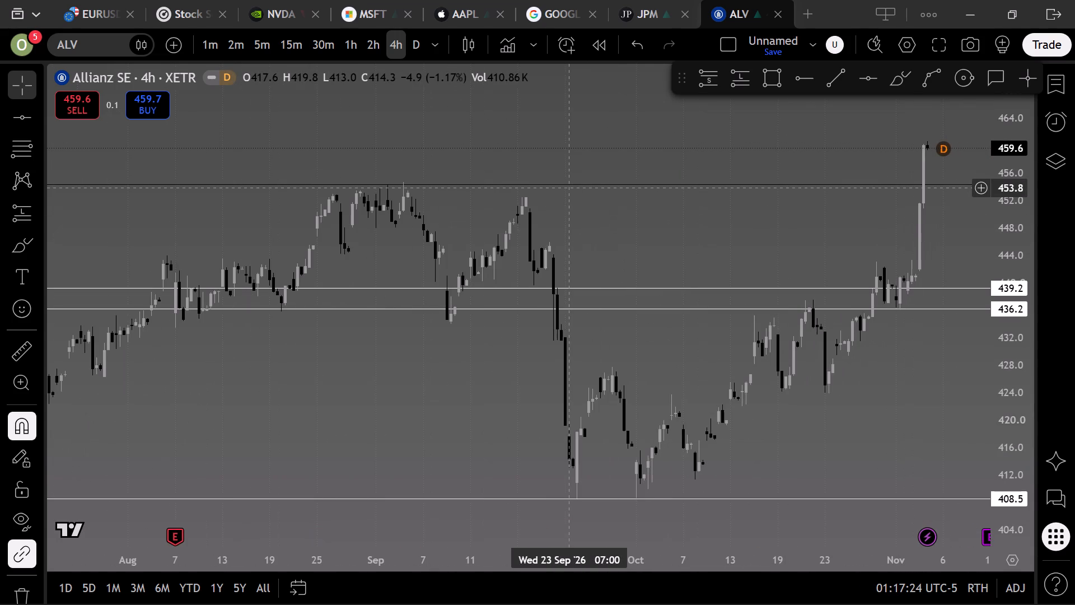
{"action": "scroll", "coordinate": [805, 205], "scroll_direction": "up", "scroll_amount": 2}
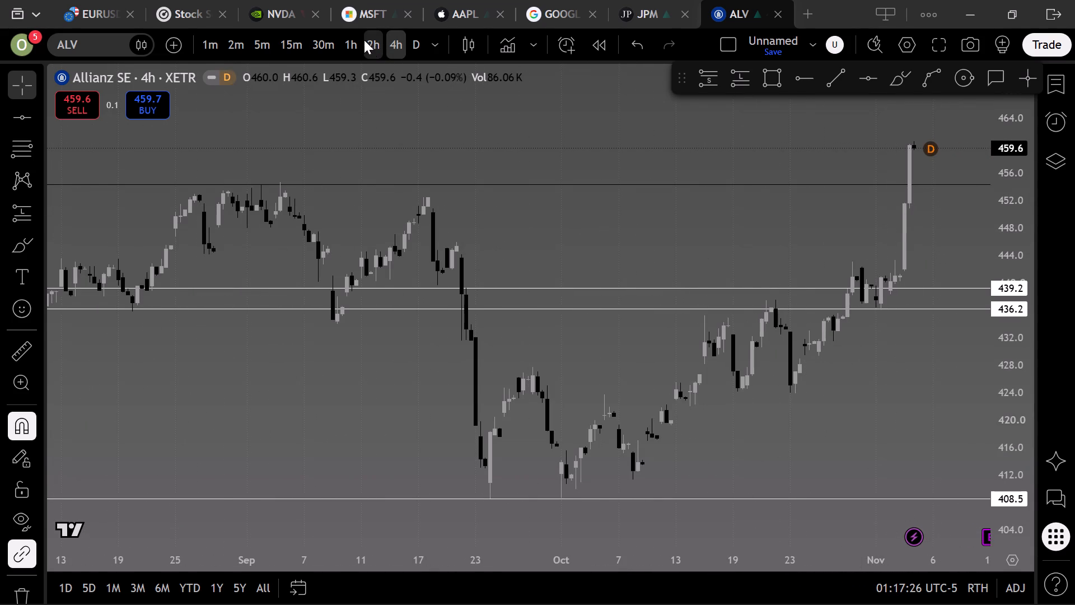
Review the Allianz SE price action on the 1-hour, 15-minute, 5-minute and 1-minute timeframes in turn.
{"action": "left_click", "coordinate": [348, 35]}
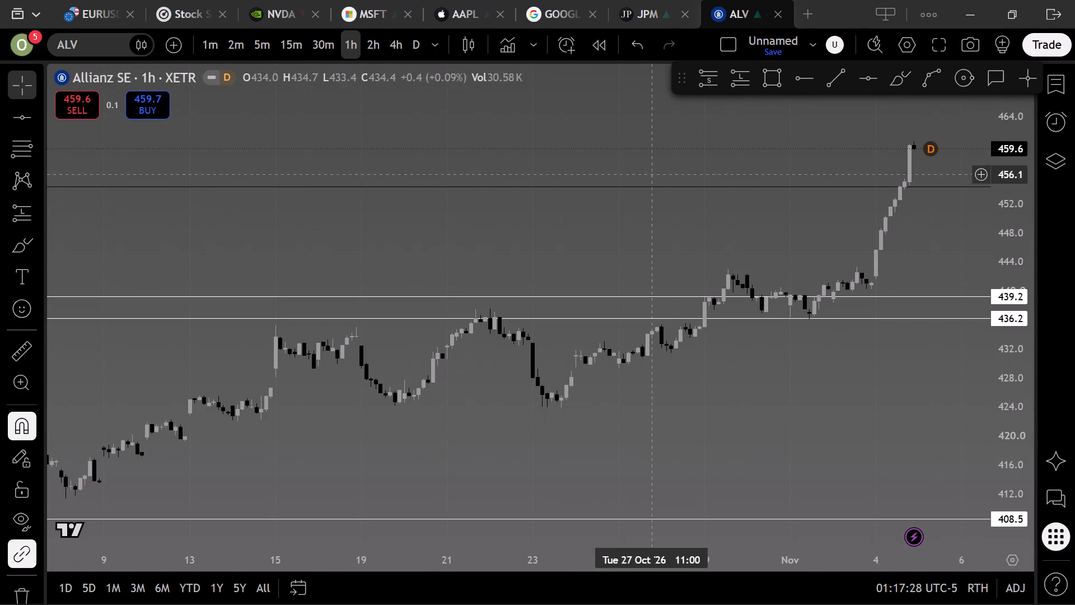
{"action": "left_click", "coordinate": [289, 39]}
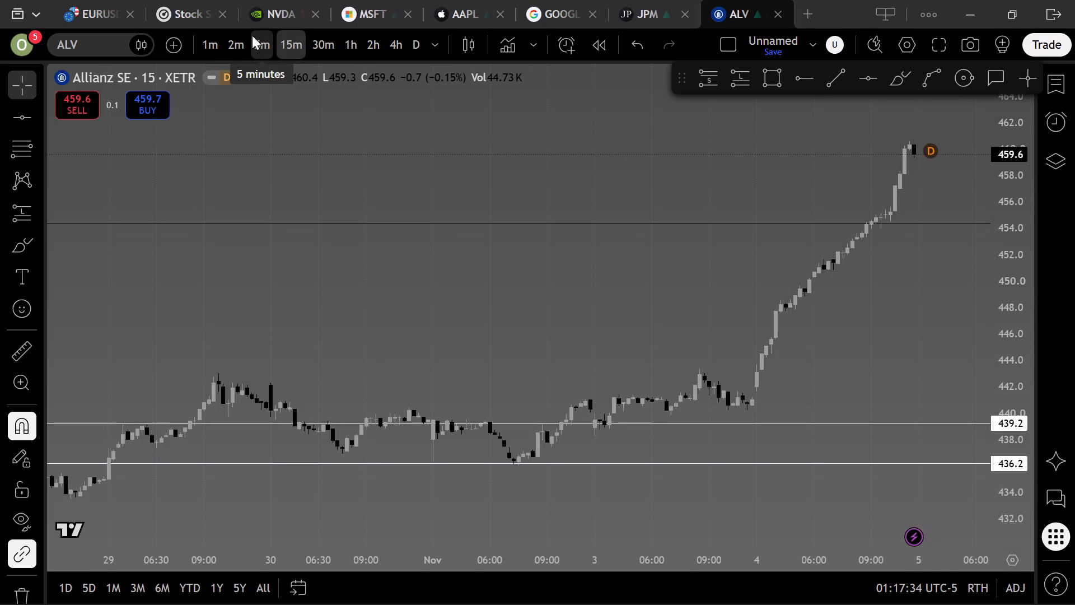
{"action": "left_click", "coordinate": [263, 45]}
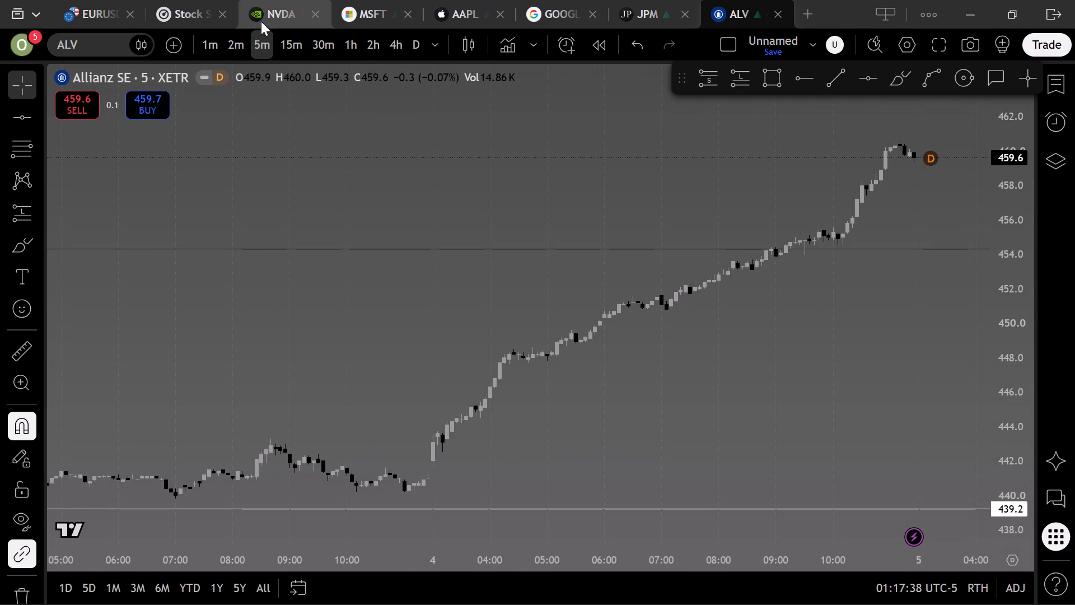
{"action": "left_click", "coordinate": [211, 39]}
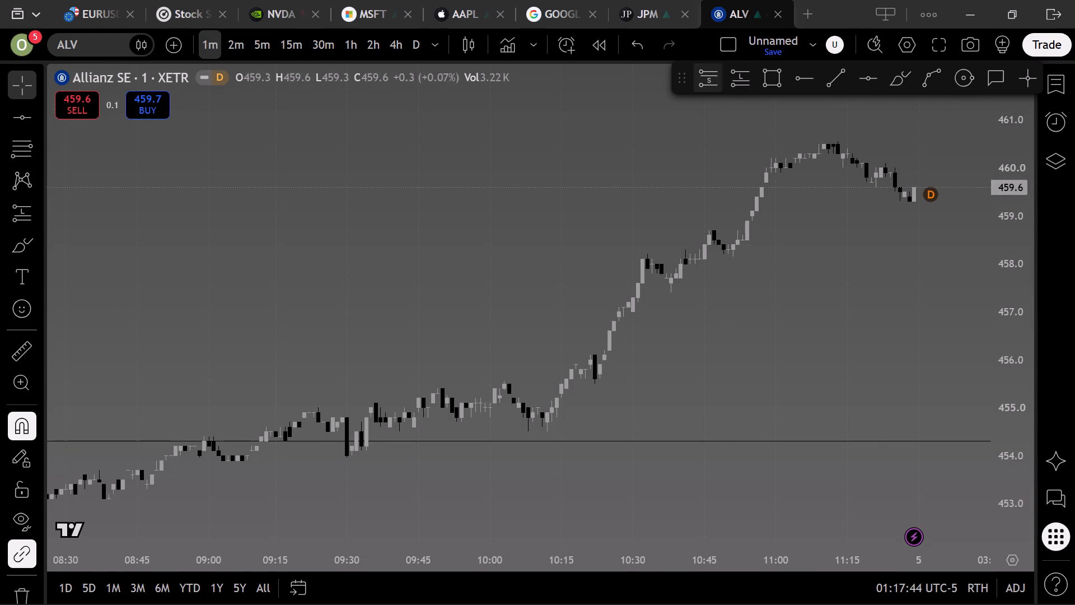
Return to the German stock screener and open the Deutsche Bank (DBK) chart for viewing.
{"action": "left_click", "coordinate": [169, 16]}
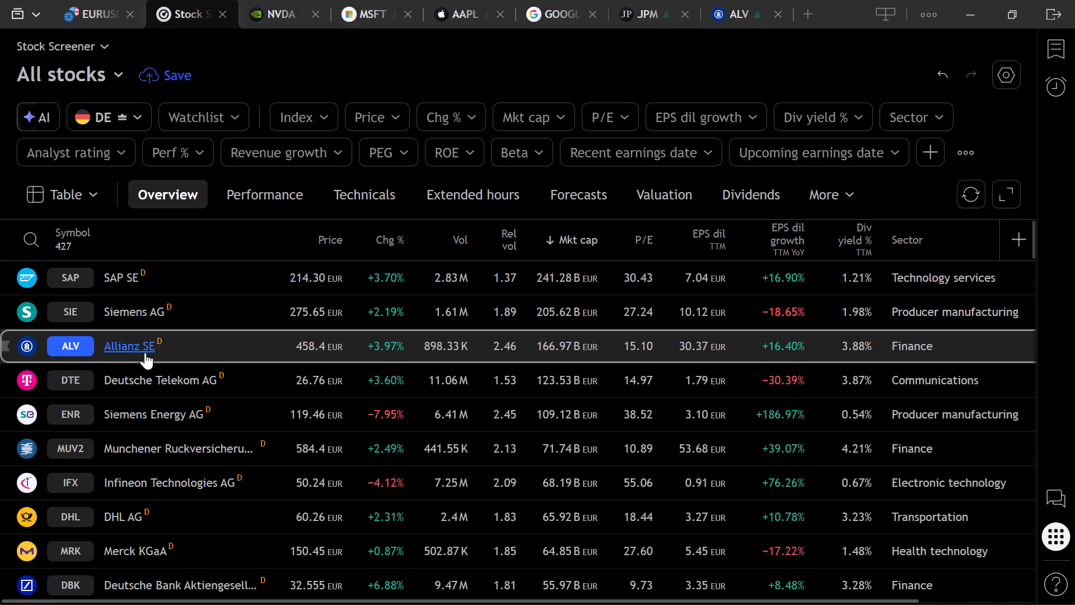
{"action": "scroll", "coordinate": [144, 352], "scroll_direction": "down", "scroll_amount": 2}
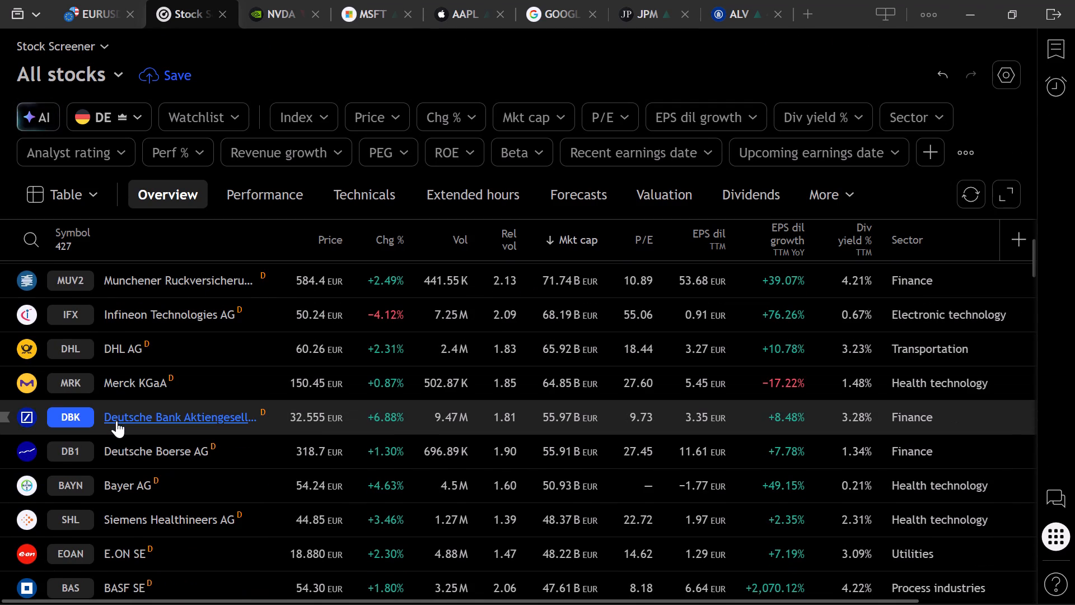
{"action": "left_click", "coordinate": [116, 421]}
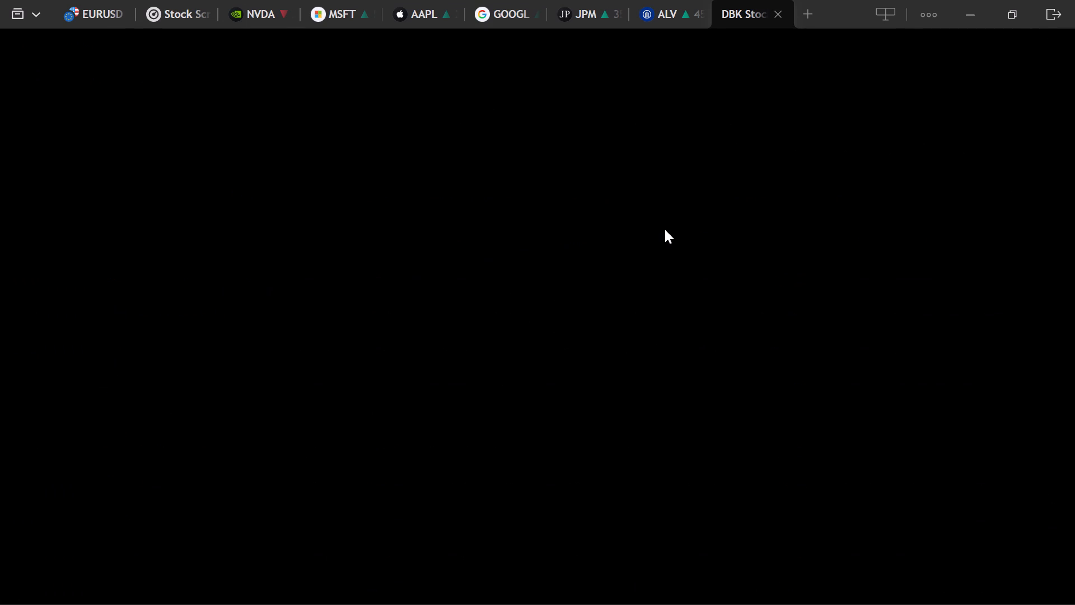
{"action": "left_click", "coordinate": [928, 345]}
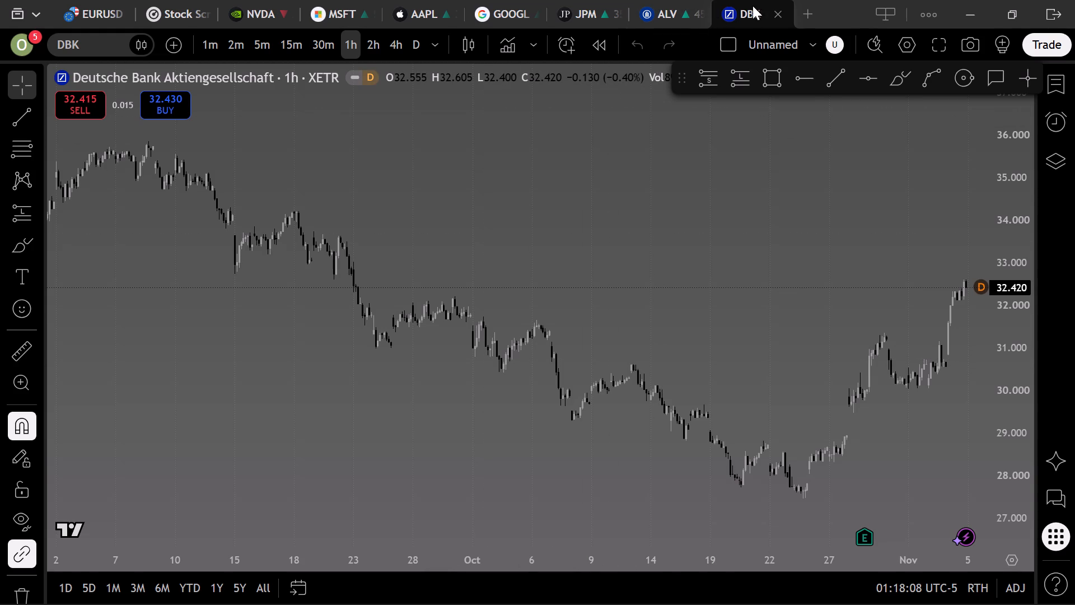
Close the Deutsche Bank chart, then the Allianz SE chart with its layout changes saved.
{"action": "left_click", "coordinate": [776, 9]}
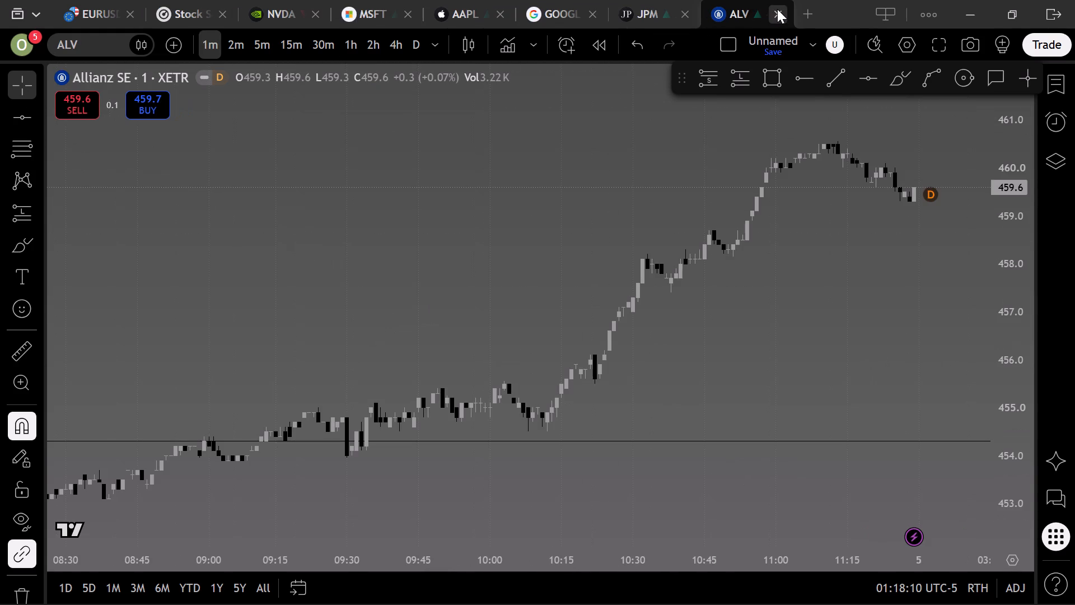
{"action": "left_click", "coordinate": [777, 9]}
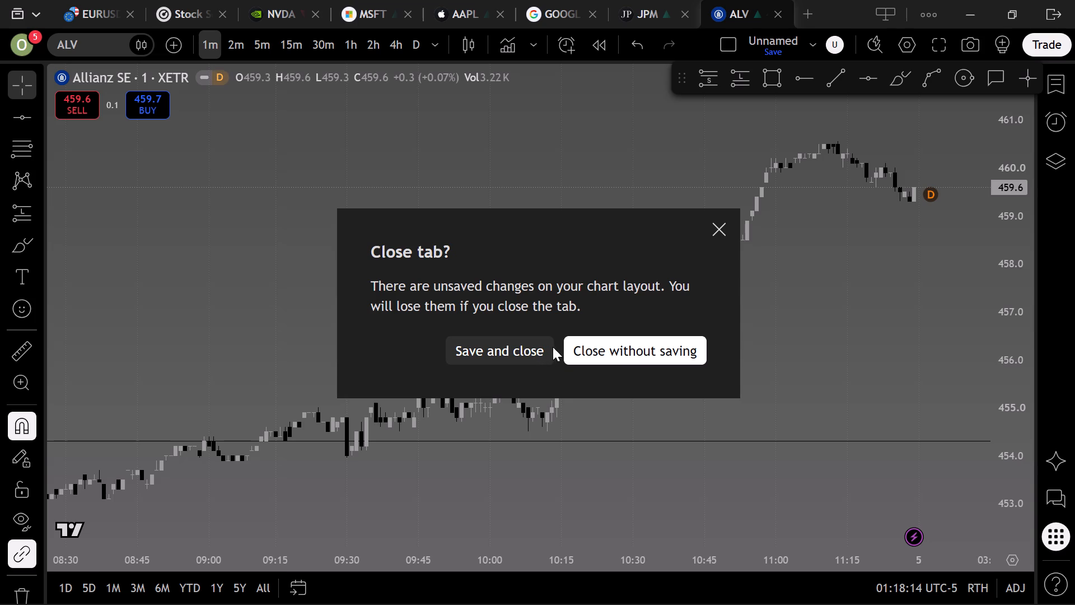
{"action": "left_click", "coordinate": [527, 350]}
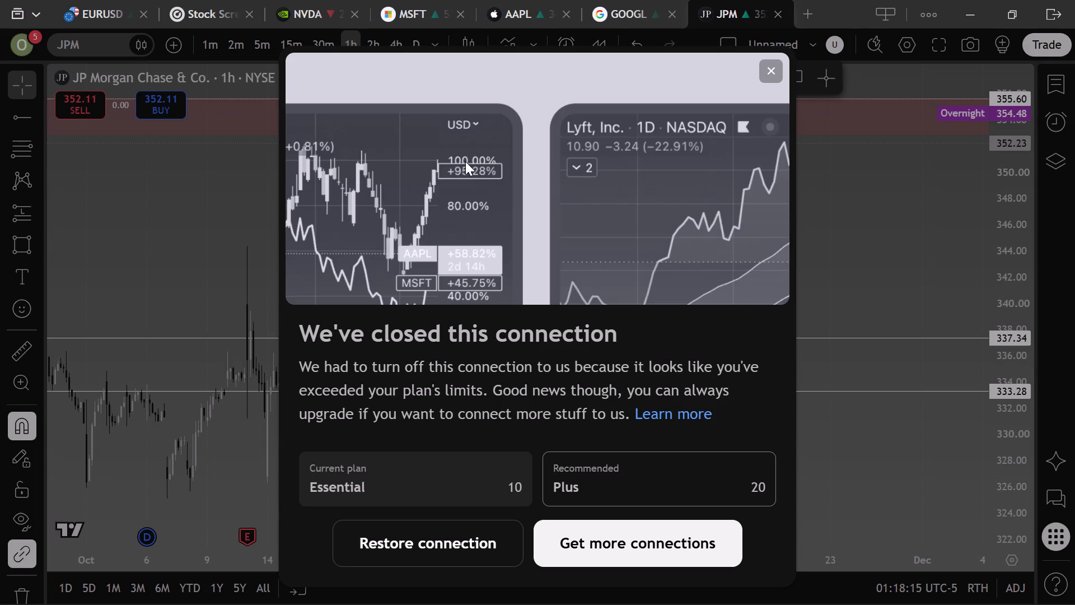
Restore the closed connection on the JPM chart and switch to the EURUSD replay chart.
{"action": "left_click", "coordinate": [451, 537]}
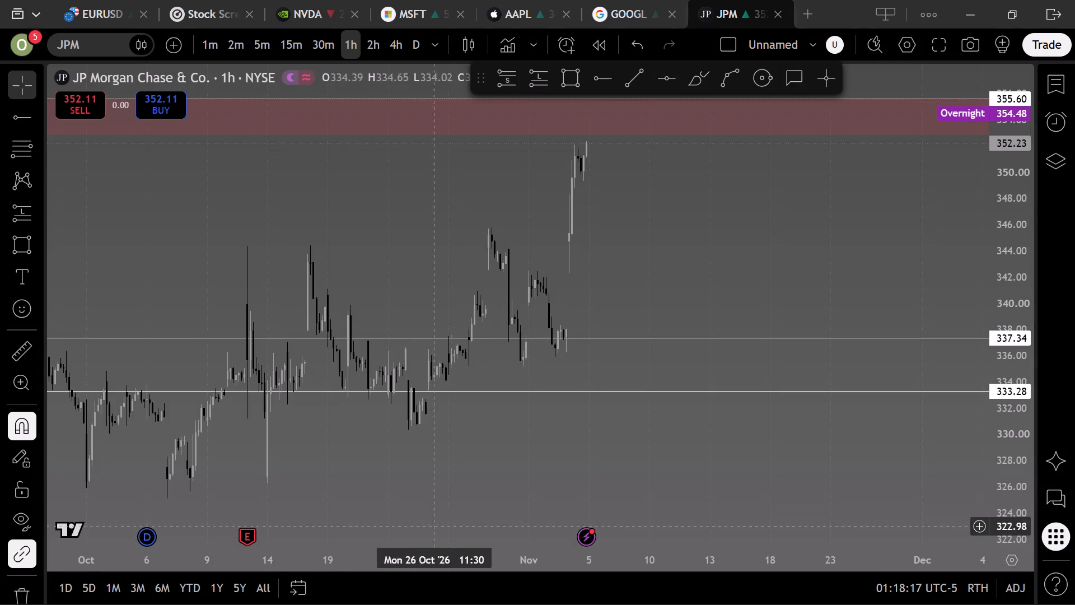
{"action": "left_click", "coordinate": [116, 13]}
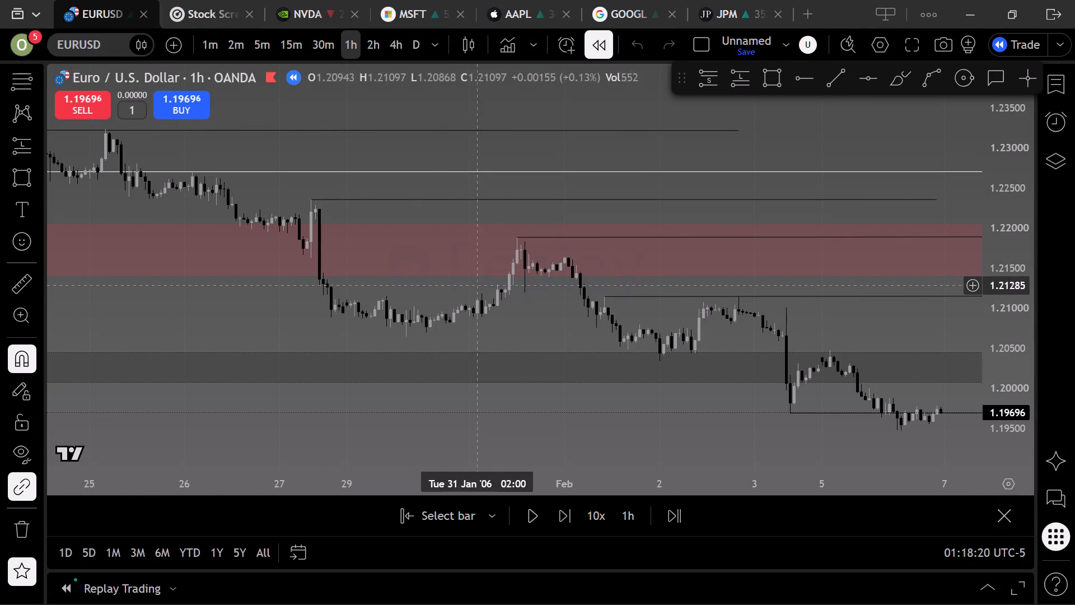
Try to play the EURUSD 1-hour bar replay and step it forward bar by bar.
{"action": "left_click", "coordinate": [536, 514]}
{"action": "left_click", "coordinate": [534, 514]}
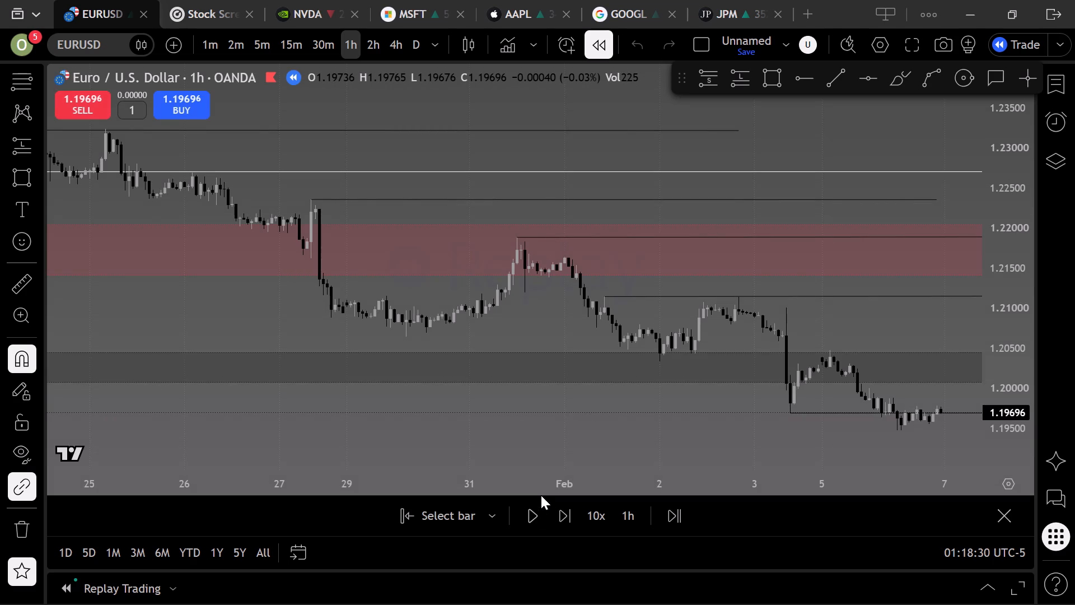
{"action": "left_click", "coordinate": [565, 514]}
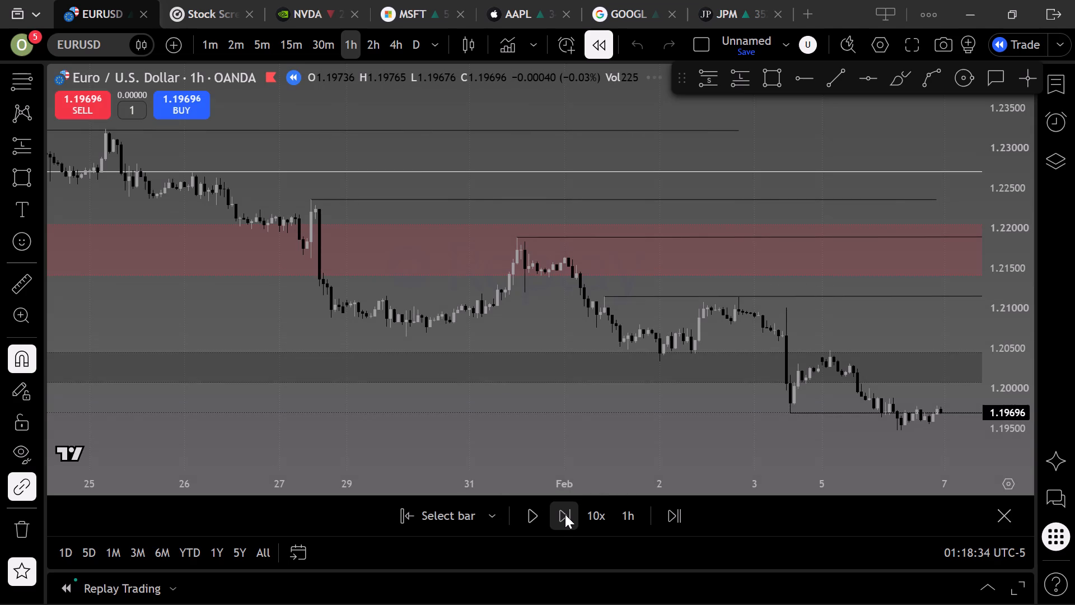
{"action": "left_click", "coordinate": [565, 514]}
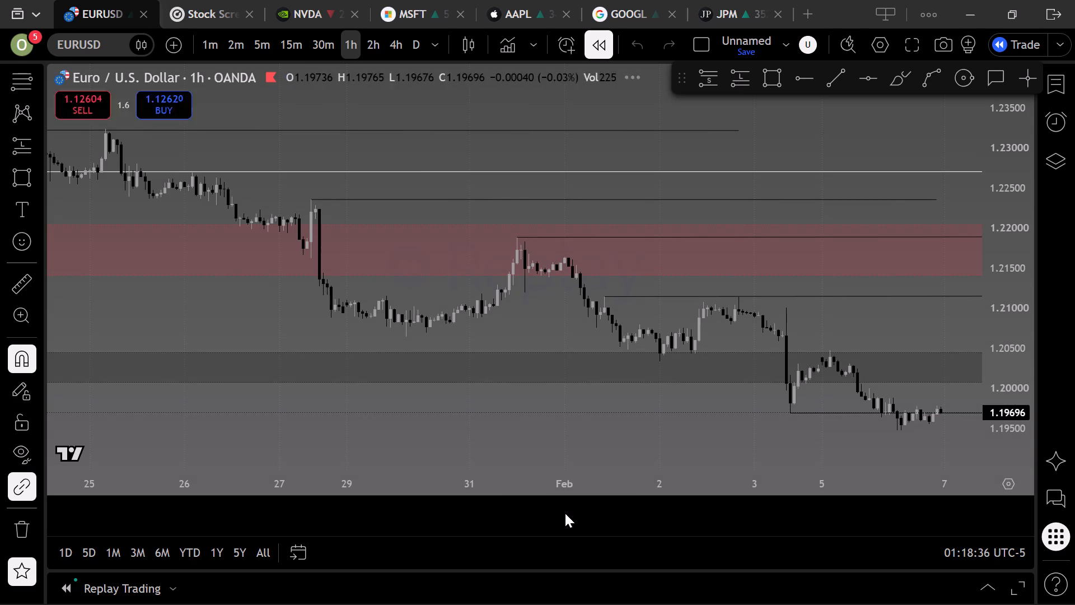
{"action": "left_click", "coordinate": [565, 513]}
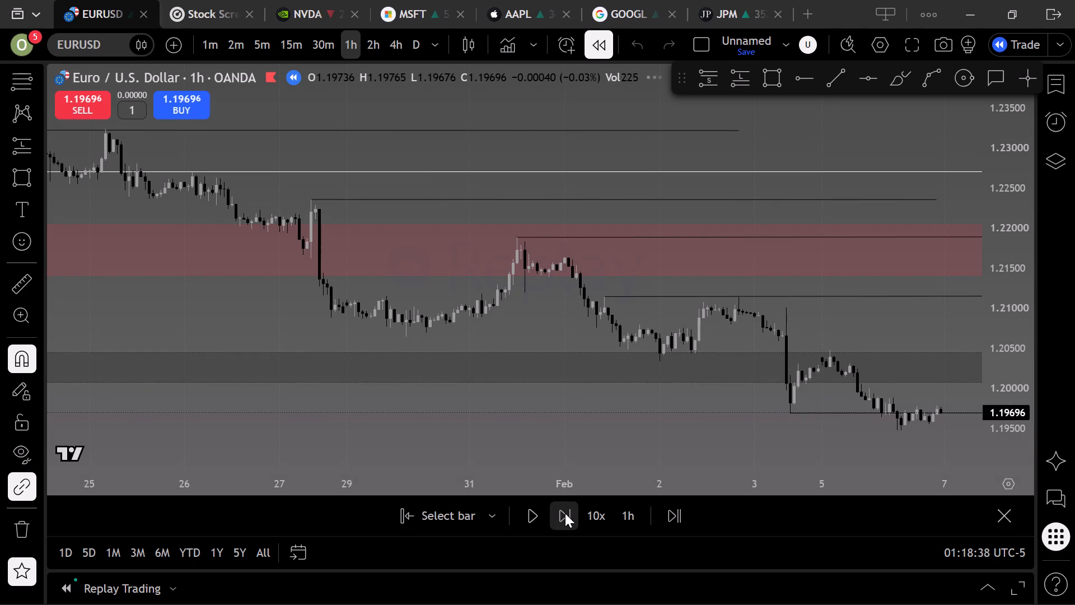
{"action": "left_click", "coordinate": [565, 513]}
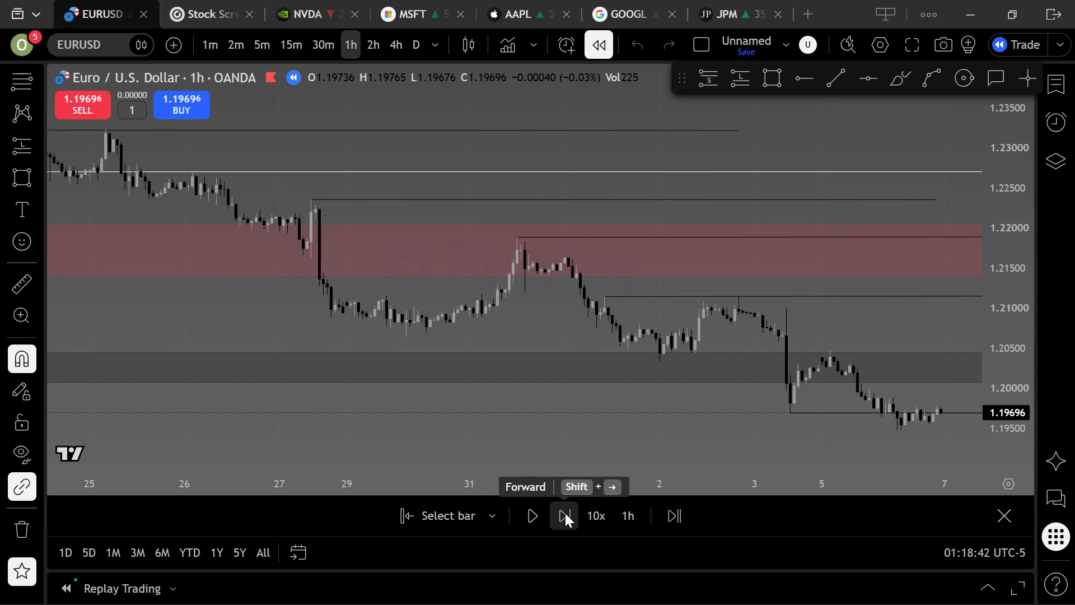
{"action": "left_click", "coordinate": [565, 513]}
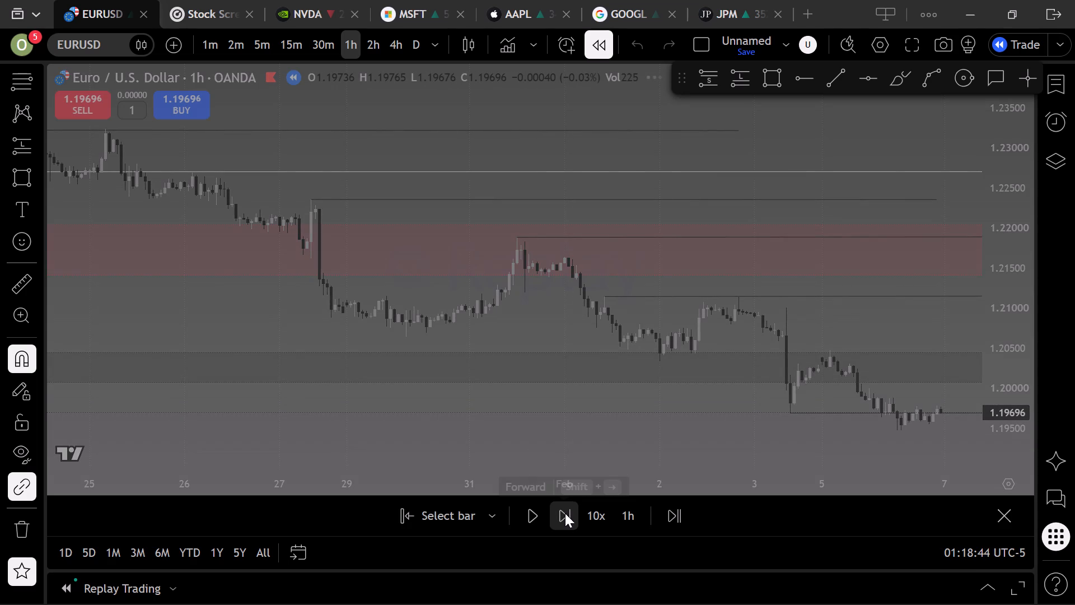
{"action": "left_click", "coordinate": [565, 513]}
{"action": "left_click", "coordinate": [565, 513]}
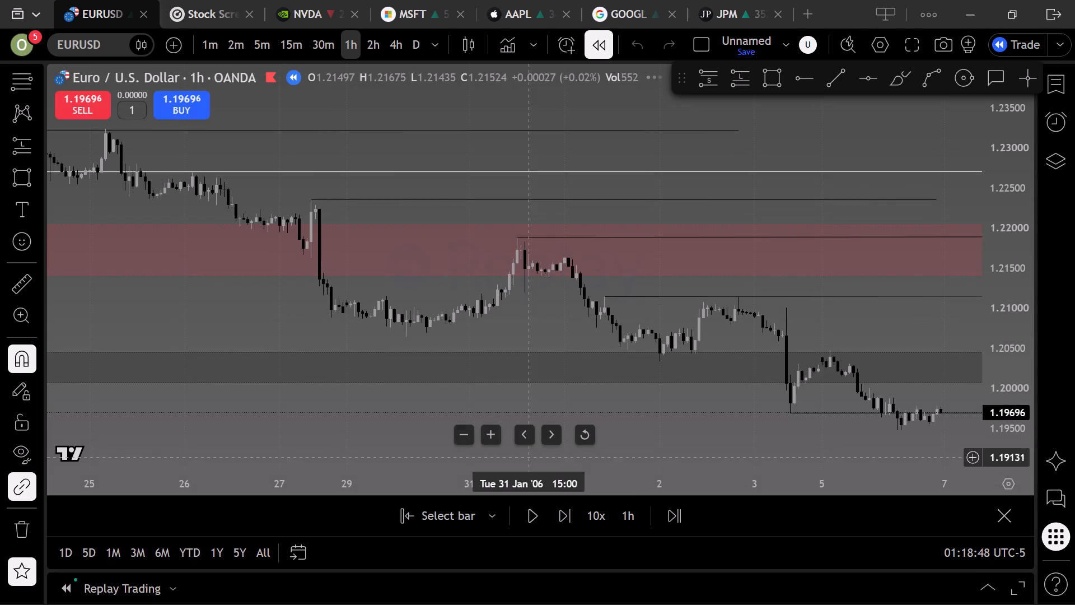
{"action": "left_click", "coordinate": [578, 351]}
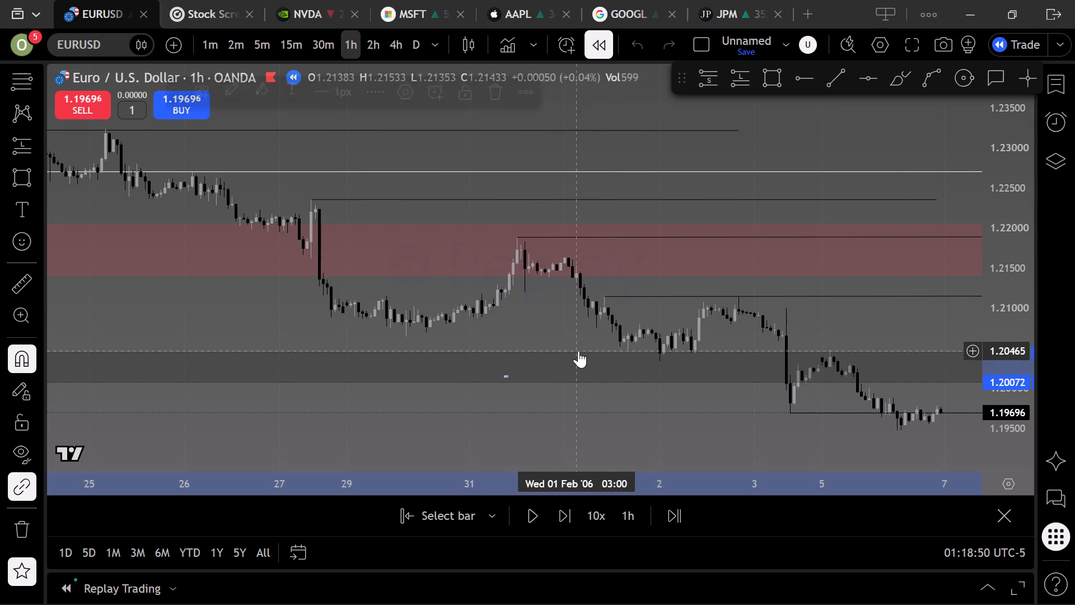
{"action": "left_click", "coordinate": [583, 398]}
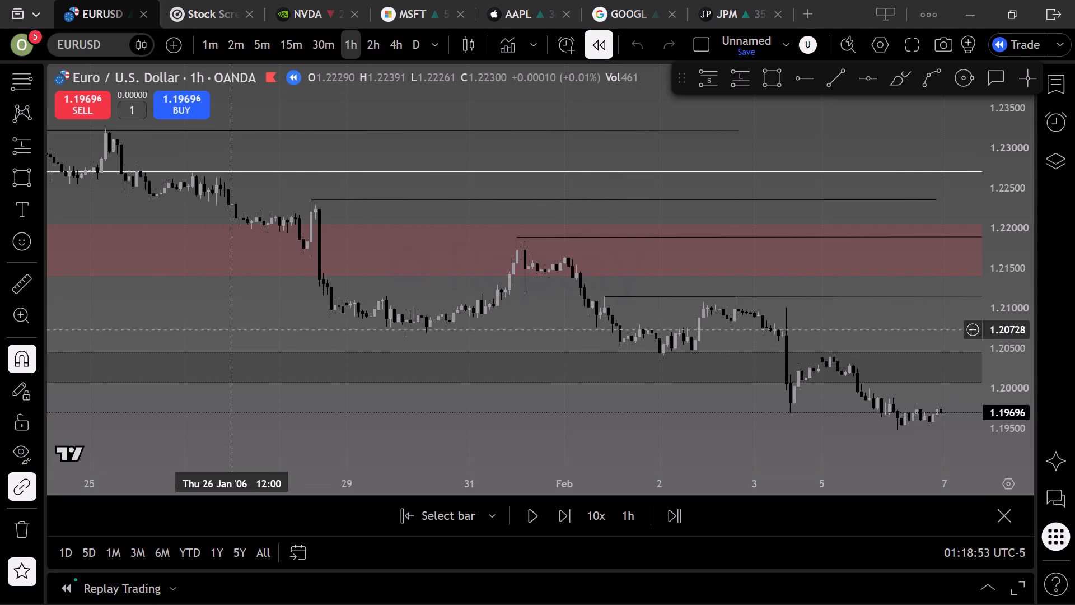
Reload the EURUSD chart tab, saving its layout changes.
{"action": "key", "text": "ctrl+r"}
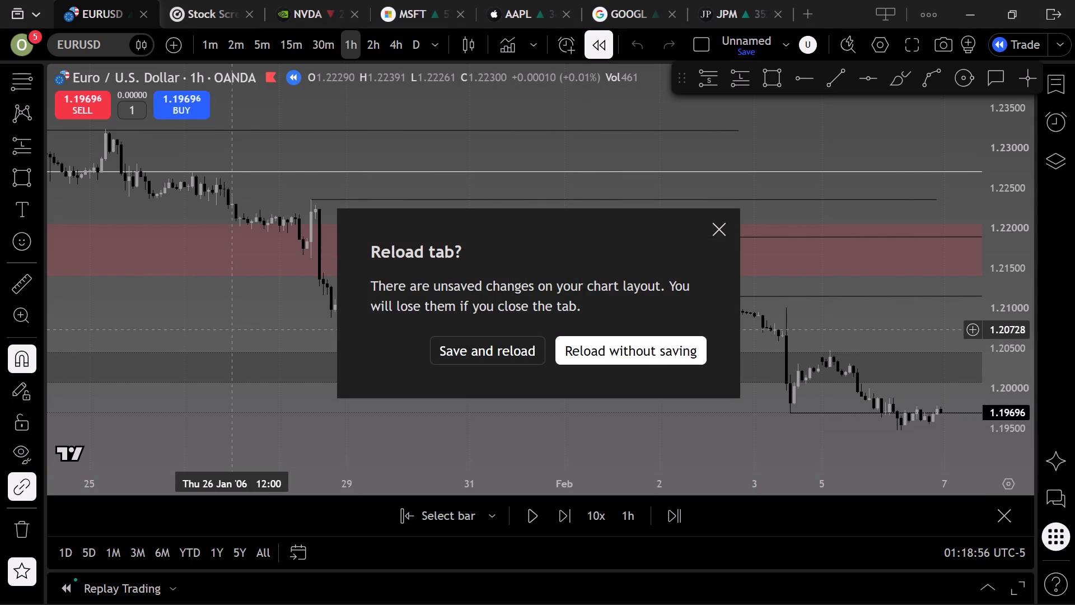
{"action": "left_click", "coordinate": [462, 347]}
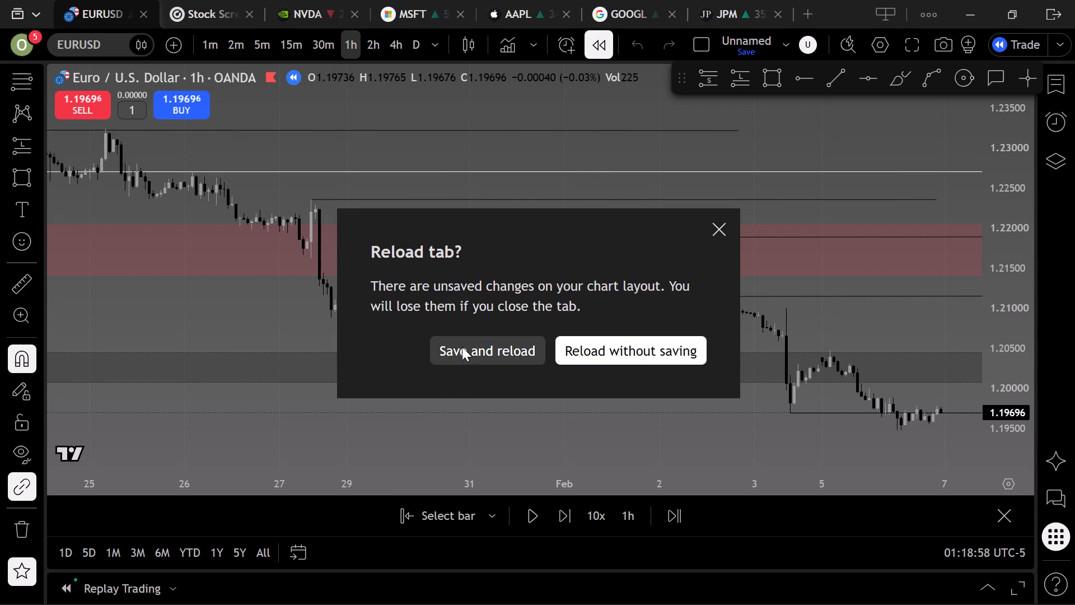
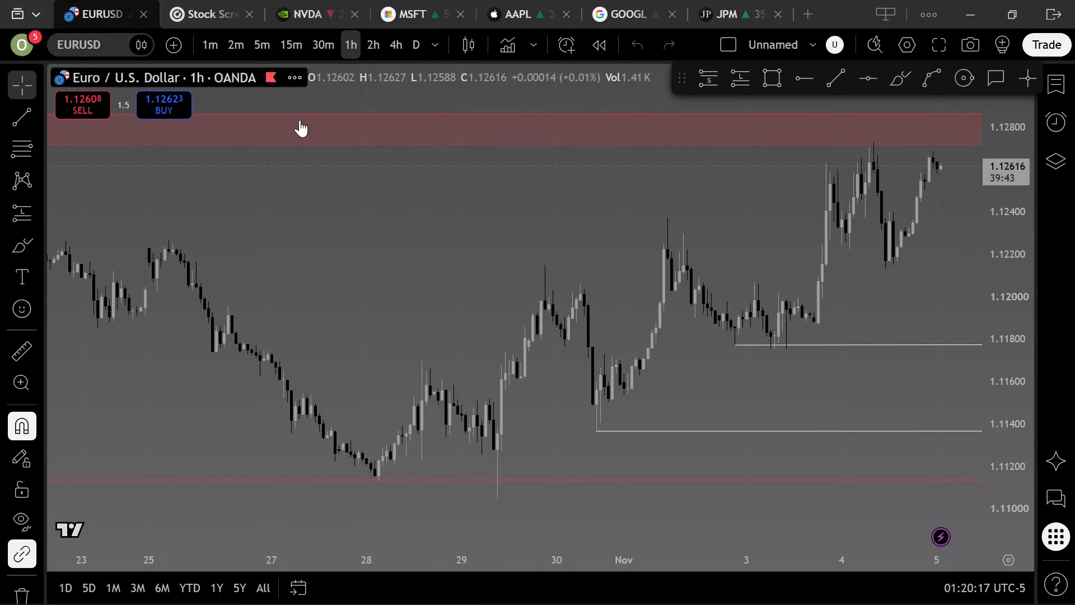
Switch the EURUSD chart to the daily timeframe and bring several months of price history into view.
{"action": "left_click", "coordinate": [418, 44]}
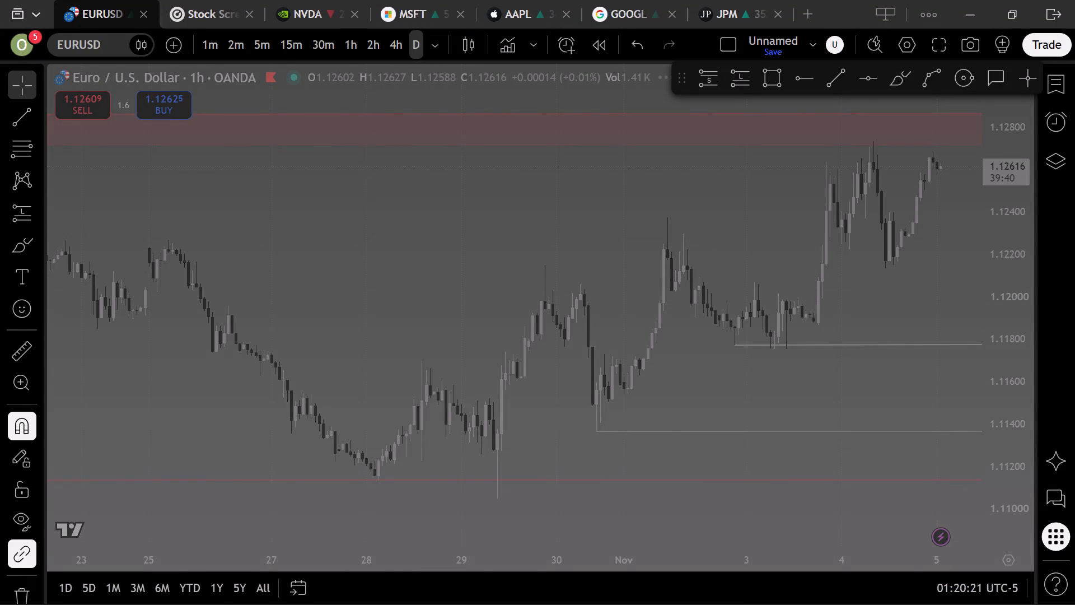
{"action": "scroll", "coordinate": [914, 299], "scroll_direction": "up", "scroll_amount": 13}
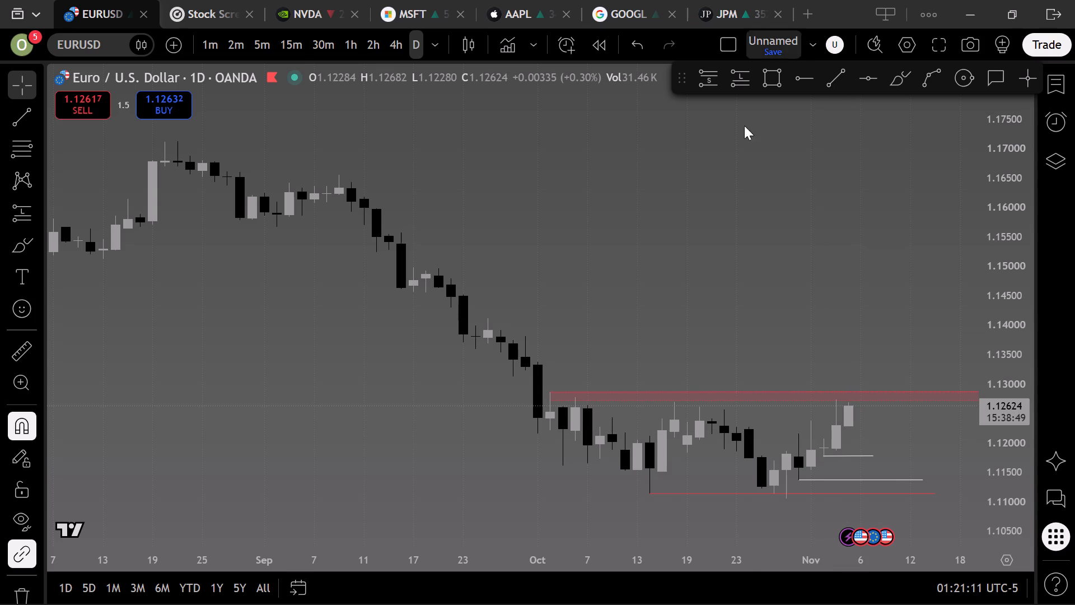
{"action": "scroll", "coordinate": [737, 299], "scroll_direction": "down", "scroll_amount": 2}
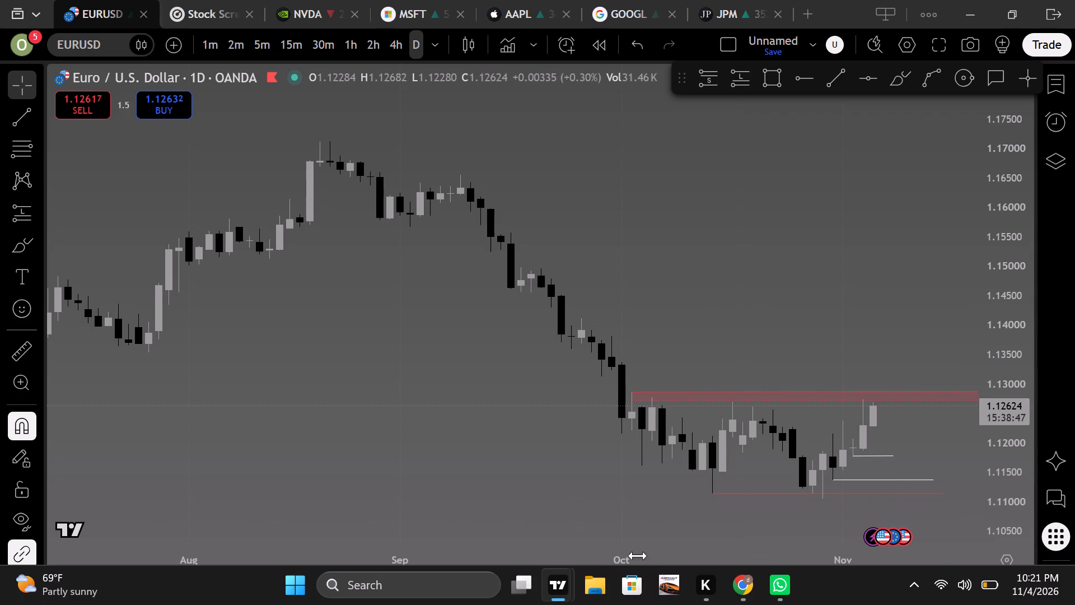
{"action": "left_click", "coordinate": [586, 513]}
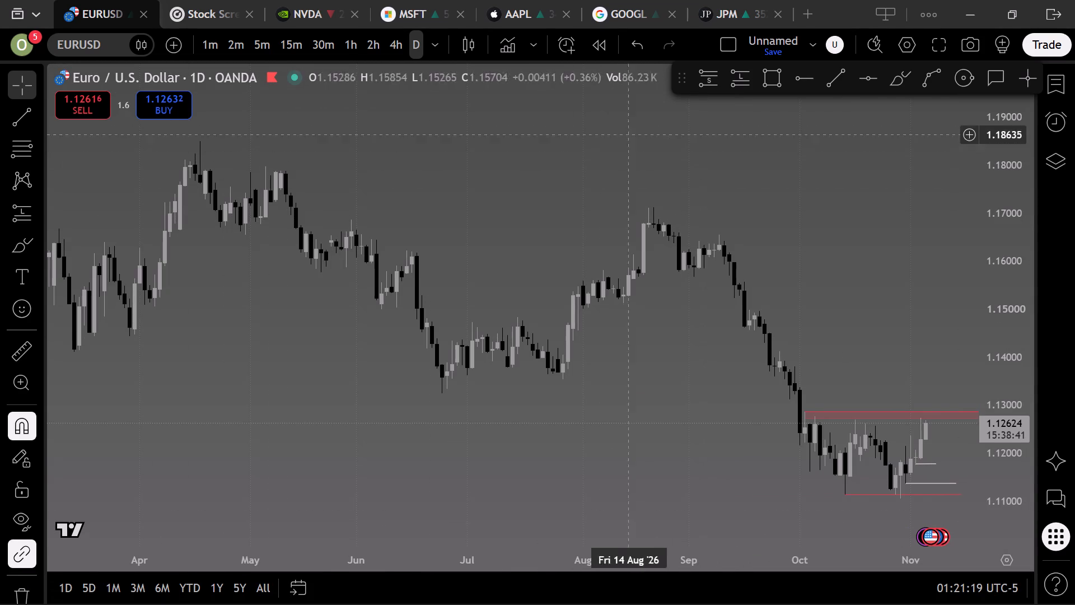
Start bar replay on daily EURUSD, moving its starting bar back via 8 October 2018 and 16 June 2010 to 1 March 2006.
{"action": "left_click", "coordinate": [595, 48]}
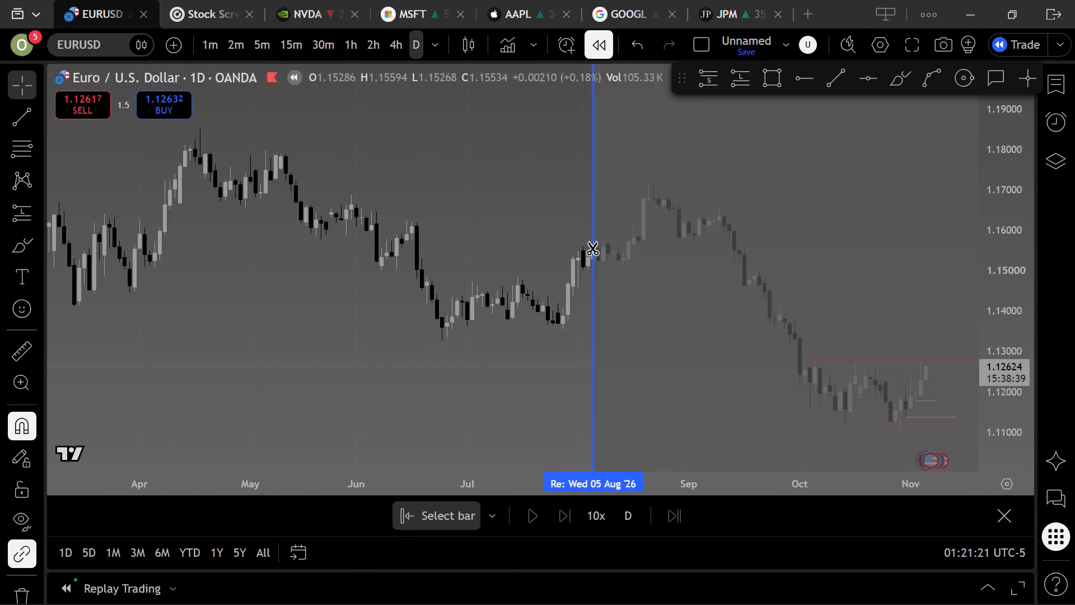
{"action": "scroll", "coordinate": [622, 346], "scroll_direction": "down", "scroll_amount": 20}
{"action": "scroll", "coordinate": [622, 346], "scroll_direction": "down", "scroll_amount": 11}
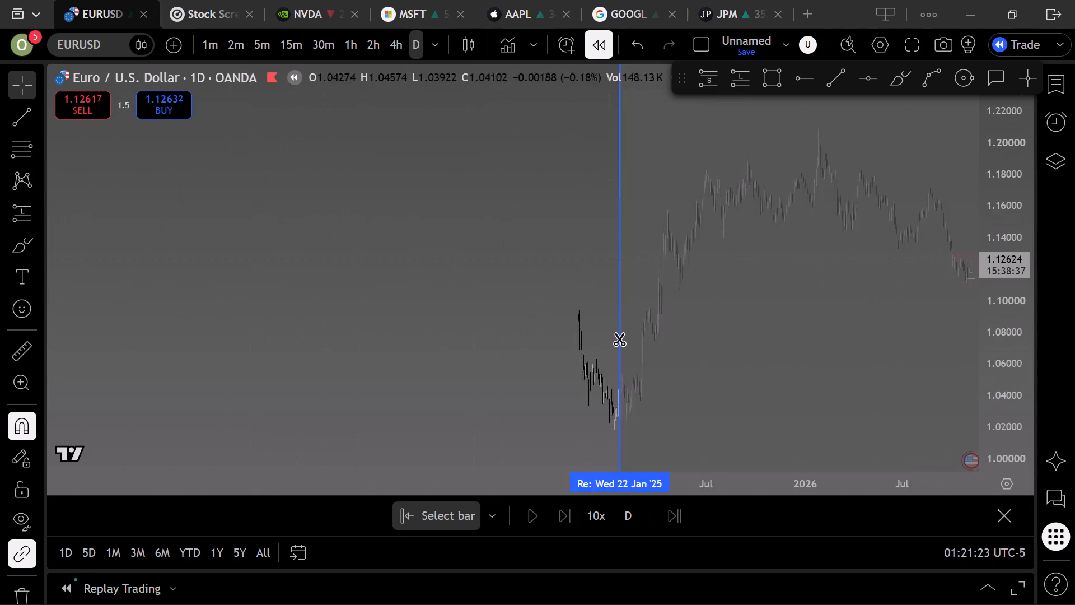
{"action": "scroll", "coordinate": [620, 339], "scroll_direction": "down", "scroll_amount": 20}
{"action": "scroll", "coordinate": [620, 339], "scroll_direction": "down", "scroll_amount": 17}
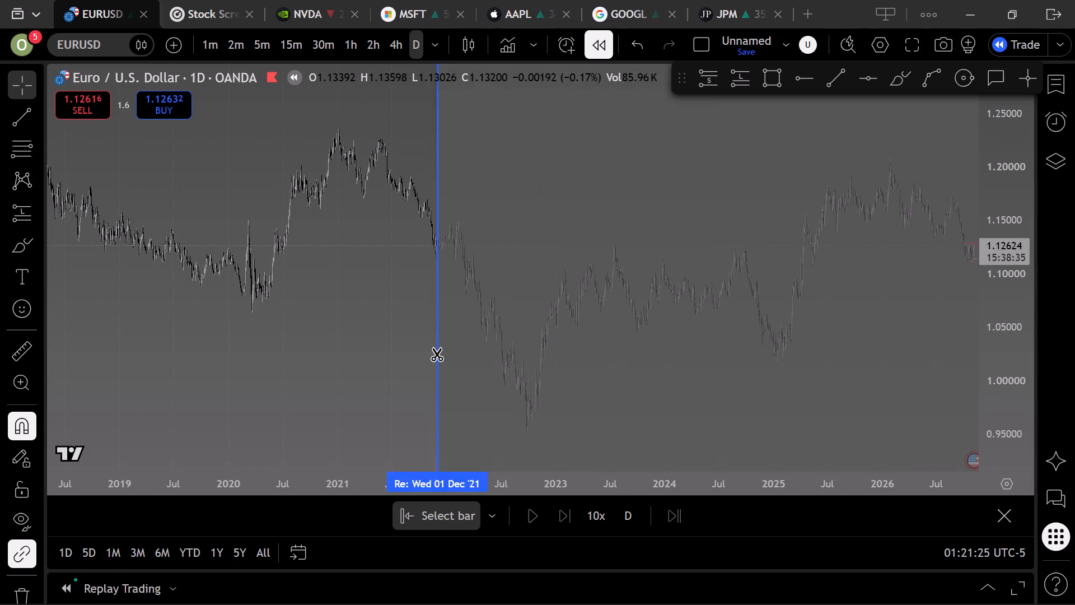
{"action": "left_click", "coordinate": [94, 292]}
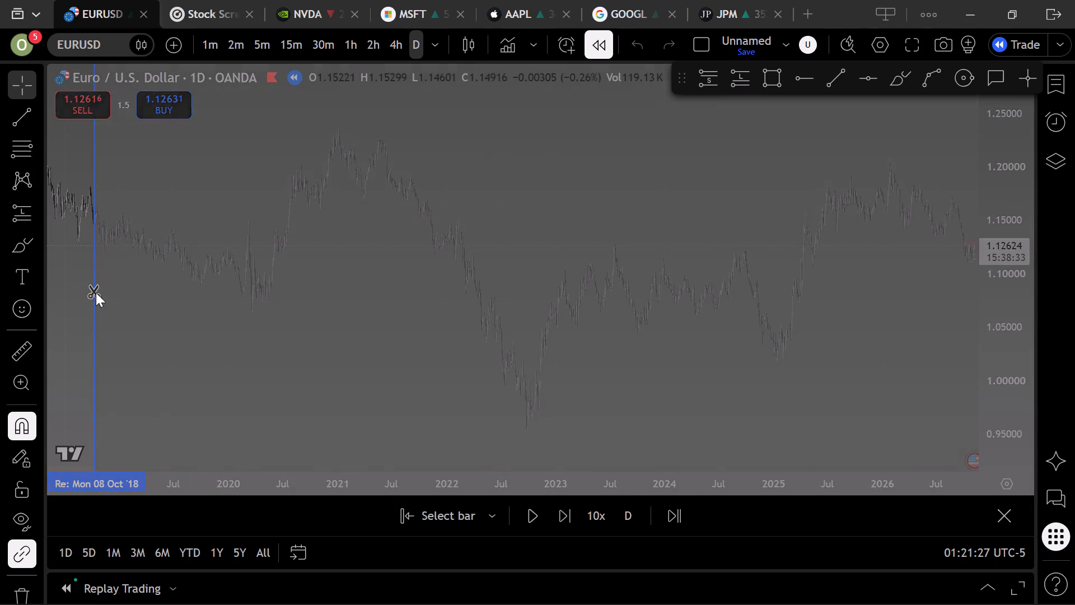
{"action": "left_click", "coordinate": [434, 519]}
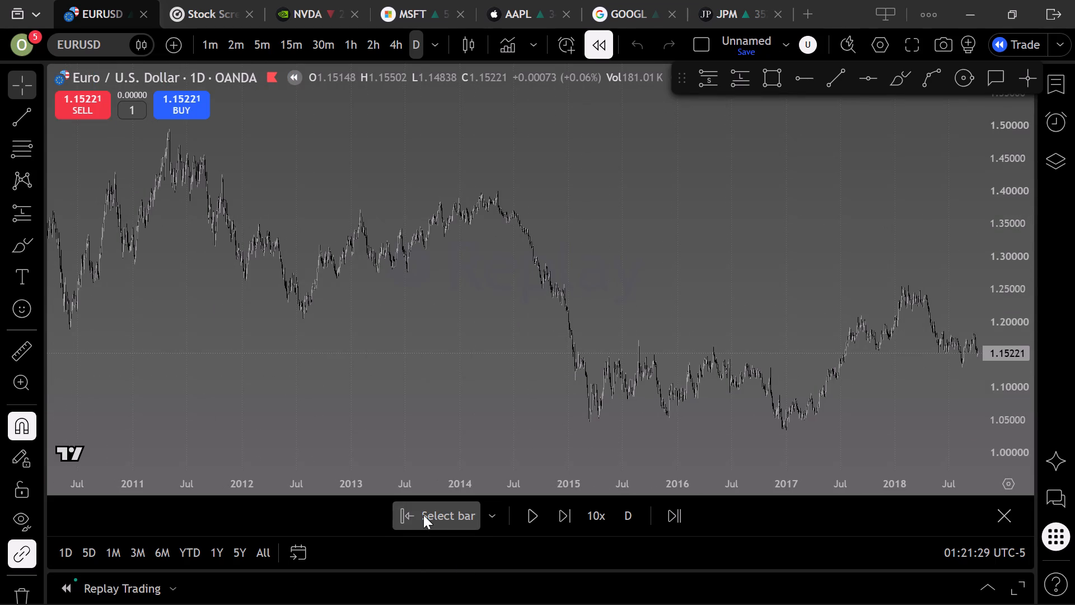
{"action": "left_click", "coordinate": [73, 391]}
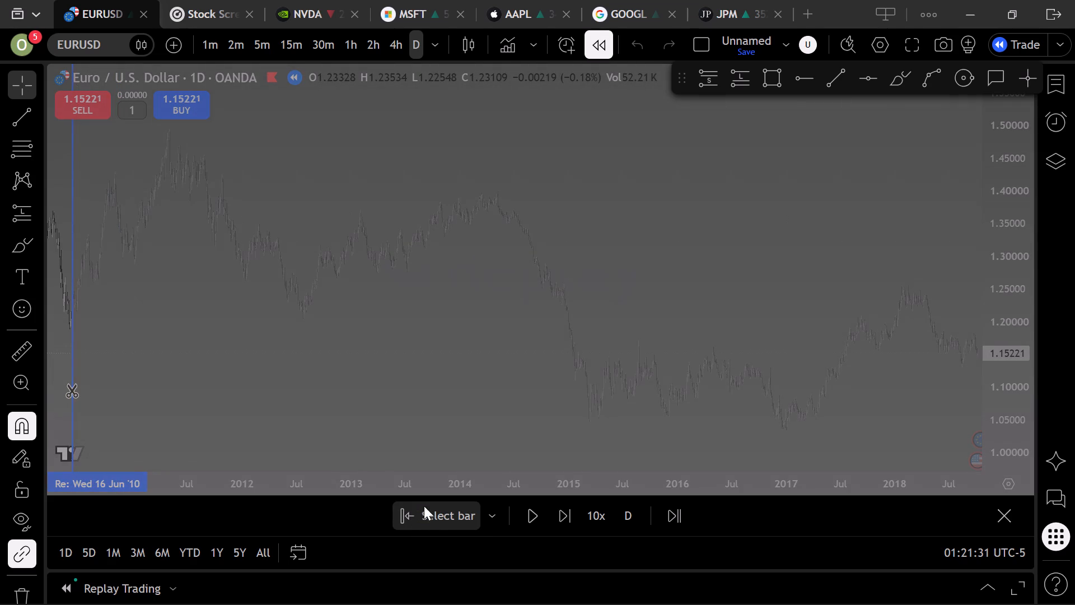
{"action": "left_click", "coordinate": [437, 522]}
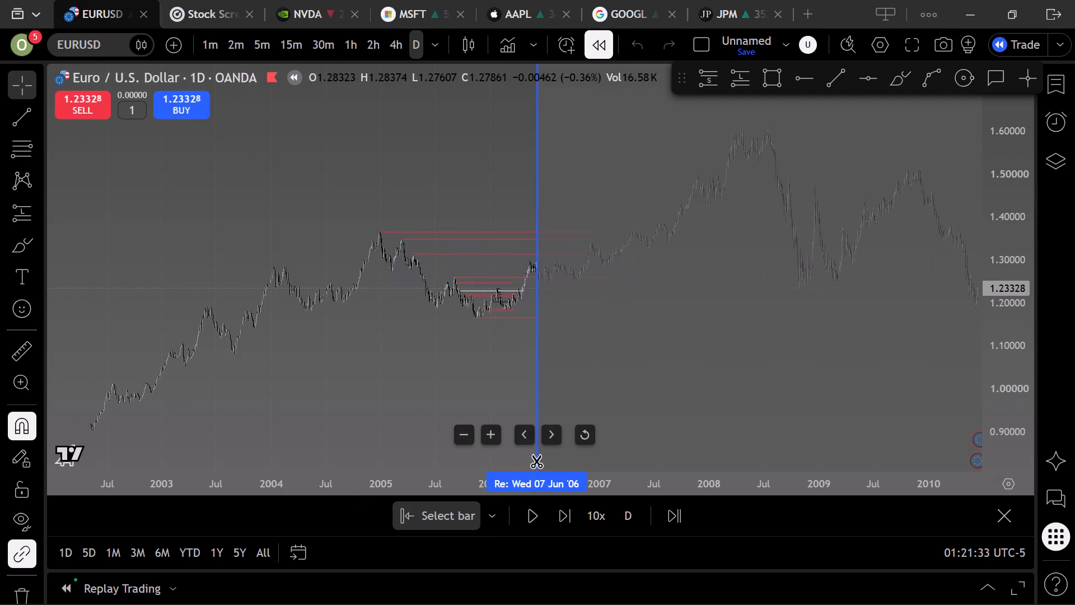
{"action": "left_click", "coordinate": [507, 425]}
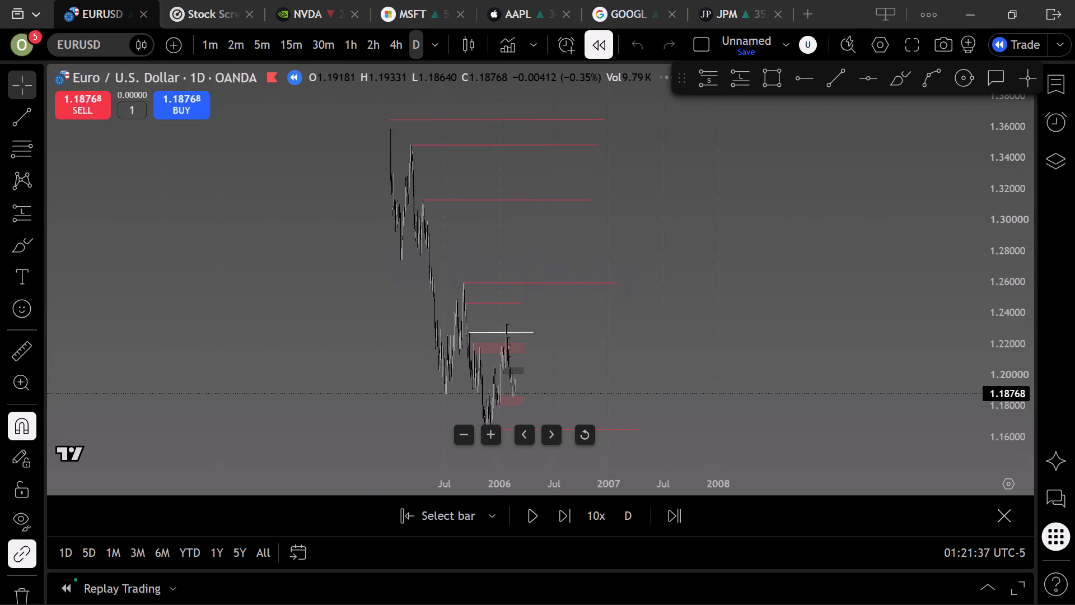
Reselect the replay starting bar at 7 February 2006, just after the drop below the grey zone.
{"action": "scroll", "coordinate": [766, 416], "scroll_direction": "up", "scroll_amount": 17}
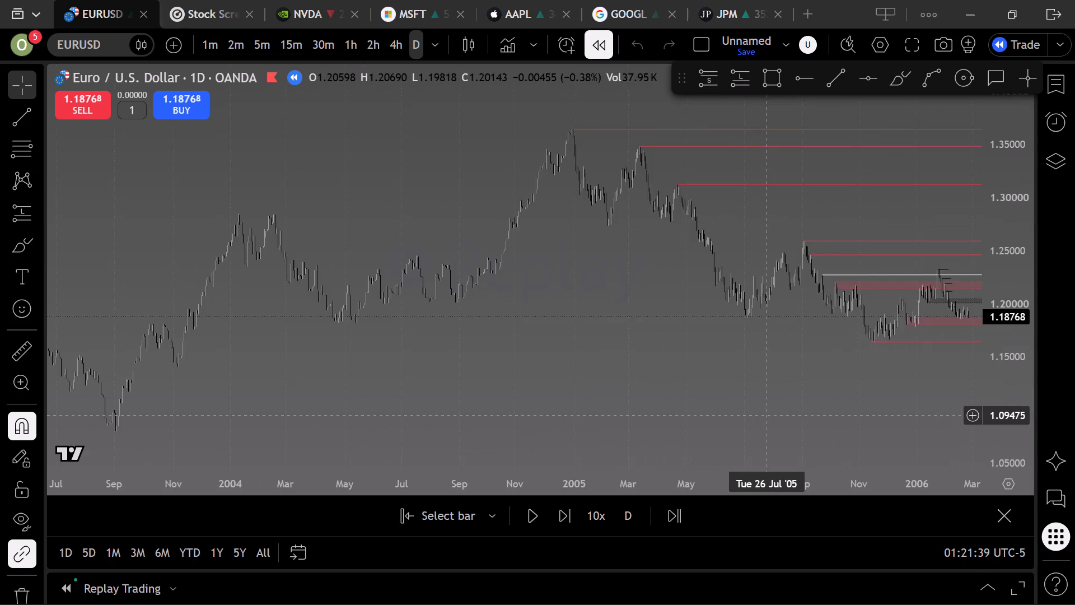
{"action": "scroll", "coordinate": [766, 416], "scroll_direction": "up", "scroll_amount": 14}
{"action": "scroll", "coordinate": [766, 416], "scroll_direction": "up", "scroll_amount": 14}
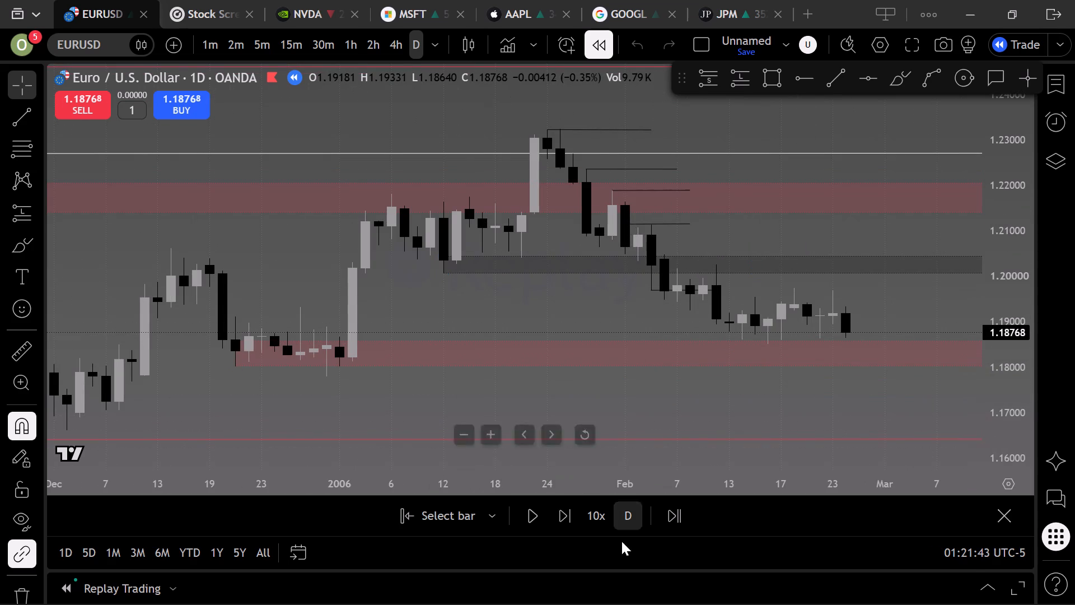
{"action": "left_click", "coordinate": [450, 519]}
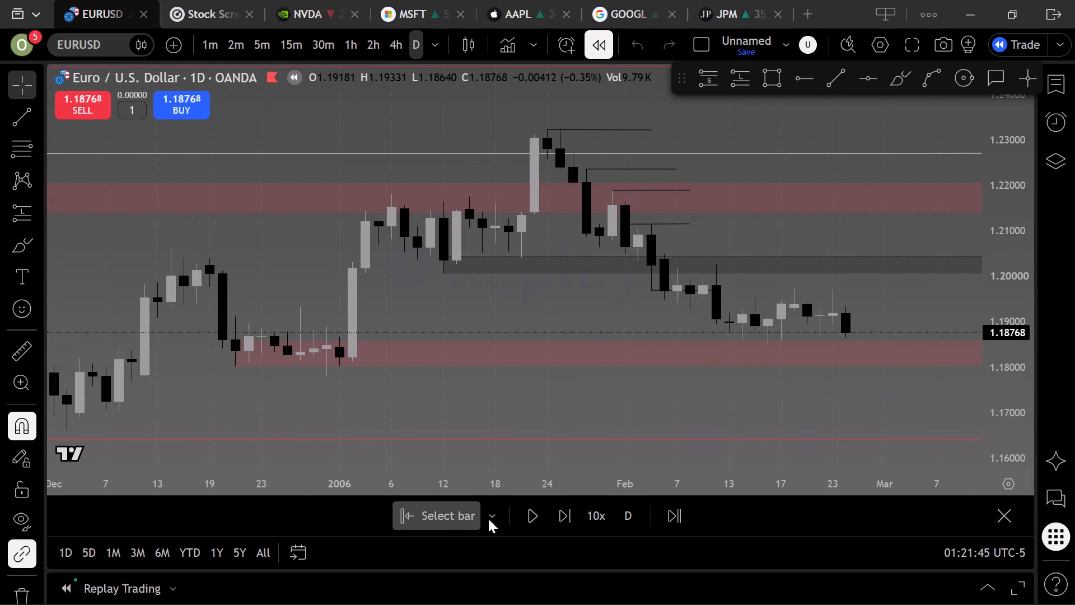
{"action": "left_click", "coordinate": [680, 460]}
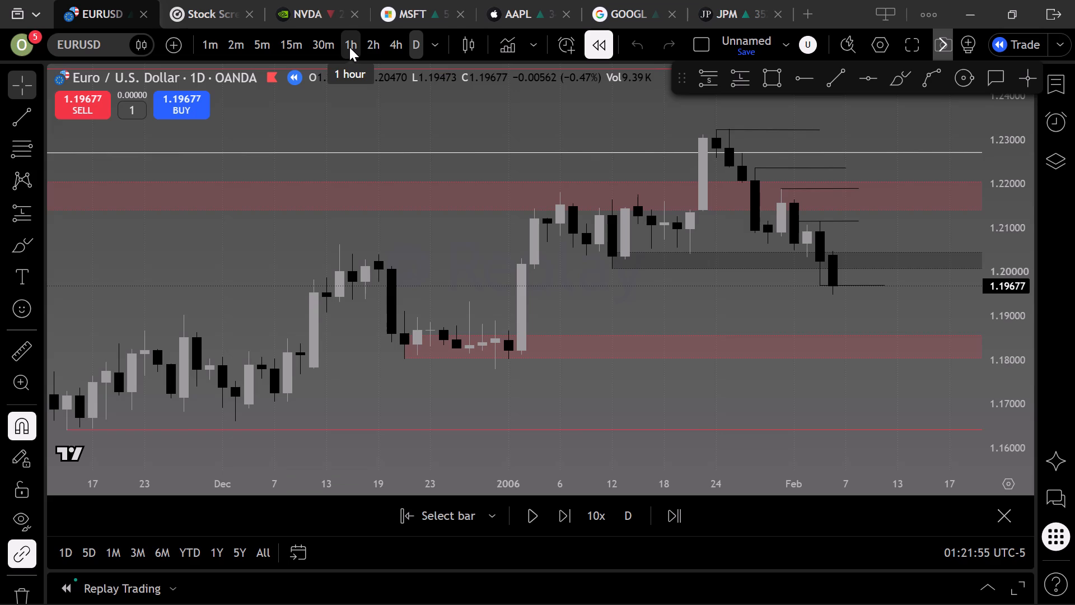
Take the replay chart down through the 4-hour and 2-hour timeframes to 1-hour, and reset the chart view.
{"action": "left_click", "coordinate": [394, 51]}
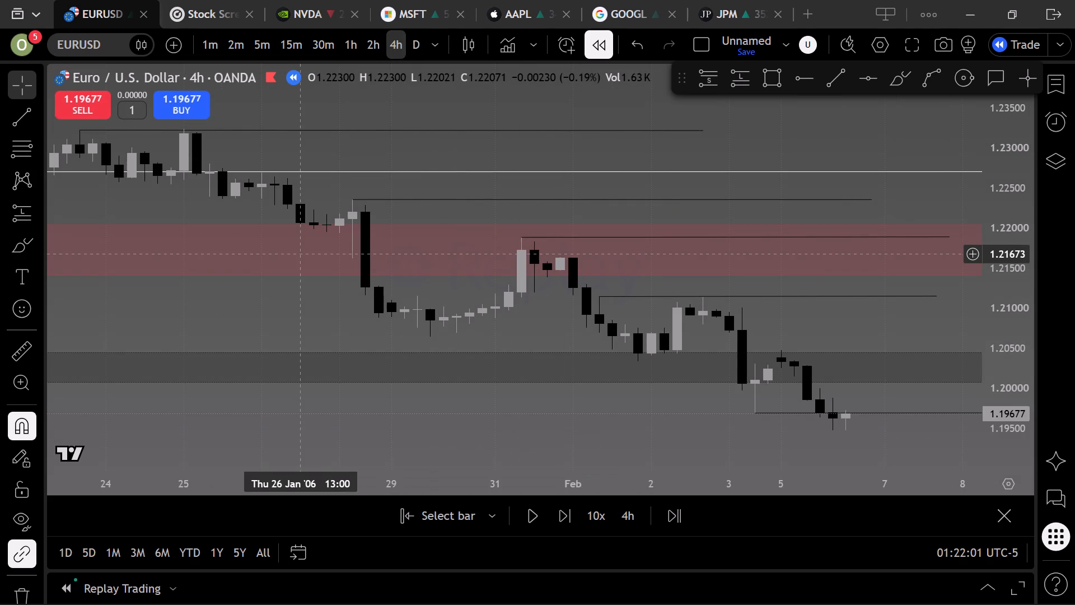
{"action": "left_click", "coordinate": [381, 45]}
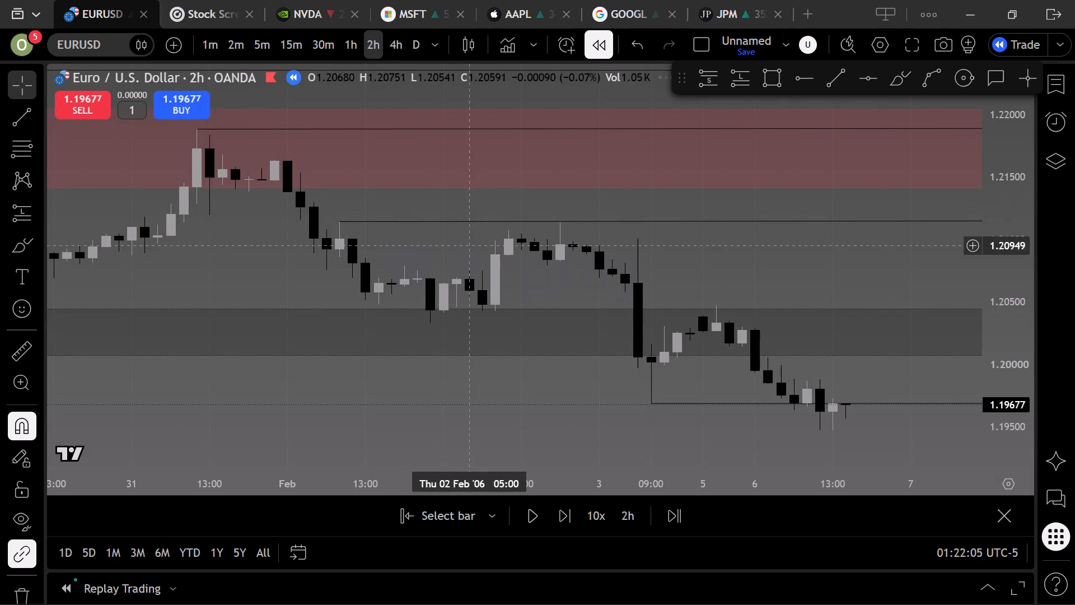
{"action": "left_click", "coordinate": [353, 44]}
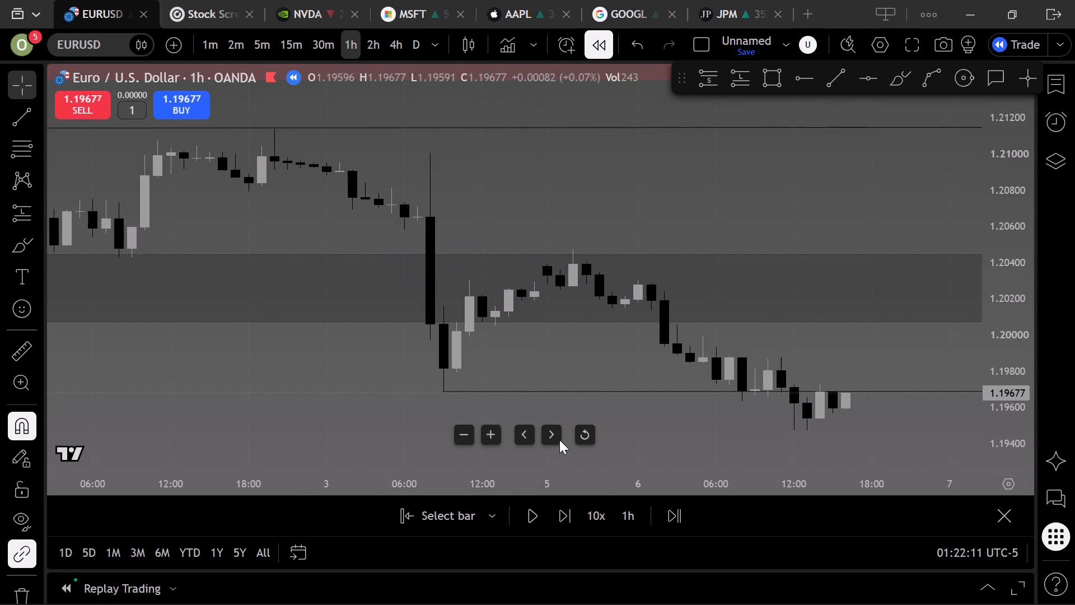
{"action": "left_click", "coordinate": [585, 445]}
{"action": "left_click", "coordinate": [579, 434]}
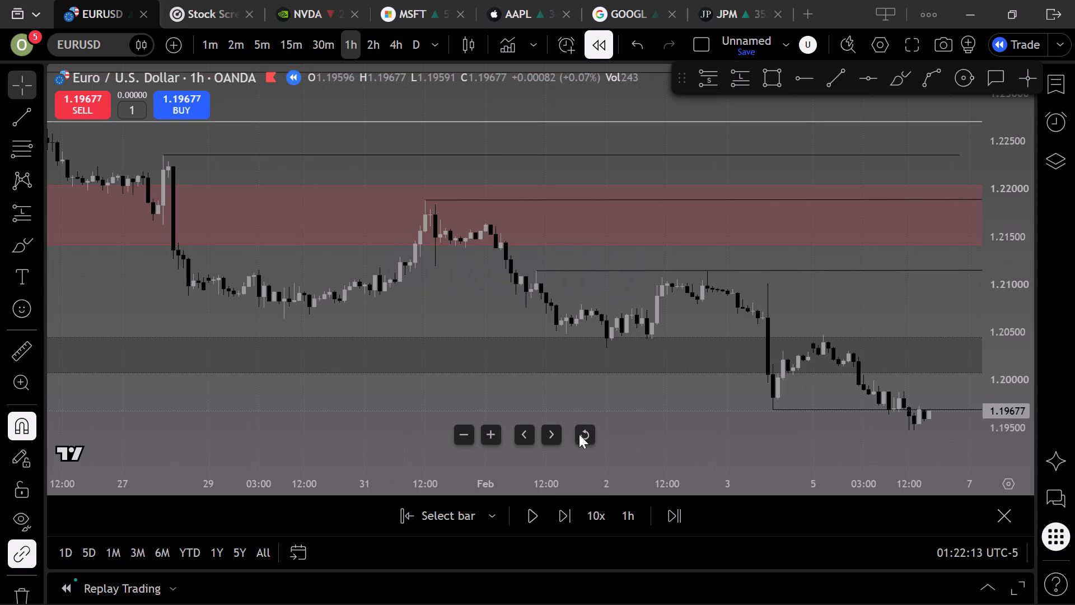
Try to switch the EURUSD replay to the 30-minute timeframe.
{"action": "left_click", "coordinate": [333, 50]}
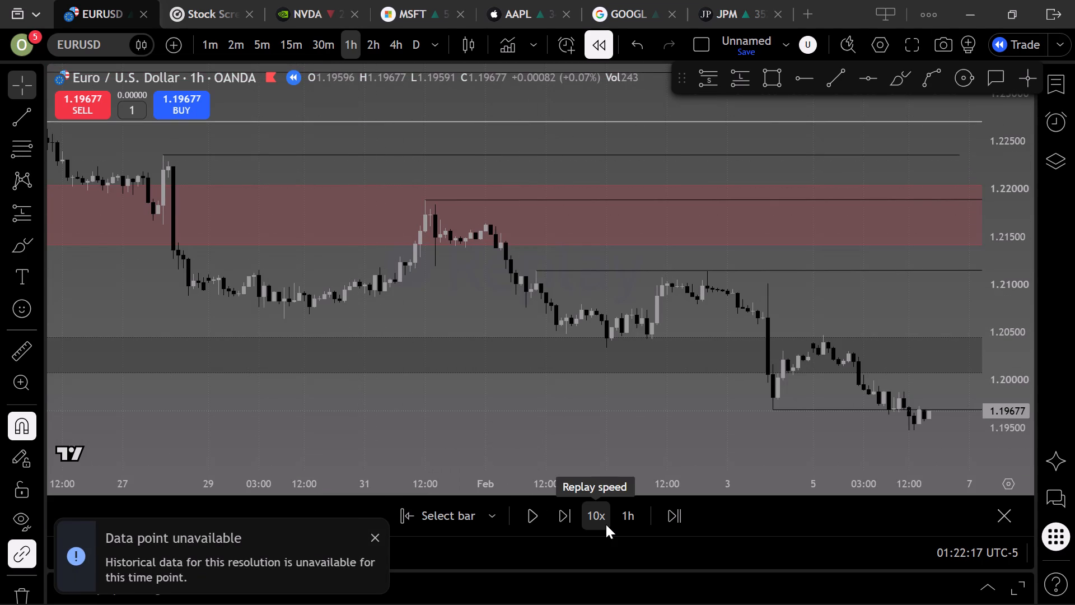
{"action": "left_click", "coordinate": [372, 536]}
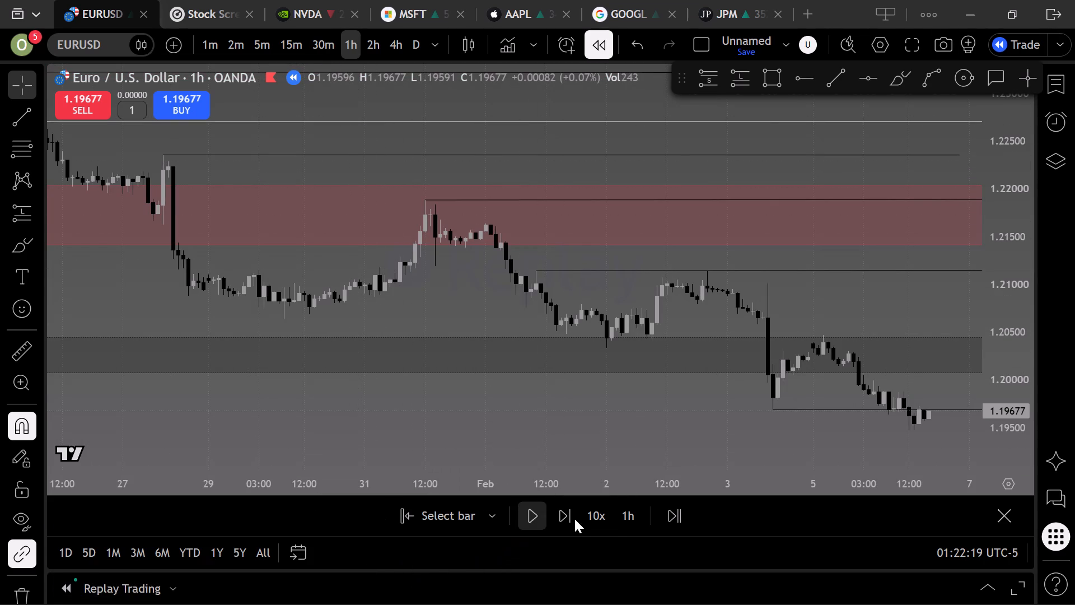
Advance the 1-hour EURUSD replay bar by bar from 6 February into the late morning of 7 February 2006.
{"action": "left_click", "coordinate": [562, 514]}
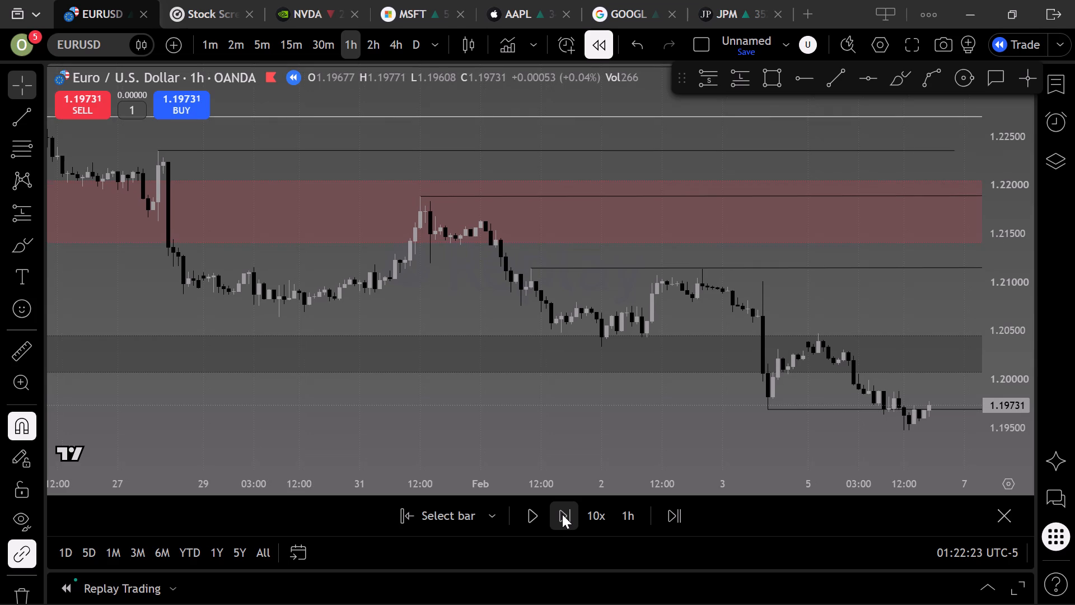
{"action": "left_click", "coordinate": [562, 514]}
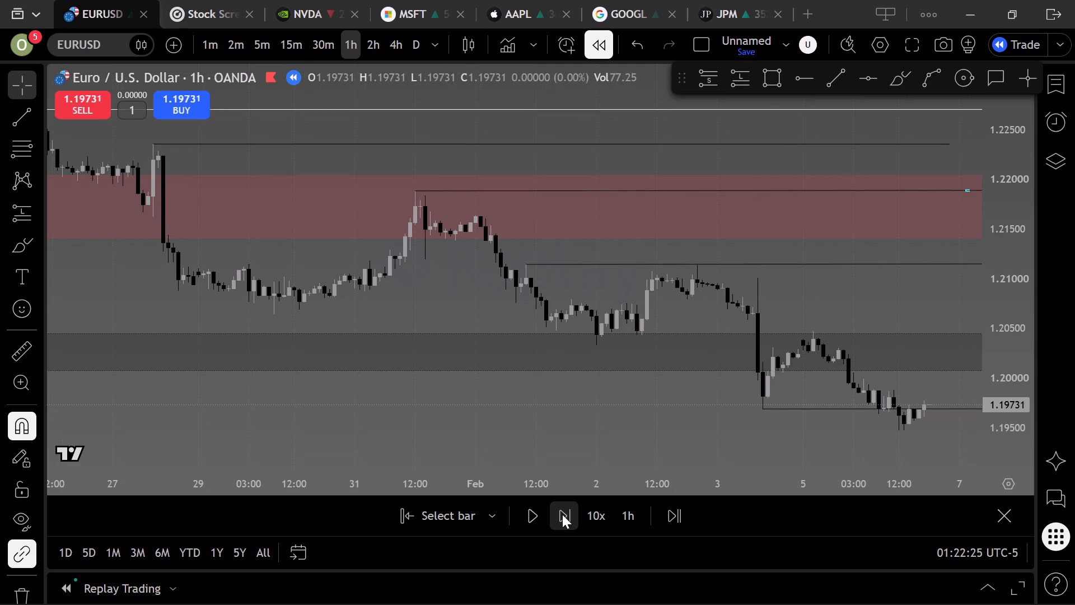
{"action": "left_click", "coordinate": [562, 514]}
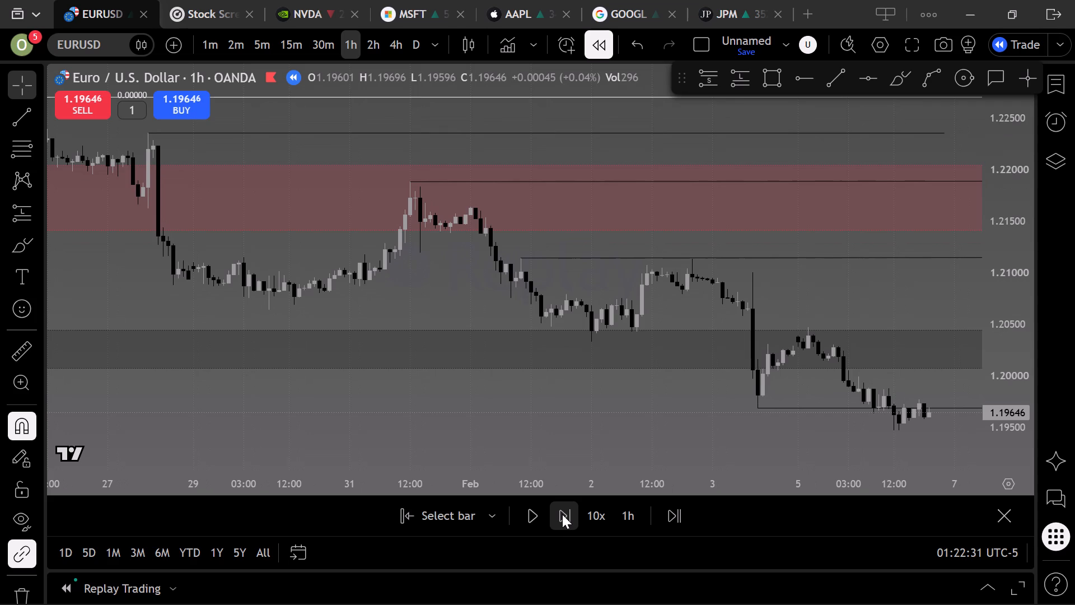
{"action": "left_click", "coordinate": [562, 514]}
{"action": "left_click", "coordinate": [562, 514]}
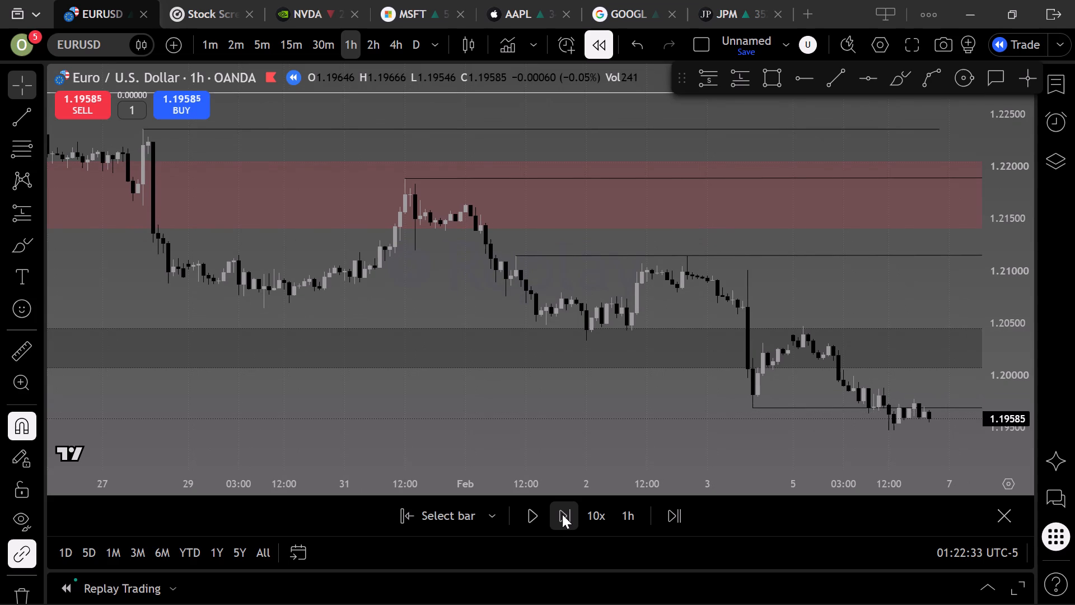
{"action": "left_click", "coordinate": [562, 514]}
{"action": "left_click", "coordinate": [561, 514]}
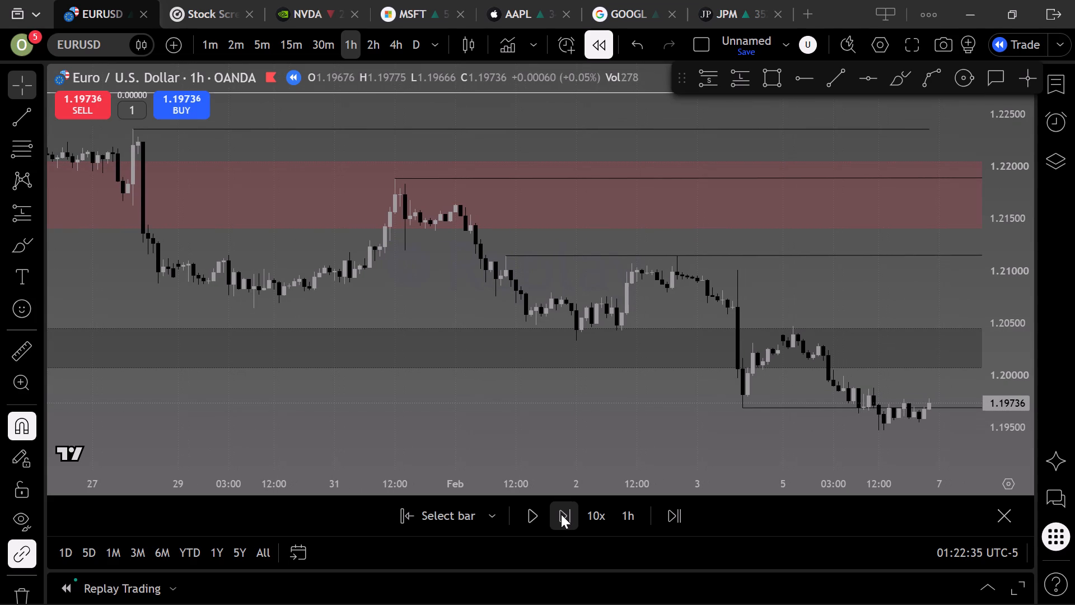
{"action": "left_click", "coordinate": [561, 514]}
{"action": "left_click", "coordinate": [561, 514]}
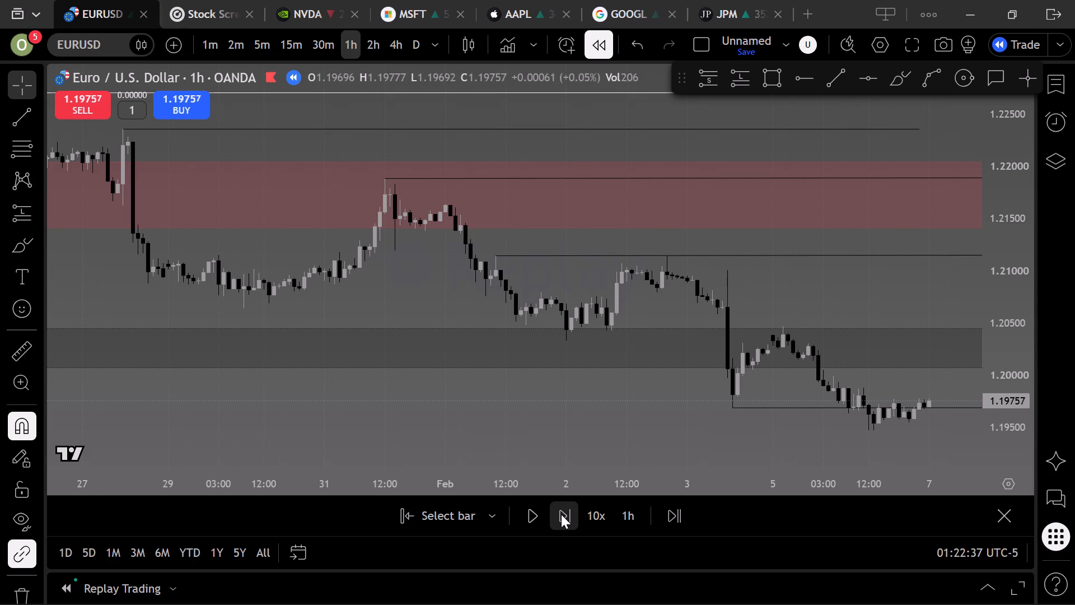
{"action": "left_click", "coordinate": [561, 514]}
{"action": "left_click", "coordinate": [561, 514]}
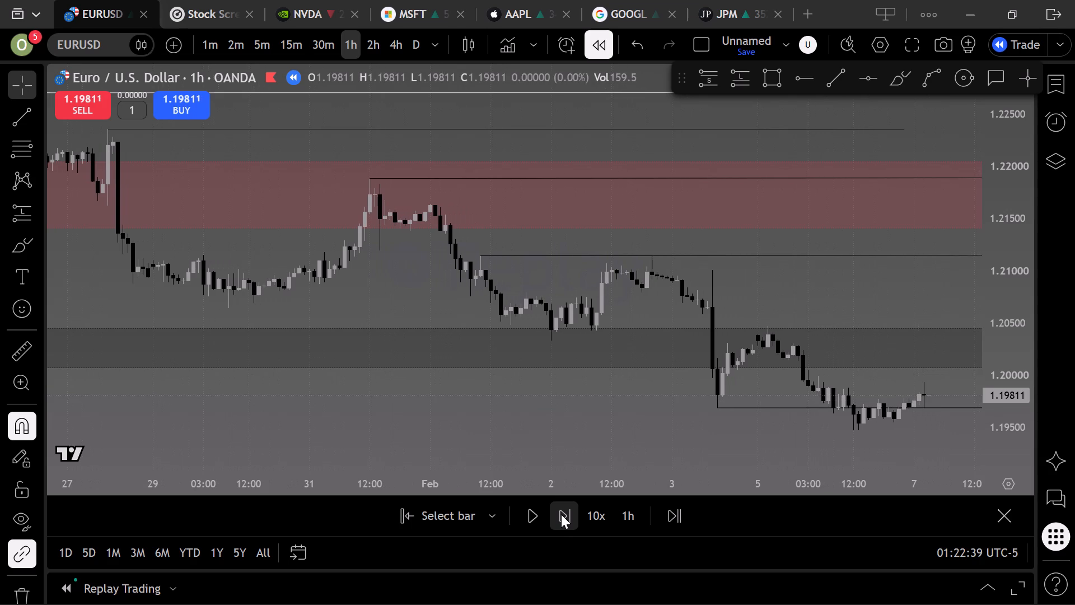
{"action": "left_click", "coordinate": [561, 514]}
{"action": "left_click", "coordinate": [561, 514]}
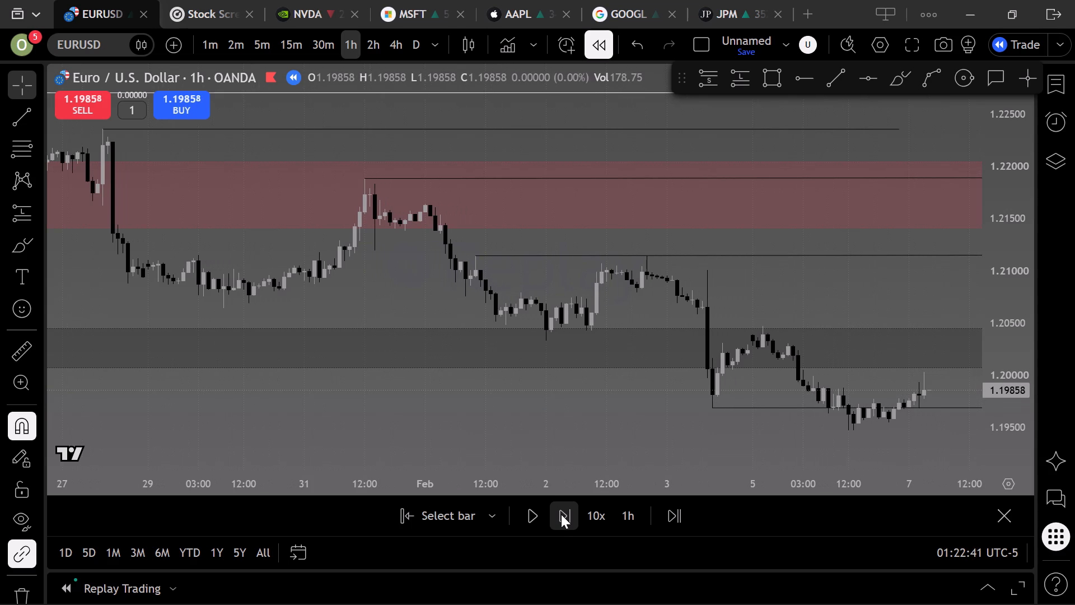
{"action": "left_click", "coordinate": [561, 514]}
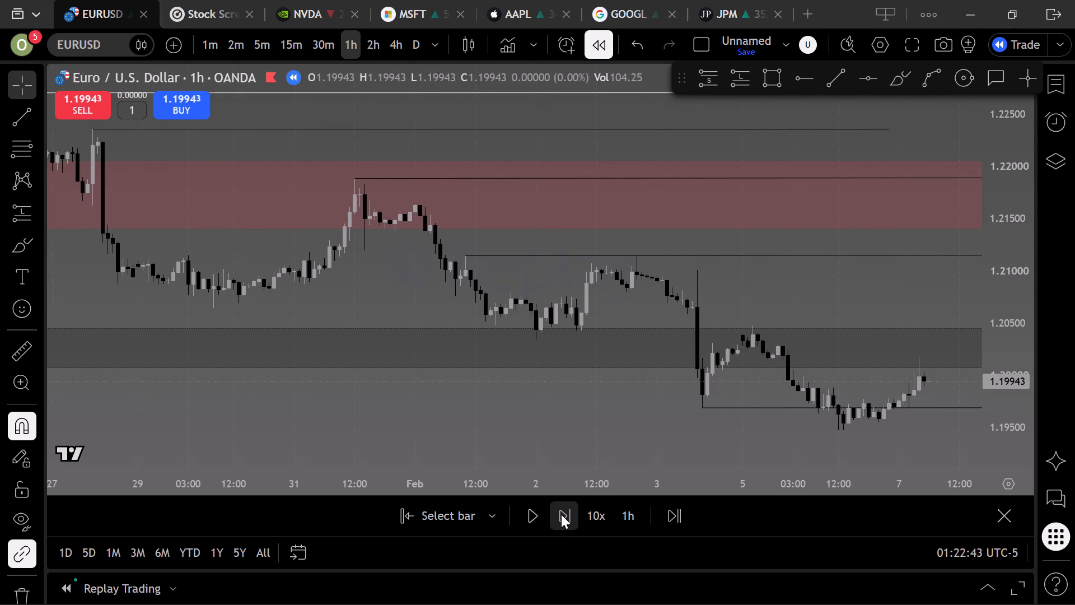
{"action": "left_click", "coordinate": [561, 514]}
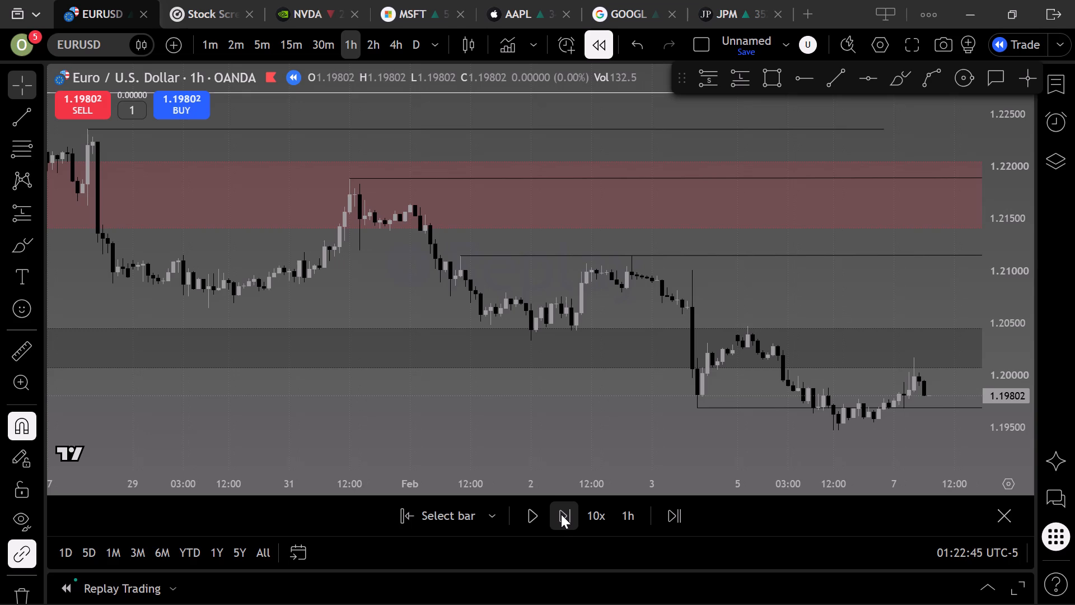
{"action": "left_click", "coordinate": [561, 514]}
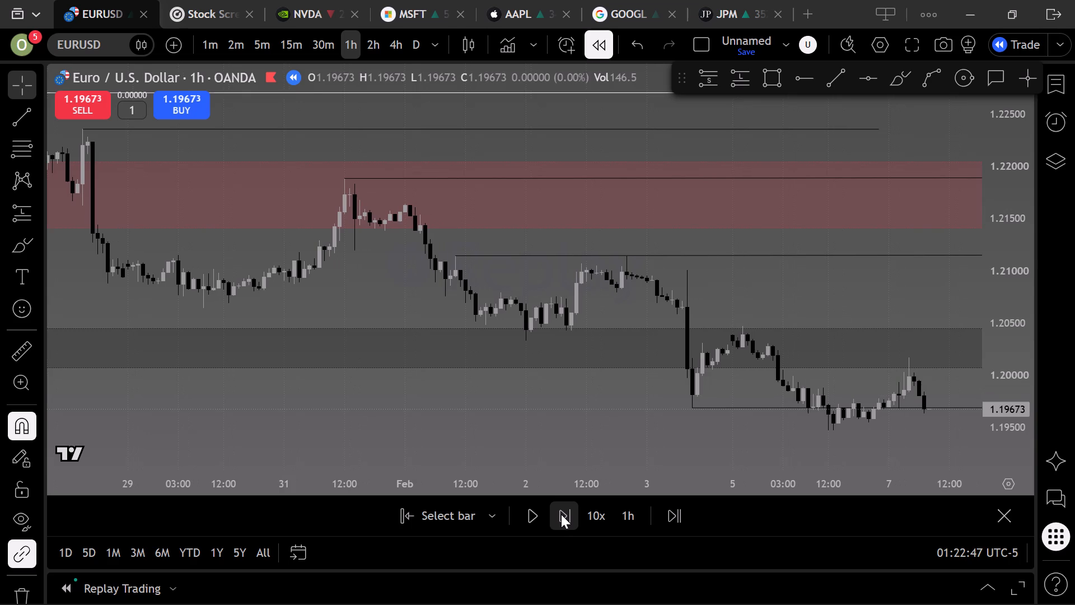
{"action": "left_click", "coordinate": [561, 514]}
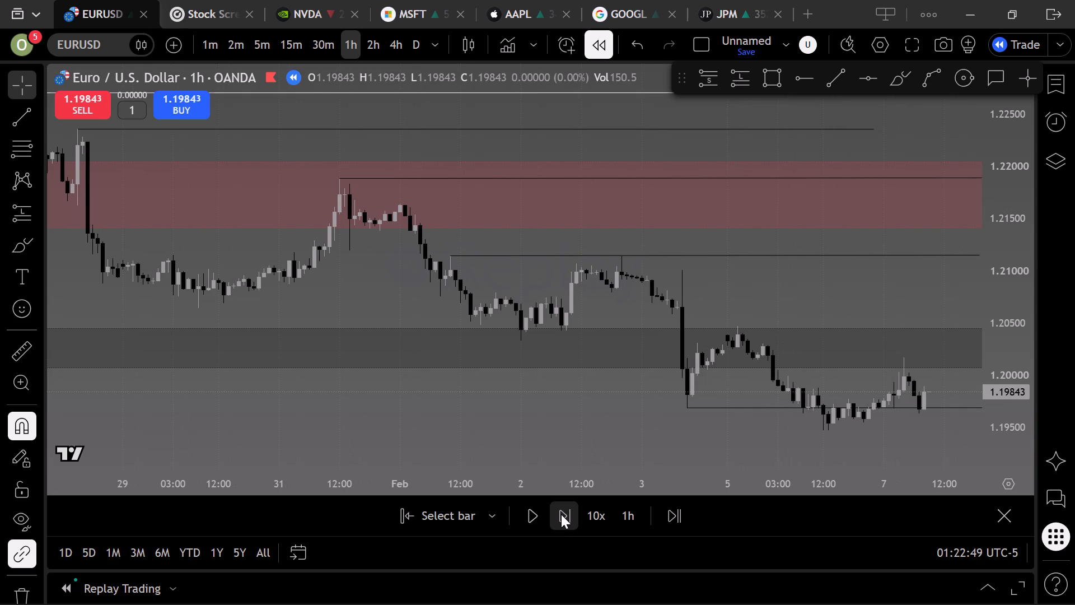
{"action": "left_click", "coordinate": [561, 514]}
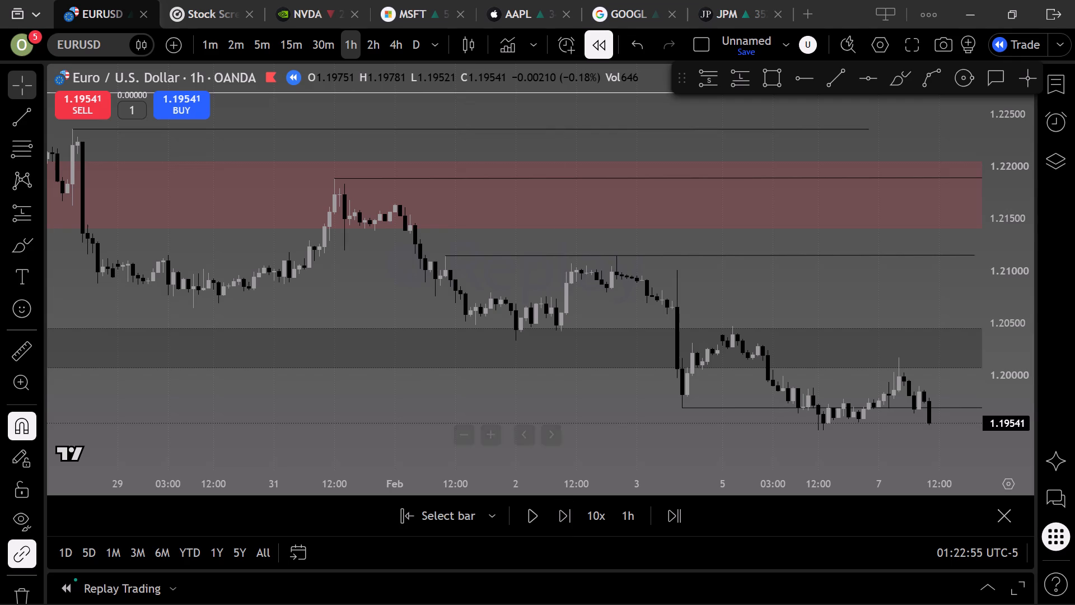
Draw a near-horizontal trendline from the 6 February 12:00 low at about 1.19473 to late 7 February.
{"action": "left_click_drag", "start_coordinate": [853, 295], "coordinate": [807, 283]}
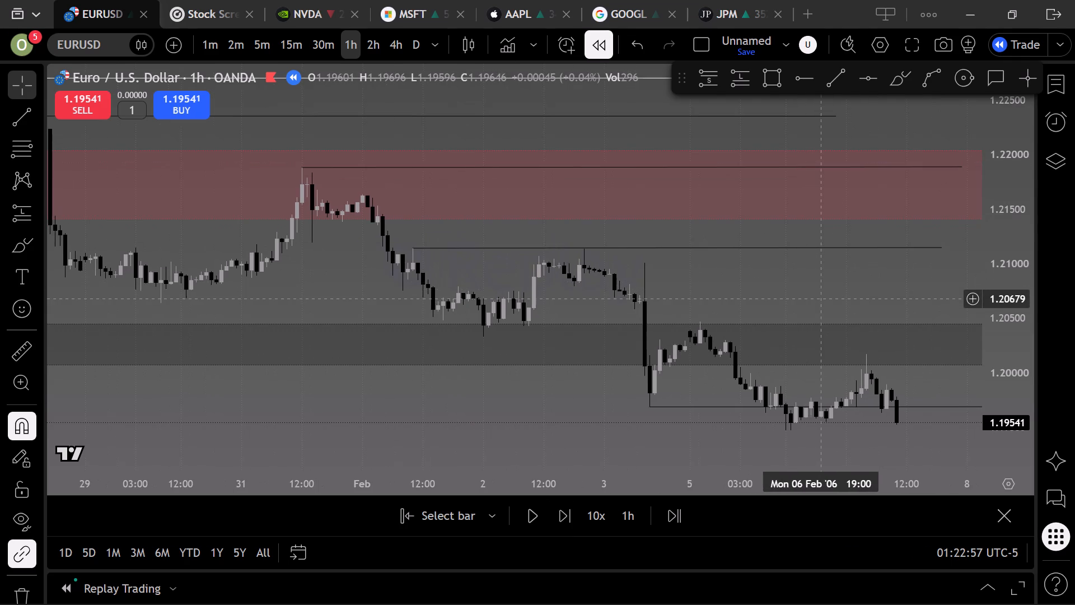
{"action": "scroll", "coordinate": [819, 299], "scroll_direction": "up", "scroll_amount": 2}
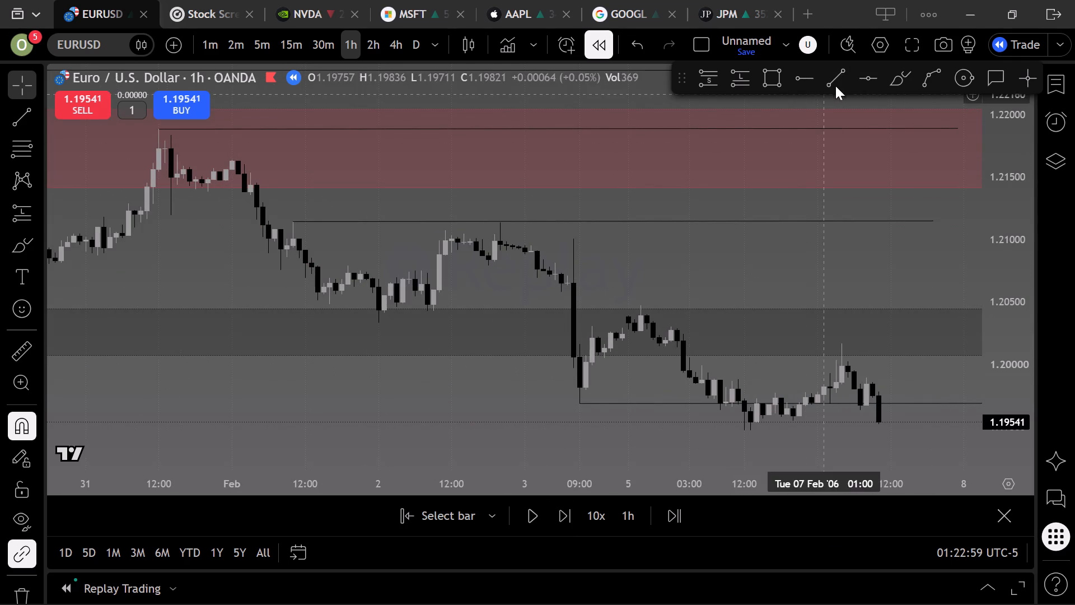
{"action": "left_click", "coordinate": [835, 83]}
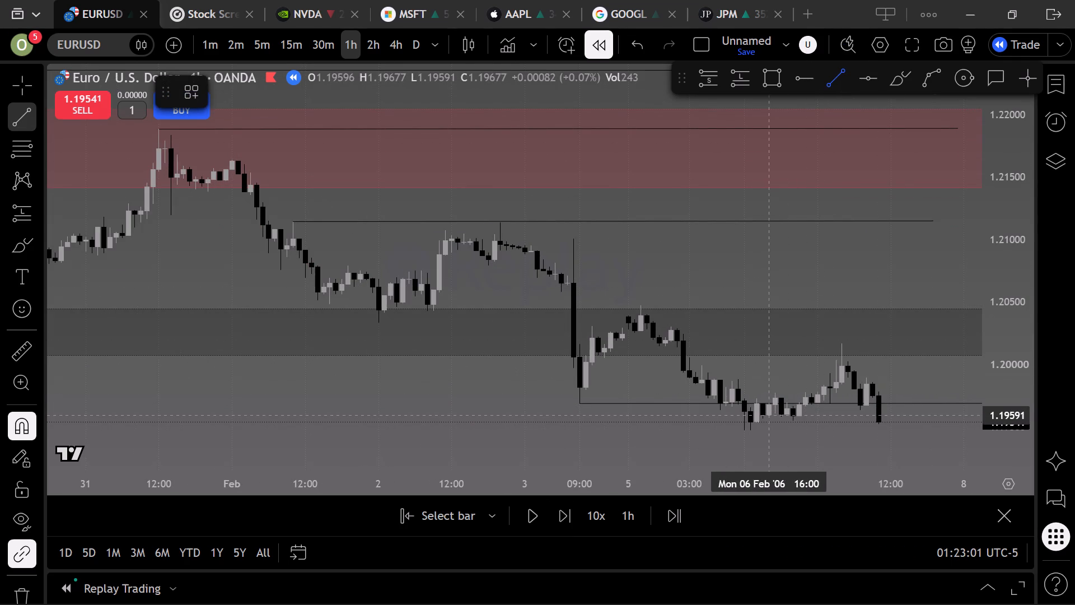
{"action": "left_click", "coordinate": [744, 439]}
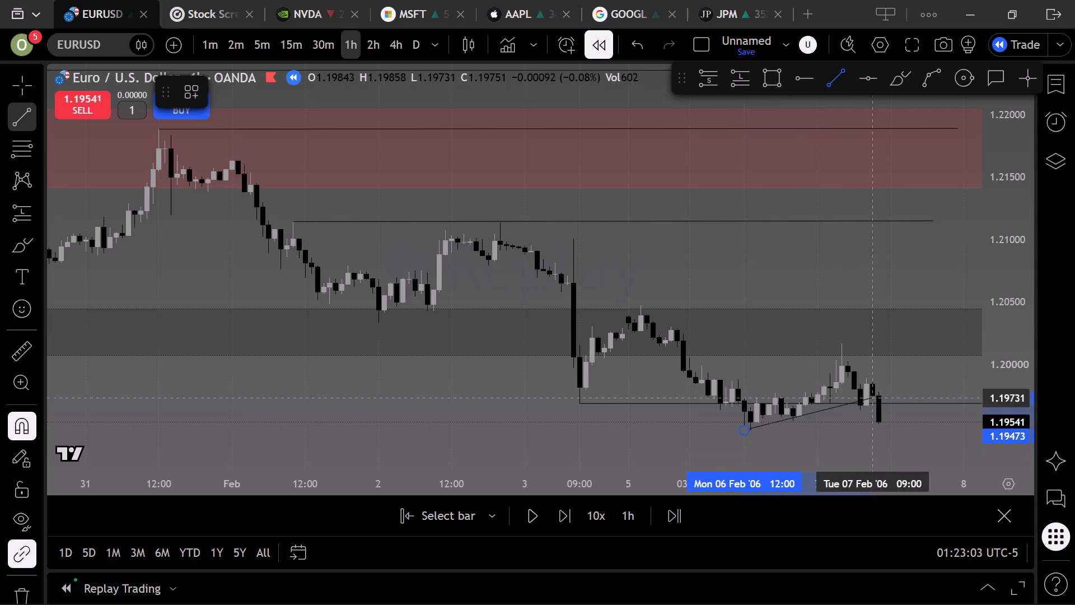
{"action": "left_click", "coordinate": [940, 430]}
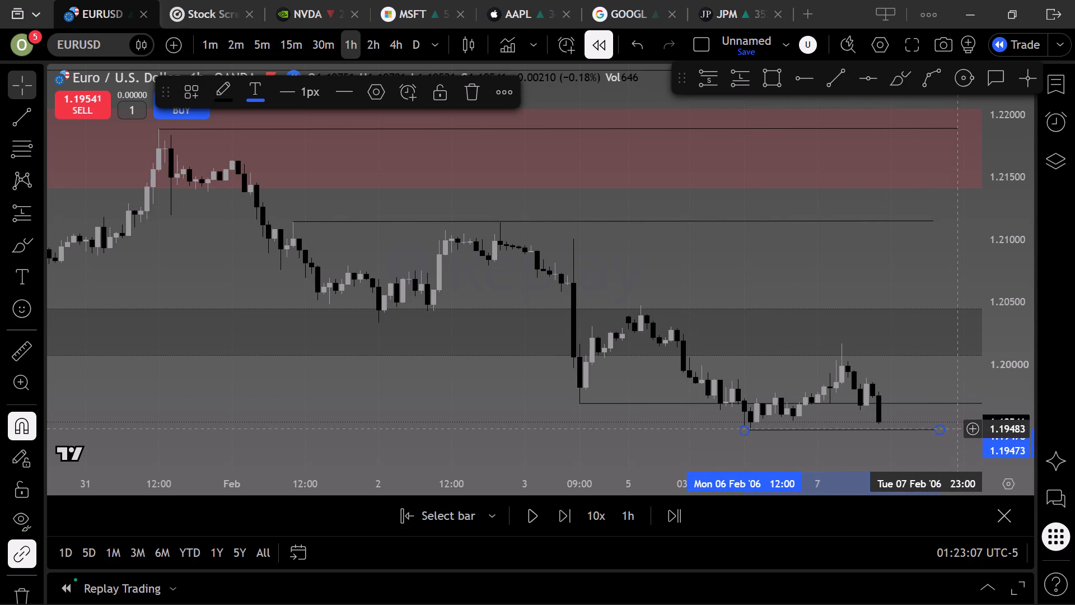
{"action": "left_click", "coordinate": [947, 390]}
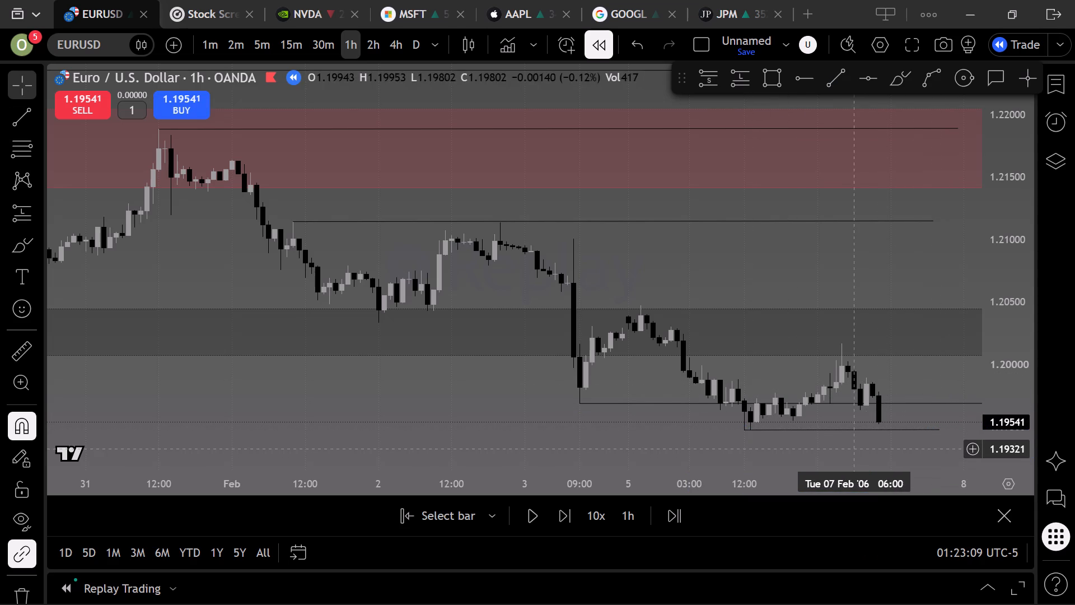
Advance the 1-hour EURUSD replay by one bar.
{"action": "scroll", "coordinate": [844, 446], "scroll_direction": "up", "scroll_amount": 2}
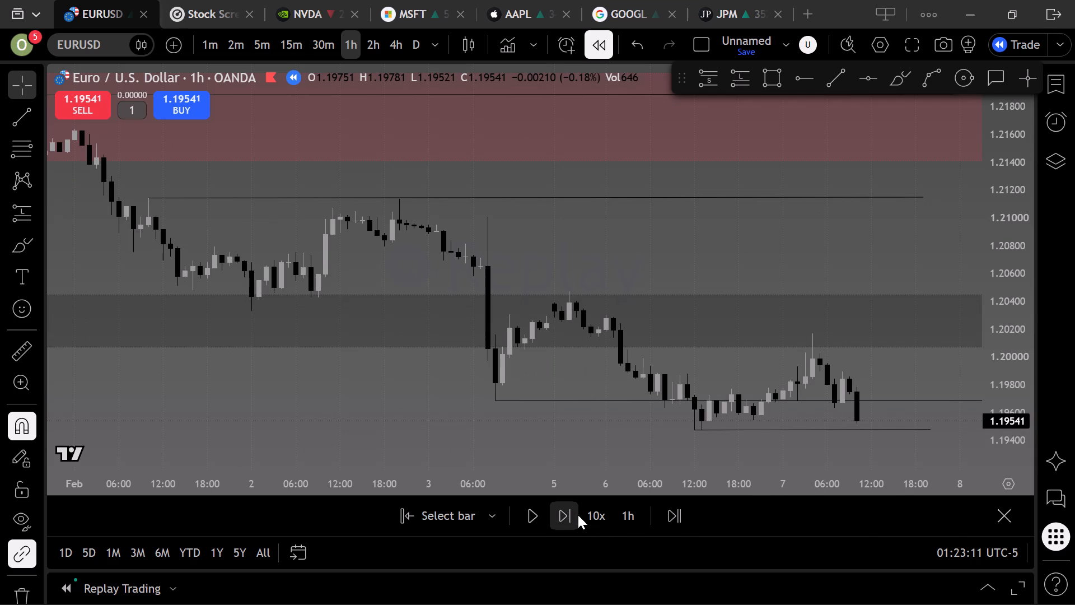
{"action": "left_click", "coordinate": [569, 513]}
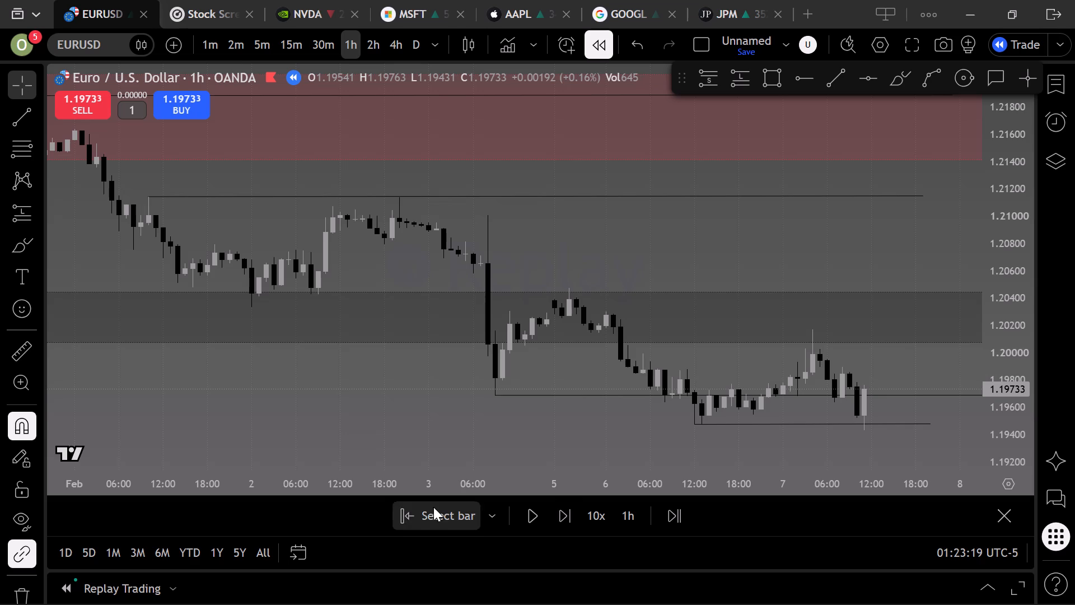
Move the line at the 3 February low to the 7 February 04:00 high, levelling it at about 1.2017 out to 10 February.
{"action": "left_click_drag", "start_coordinate": [496, 395], "coordinate": [499, 395]}
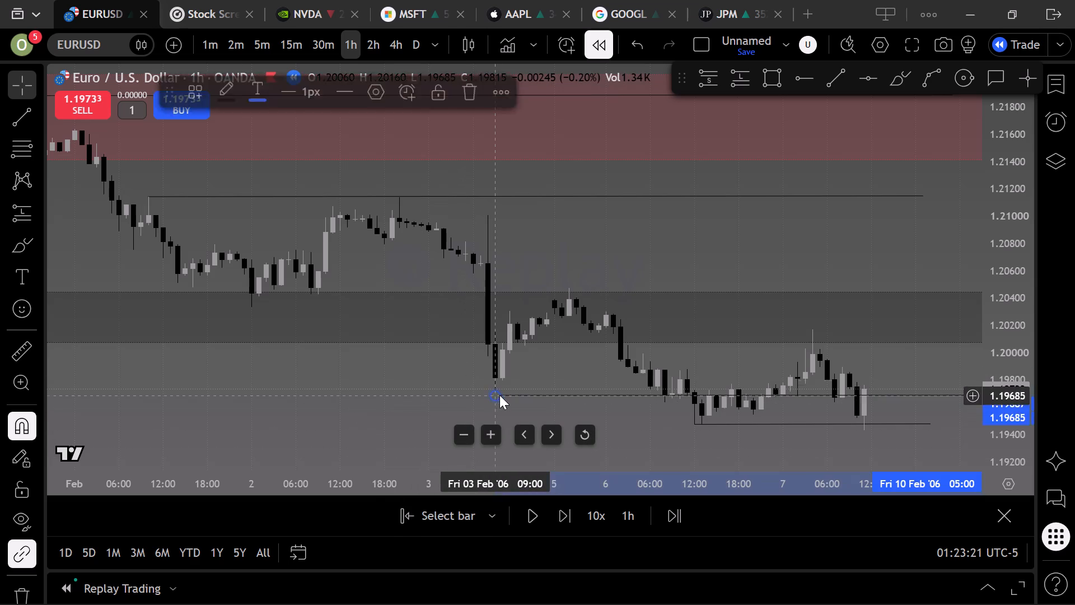
{"action": "left_click_drag", "start_coordinate": [499, 395], "coordinate": [825, 323]}
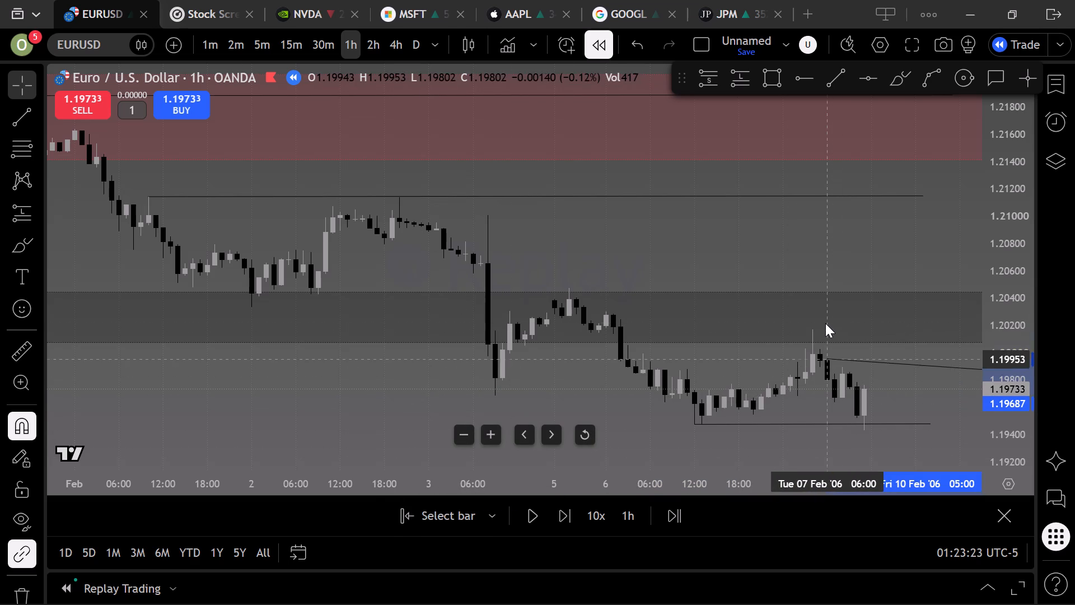
{"action": "left_click_drag", "start_coordinate": [825, 323], "coordinate": [814, 322]}
{"action": "left_click_drag", "start_coordinate": [655, 412], "coordinate": [561, 399]}
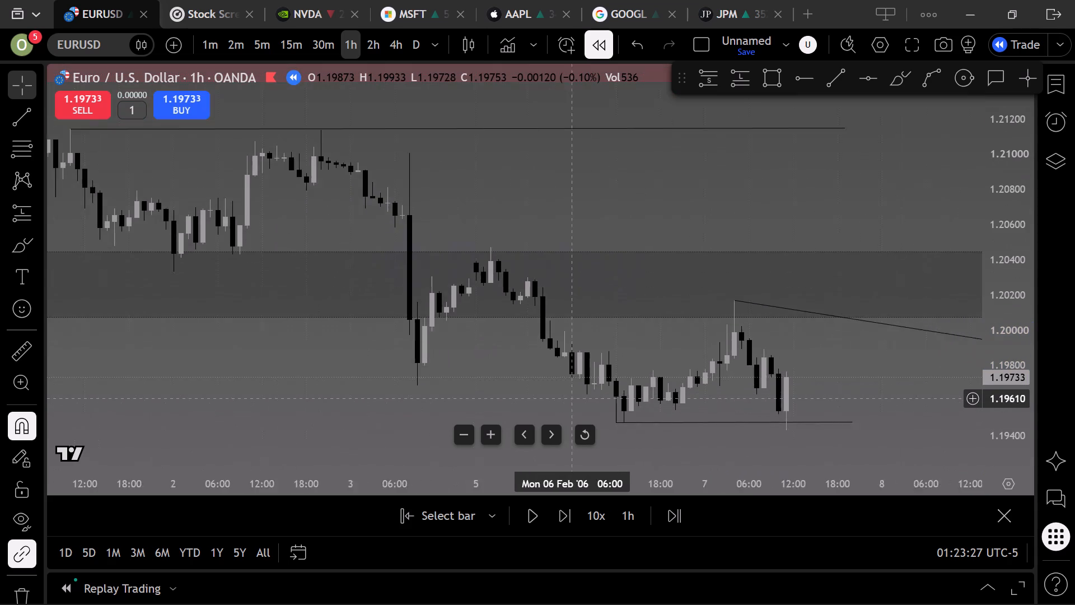
{"action": "left_click_drag", "start_coordinate": [561, 399], "coordinate": [286, 395]}
{"action": "scroll", "coordinate": [606, 357], "scroll_direction": "down", "scroll_amount": 4}
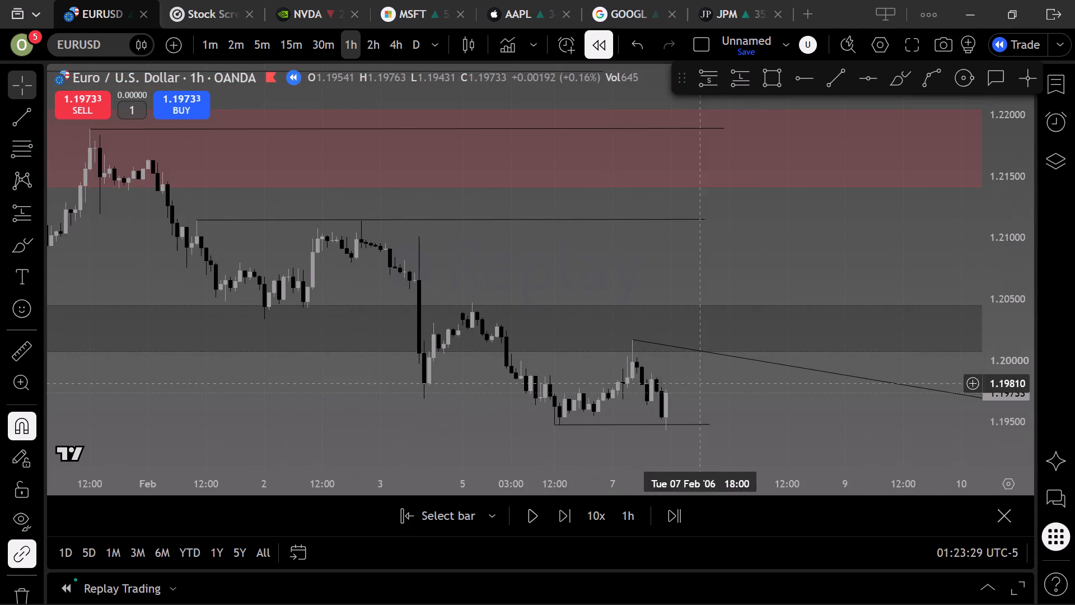
{"action": "left_click_drag", "start_coordinate": [764, 408], "coordinate": [509, 402]}
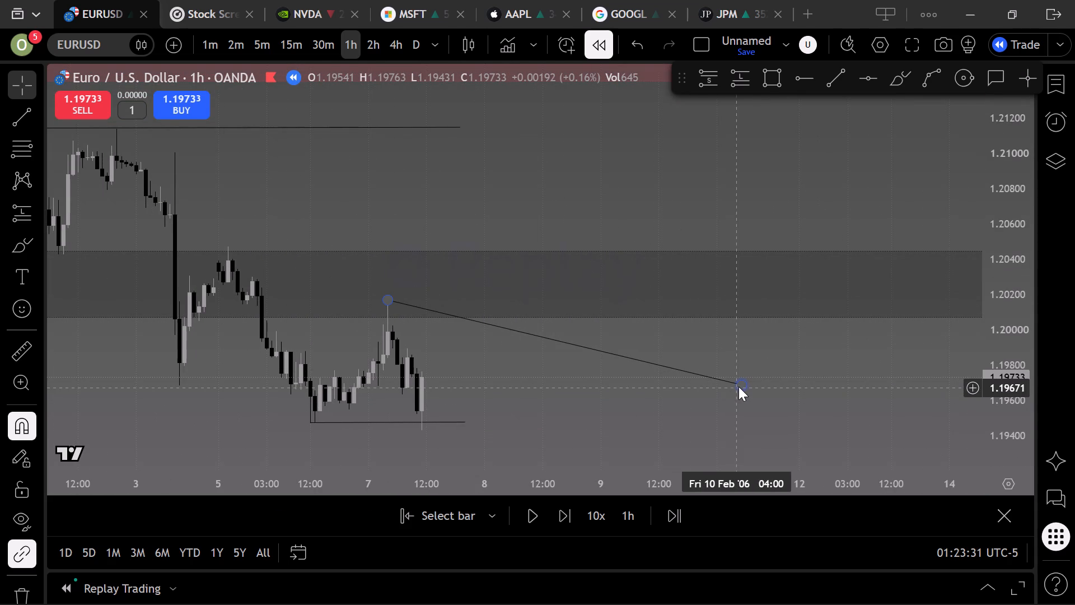
{"action": "left_click_drag", "start_coordinate": [739, 387], "coordinate": [772, 297]}
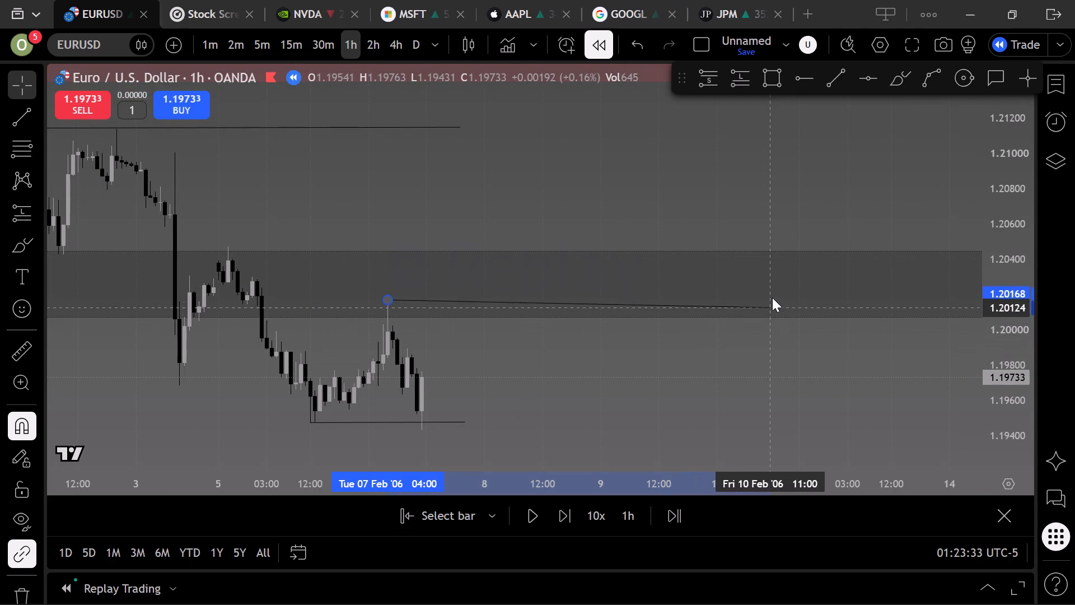
{"action": "left_click_drag", "start_coordinate": [772, 297], "coordinate": [777, 299]}
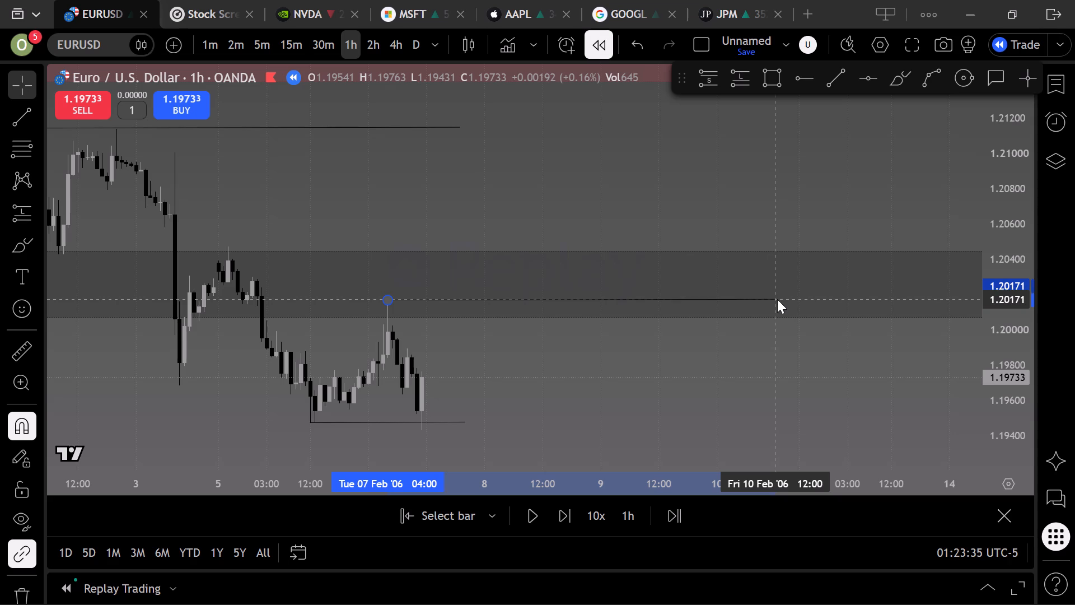
{"action": "left_click_drag", "start_coordinate": [777, 299], "coordinate": [778, 299]}
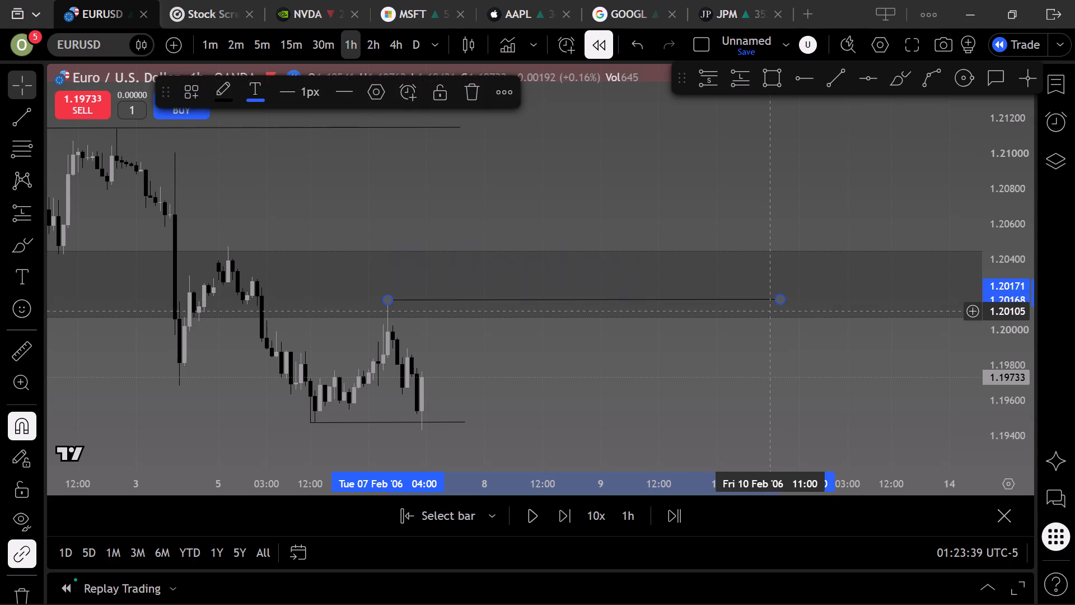
{"action": "left_click", "coordinate": [752, 359]}
Draw a near-horizontal trendline from the 5 February 19:00 high at about 1.2047 to 8 February 17:00.
{"action": "left_click_drag", "start_coordinate": [752, 359], "coordinate": [1040, 362]}
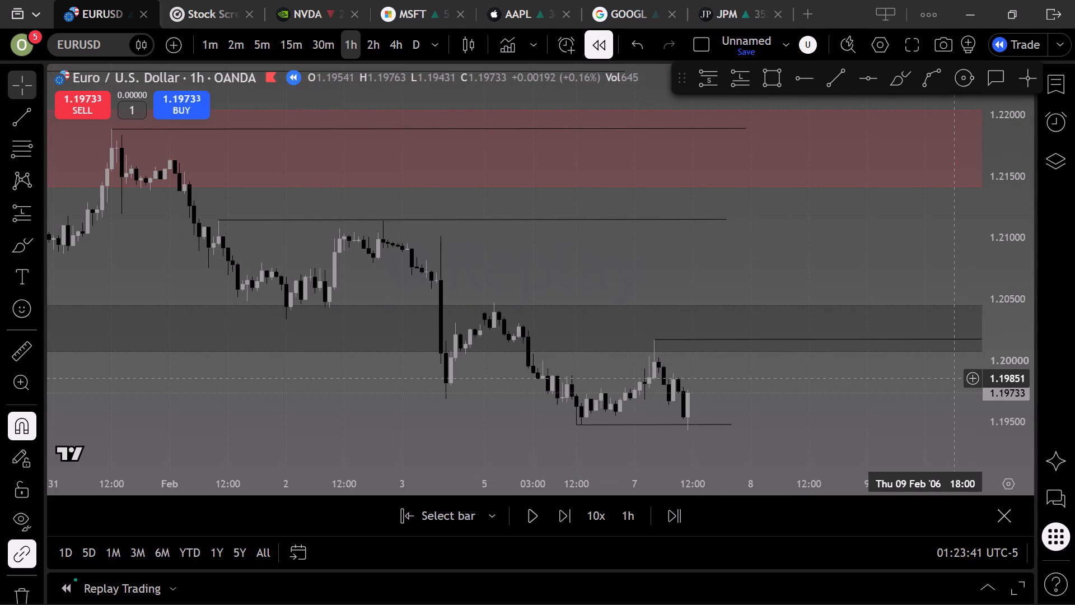
{"action": "scroll", "coordinate": [842, 407], "scroll_direction": "up", "scroll_amount": 1}
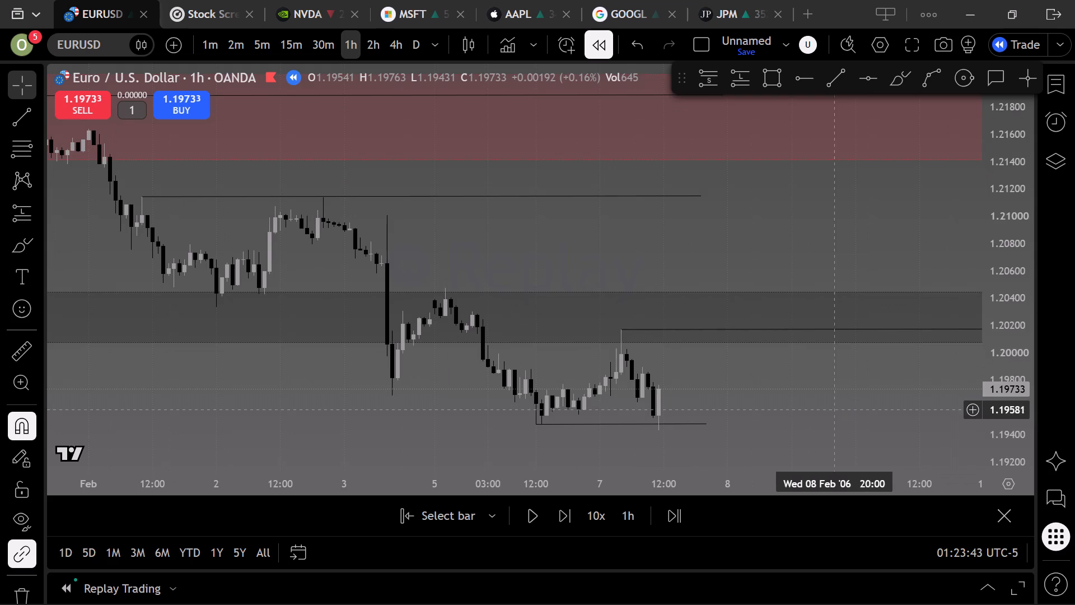
{"action": "left_click_drag", "start_coordinate": [828, 414], "coordinate": [872, 427]}
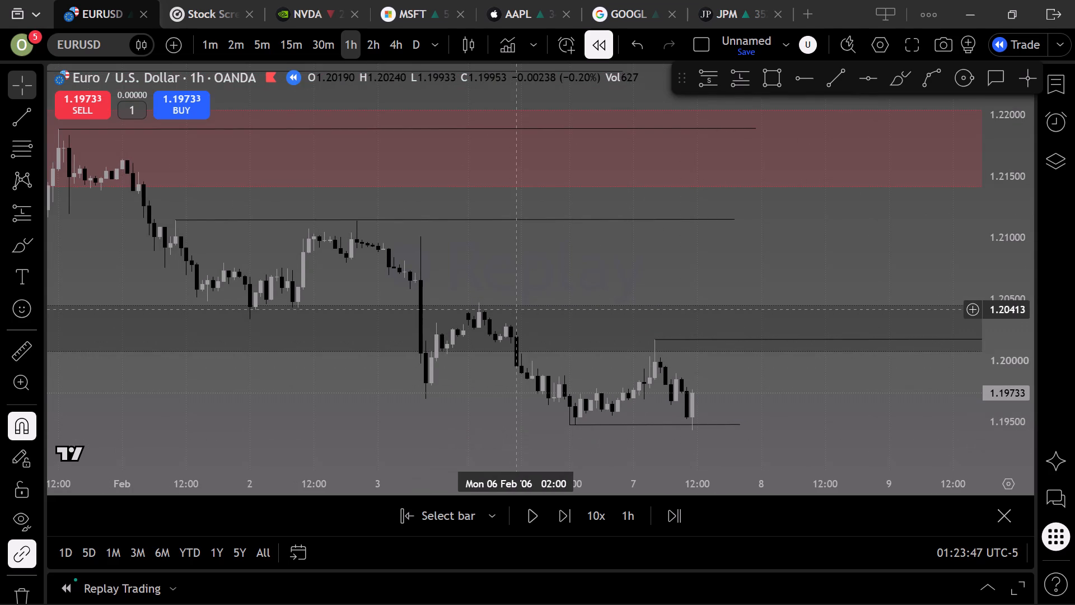
{"action": "left_click", "coordinate": [844, 72]}
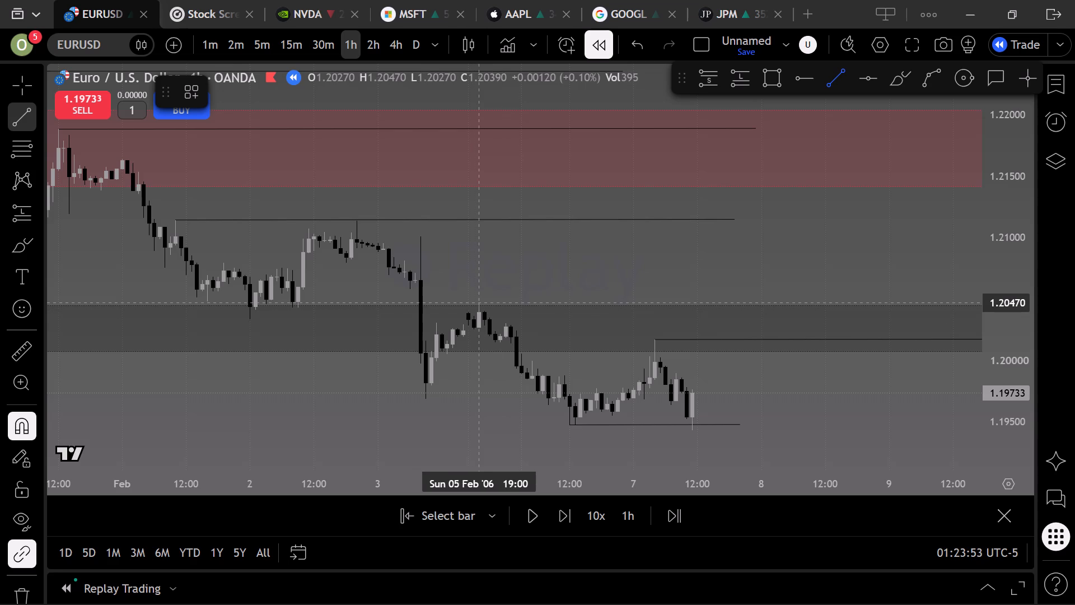
{"action": "left_click", "coordinate": [481, 278]}
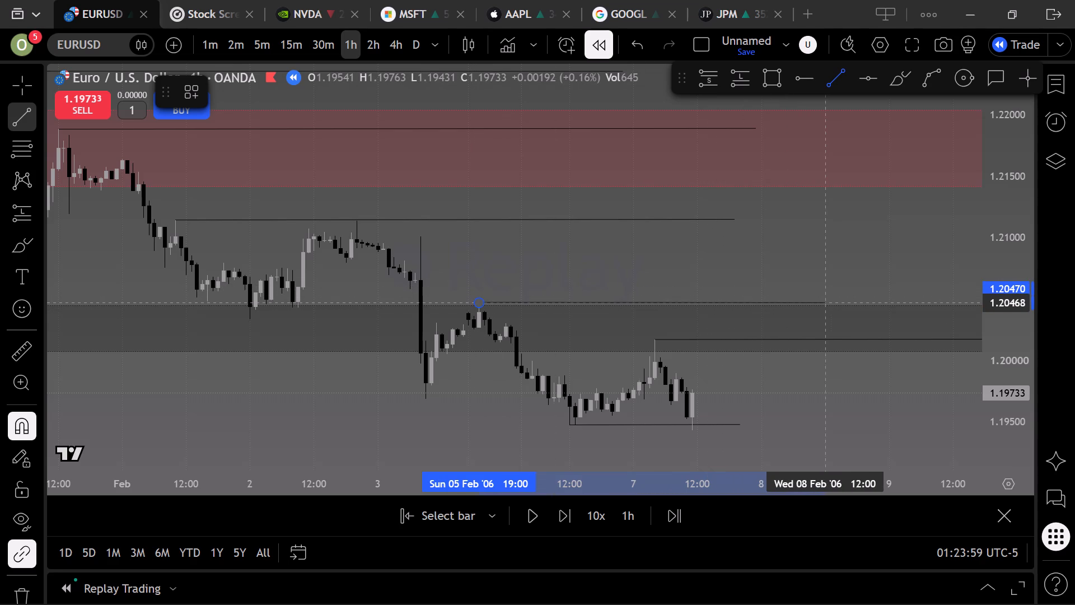
{"action": "left_click", "coordinate": [854, 304]}
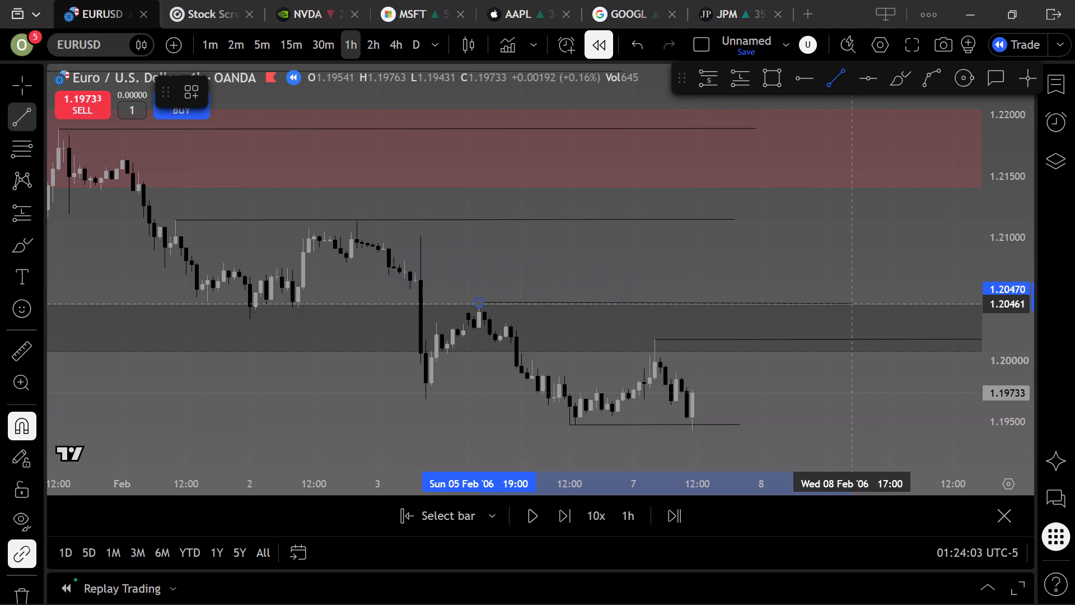
{"action": "left_click", "coordinate": [895, 261]}
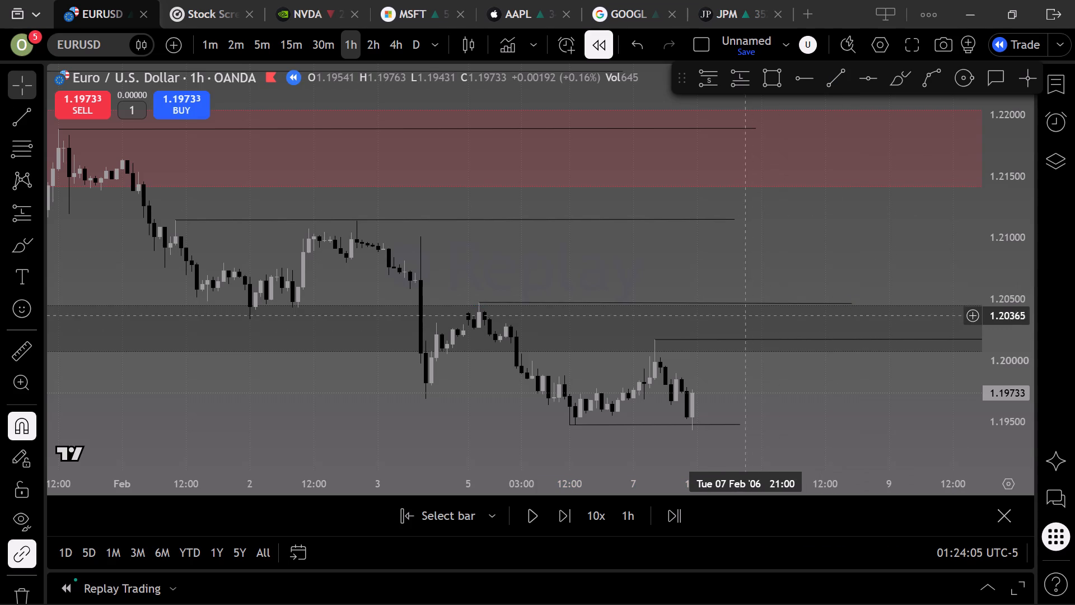
Recolour the two trendlines from the 5 February and 7 February highs white.
{"action": "left_click", "coordinate": [737, 304]}
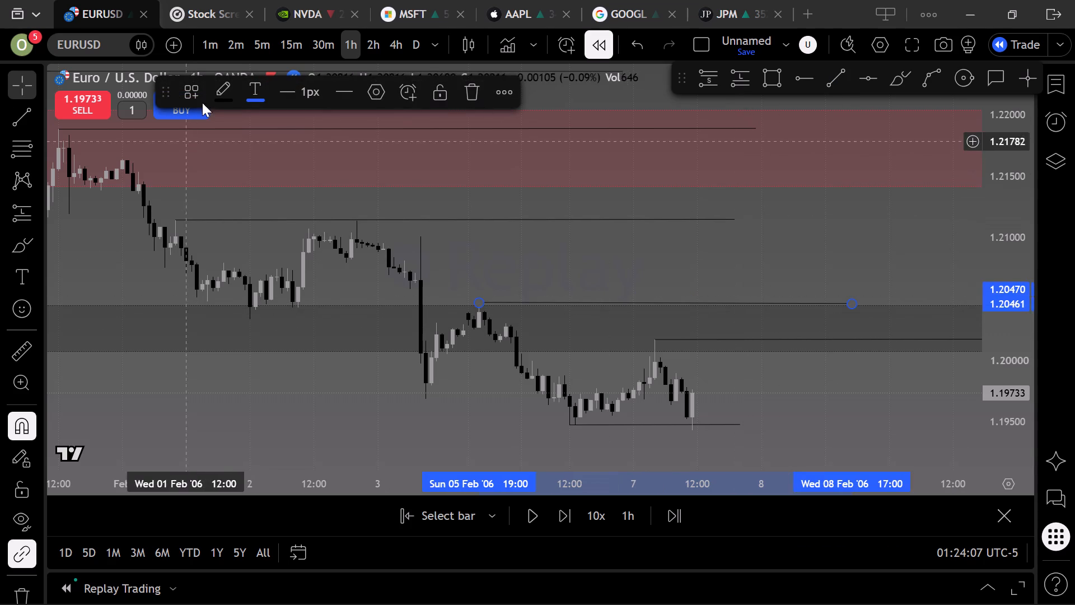
{"action": "left_click", "coordinate": [211, 91]}
{"action": "left_click", "coordinate": [231, 125]}
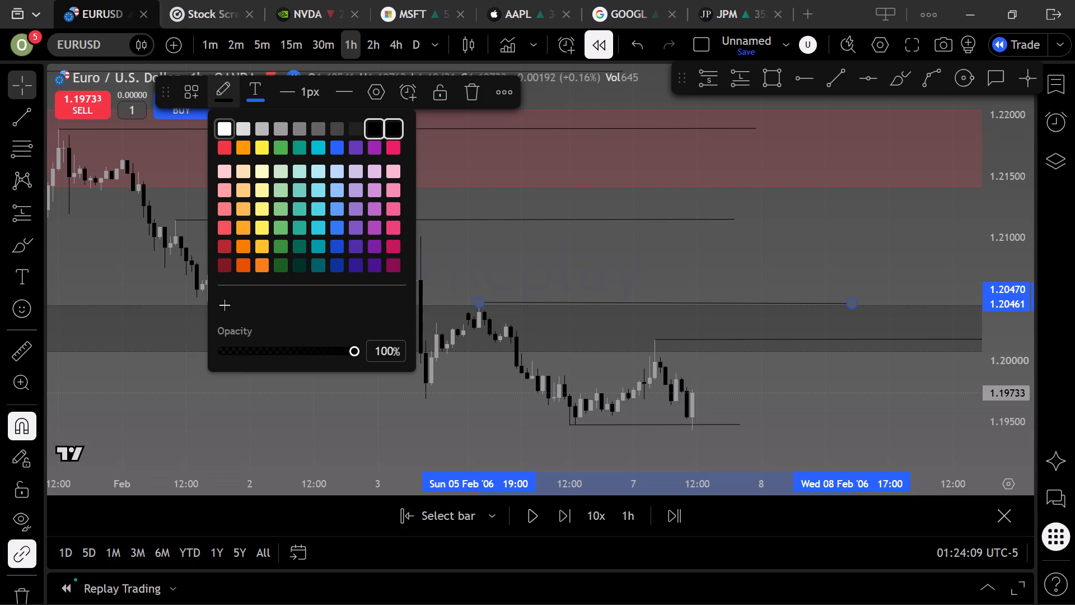
{"action": "left_click", "coordinate": [733, 338]}
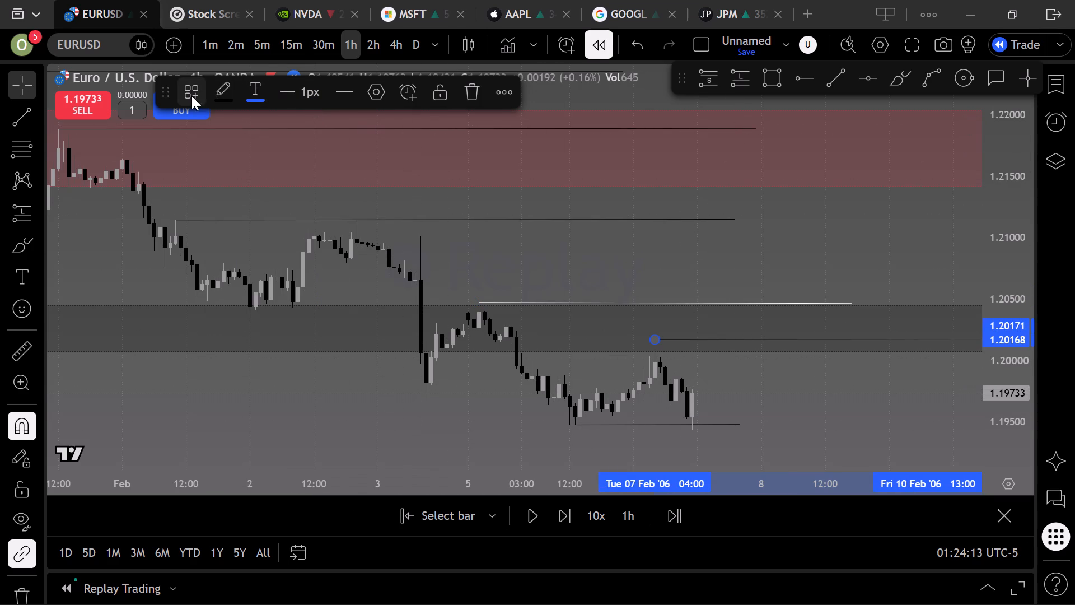
{"action": "left_click", "coordinate": [218, 91]}
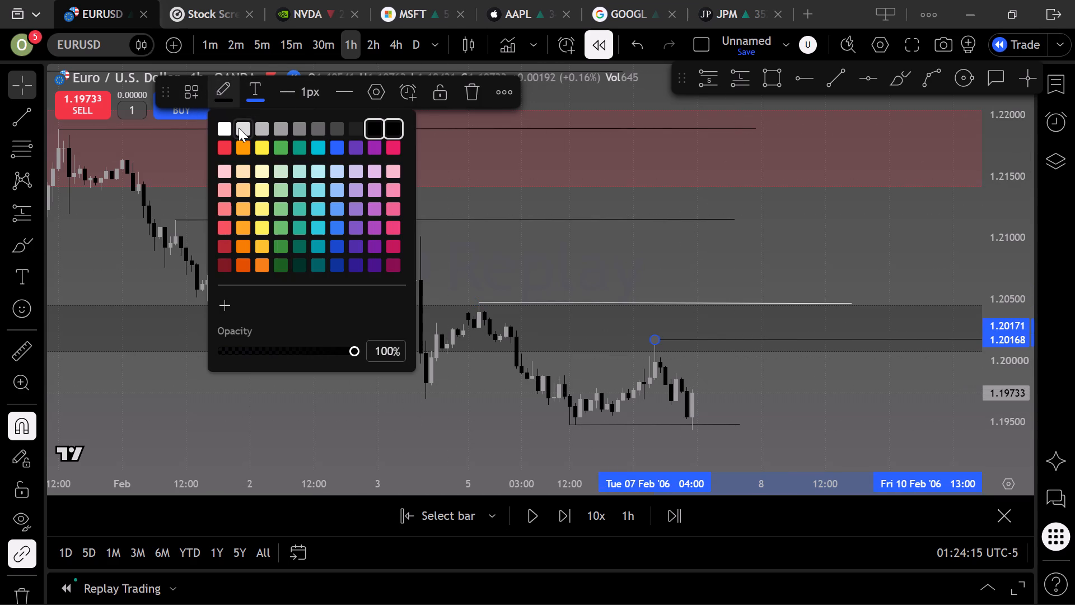
{"action": "left_click", "coordinate": [221, 122]}
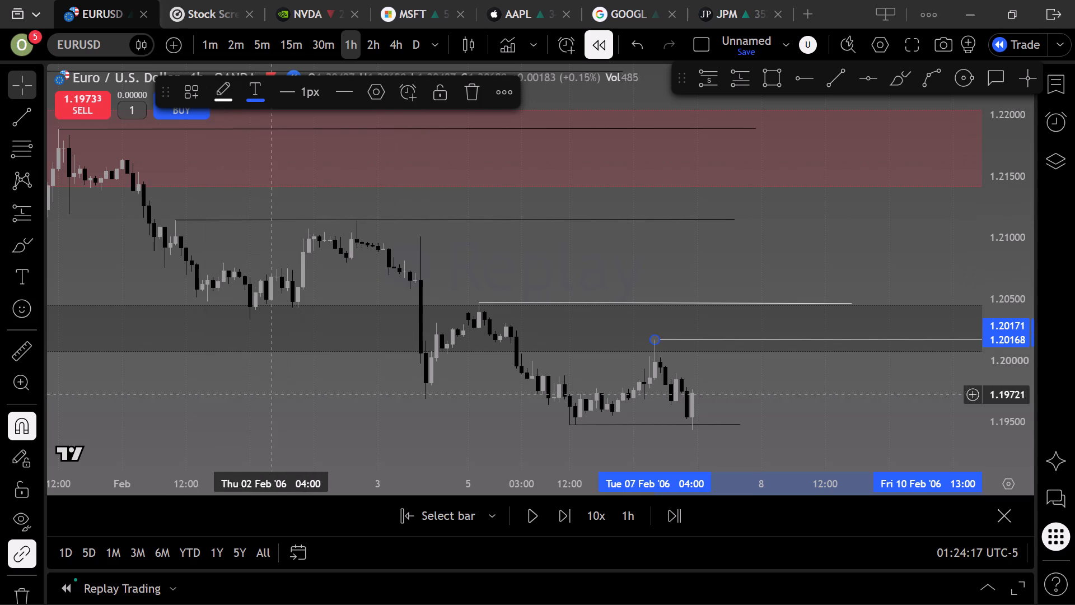
{"action": "left_click", "coordinate": [338, 440]}
Advance the 1-hour EURUSD replay bar by bar from 7 February 11:00 to 8 February 09:00.
{"action": "scroll", "coordinate": [528, 305], "scroll_direction": "up", "scroll_amount": 3}
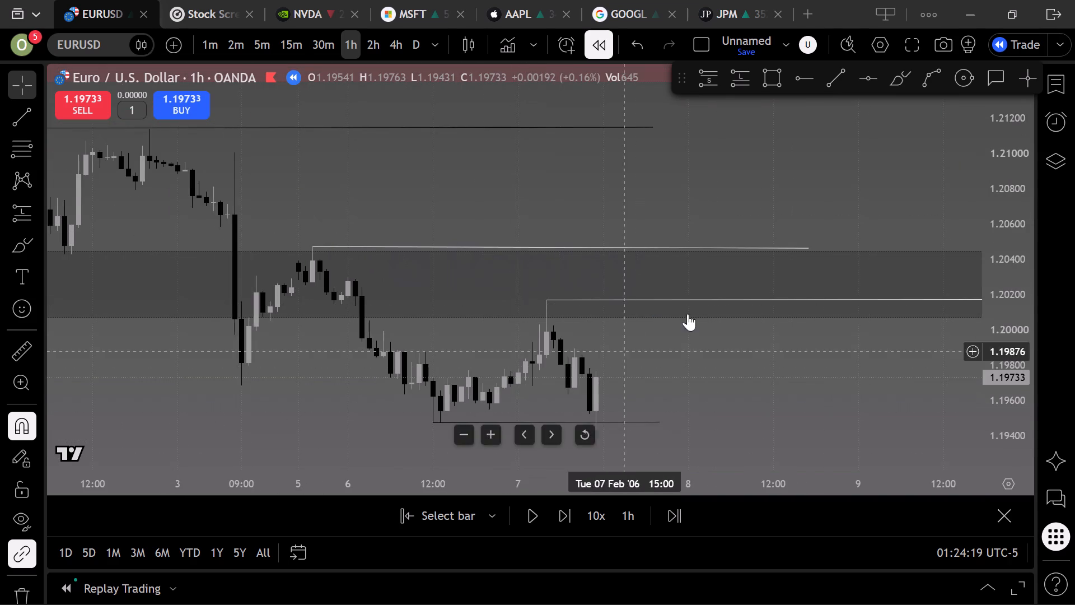
{"action": "scroll", "coordinate": [690, 314], "scroll_direction": "down", "scroll_amount": 1}
{"action": "left_click", "coordinate": [556, 524]}
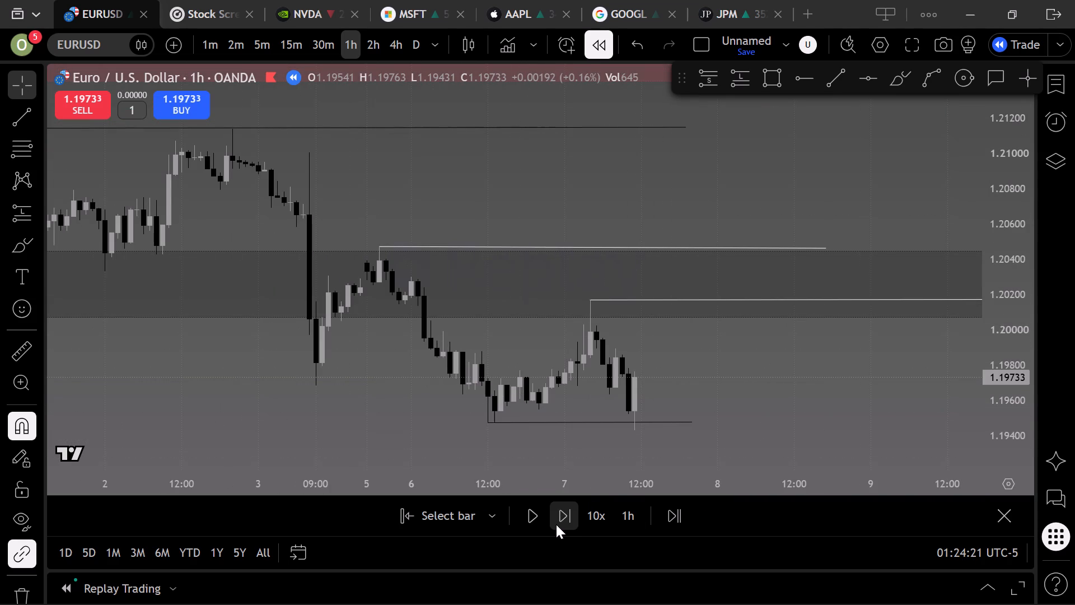
{"action": "left_click", "coordinate": [556, 524]}
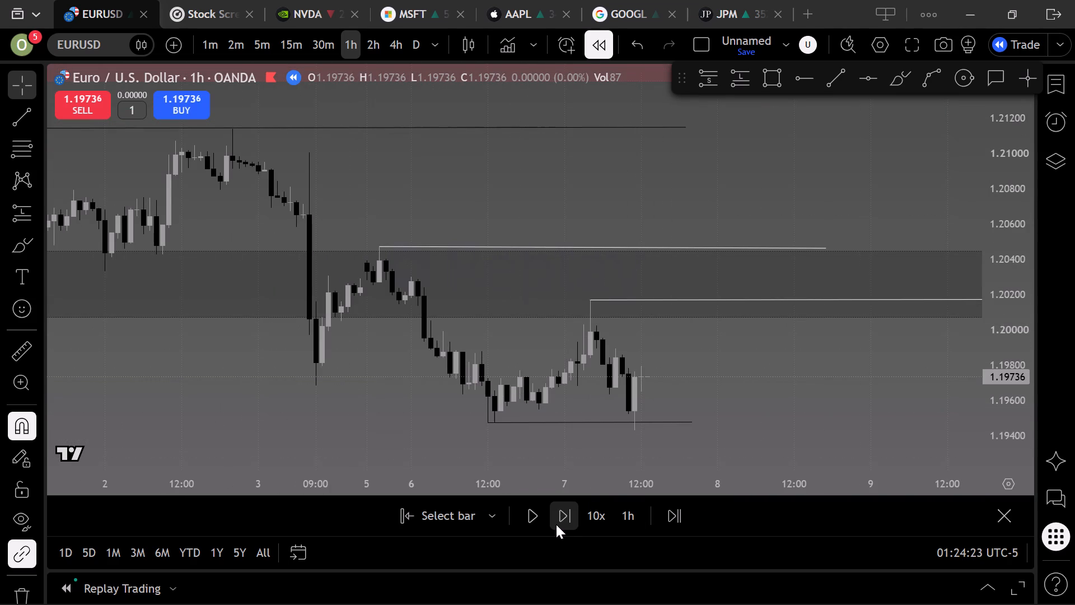
{"action": "left_click", "coordinate": [556, 524]}
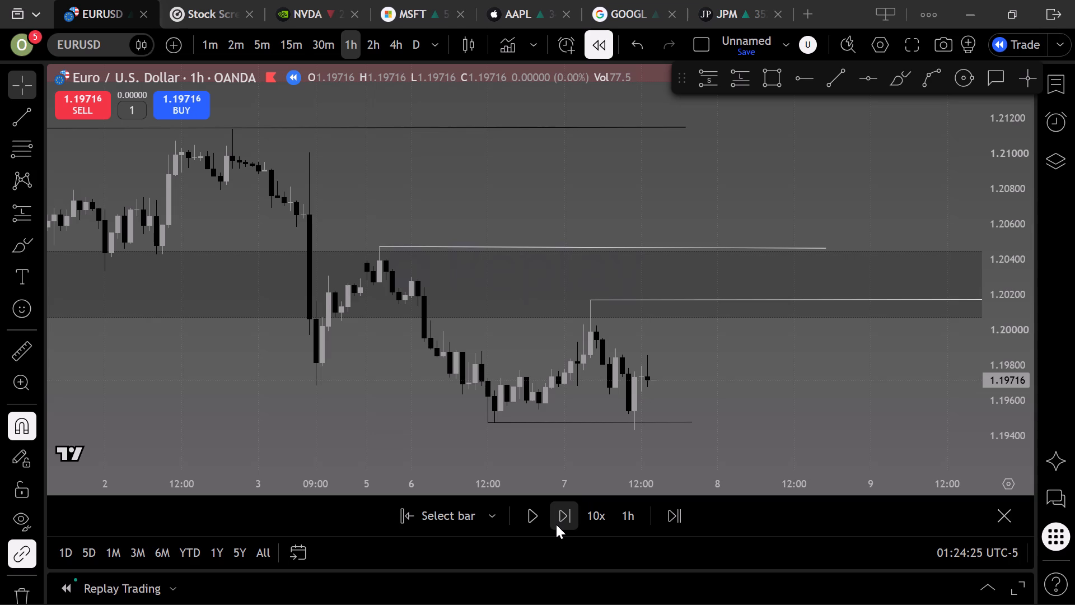
{"action": "left_click", "coordinate": [556, 524]}
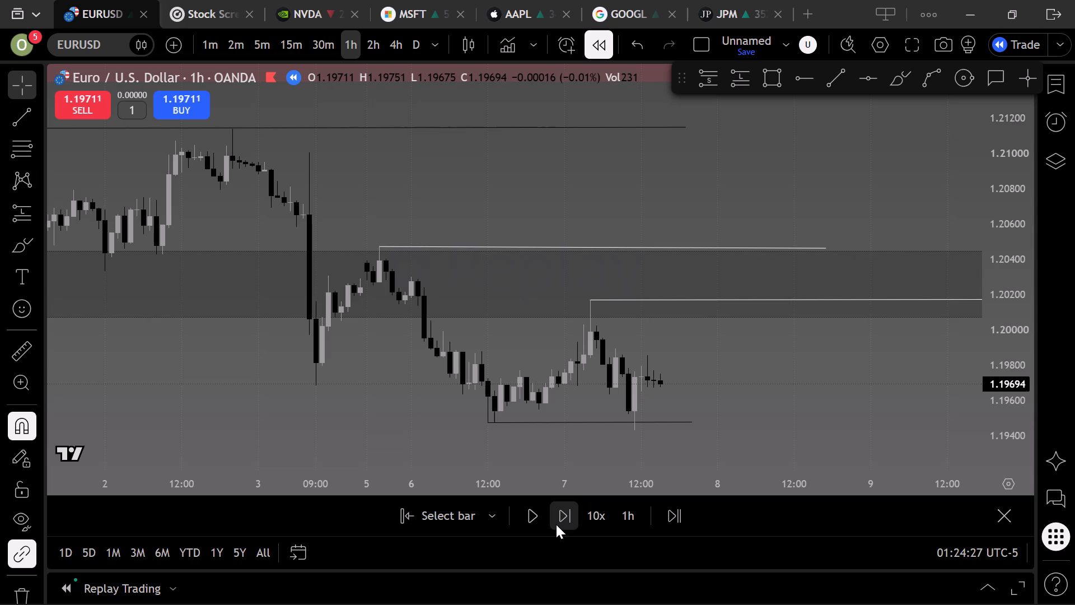
{"action": "left_click", "coordinate": [556, 524]}
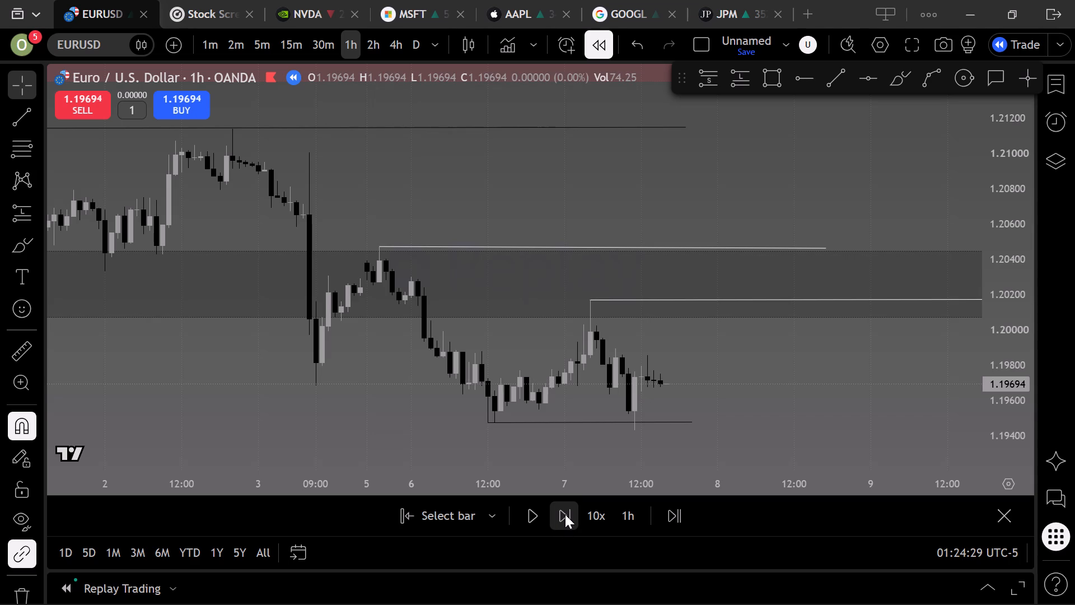
{"action": "left_click", "coordinate": [565, 514]}
{"action": "left_click", "coordinate": [565, 514]}
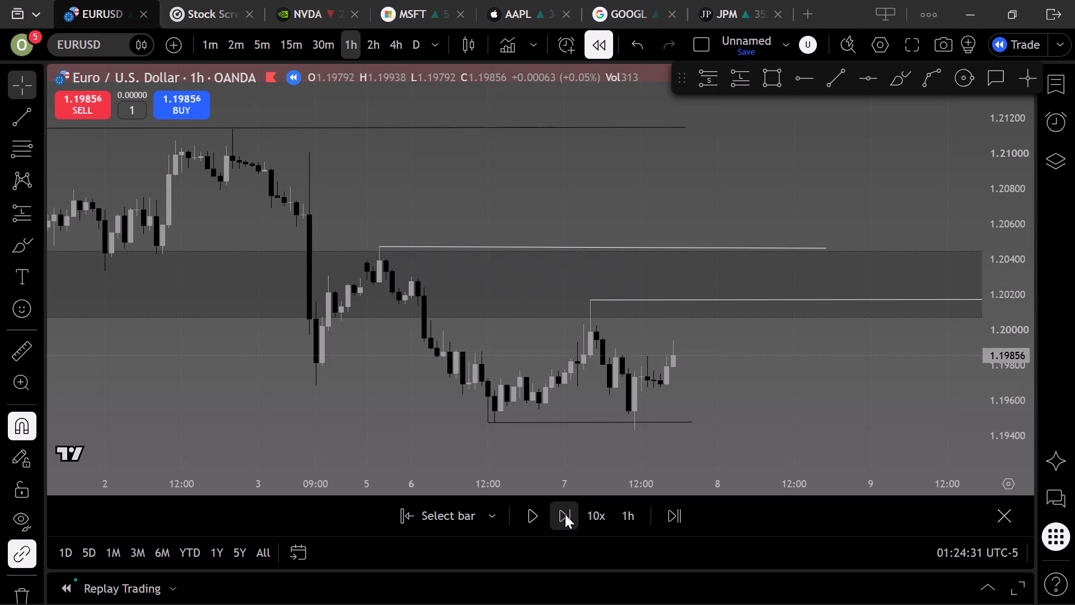
{"action": "left_click", "coordinate": [565, 514]}
{"action": "left_click", "coordinate": [565, 514]}
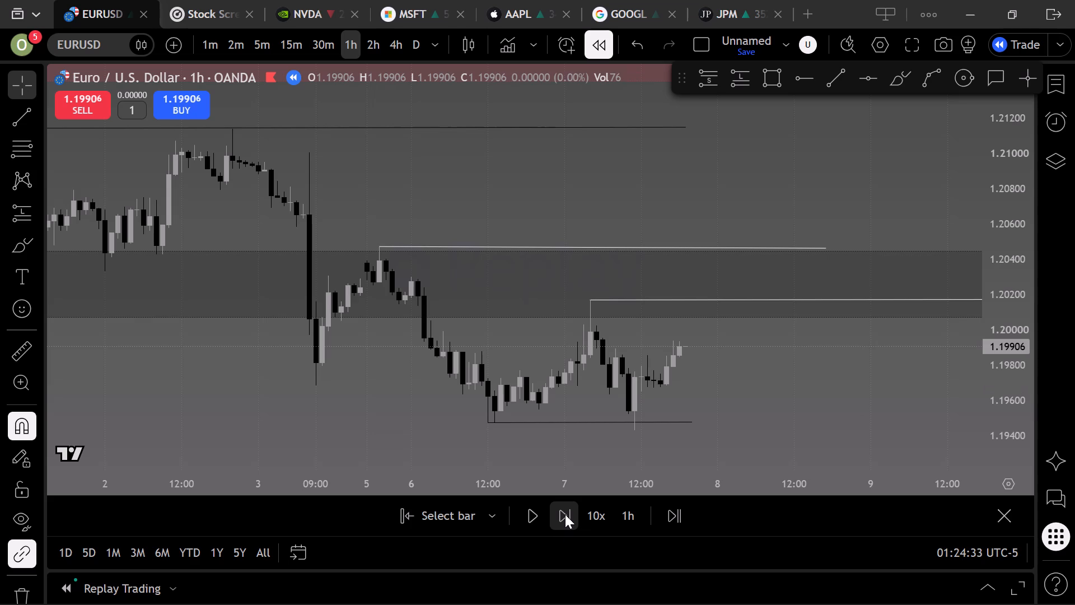
{"action": "left_click", "coordinate": [565, 514]}
{"action": "left_click", "coordinate": [565, 514]}
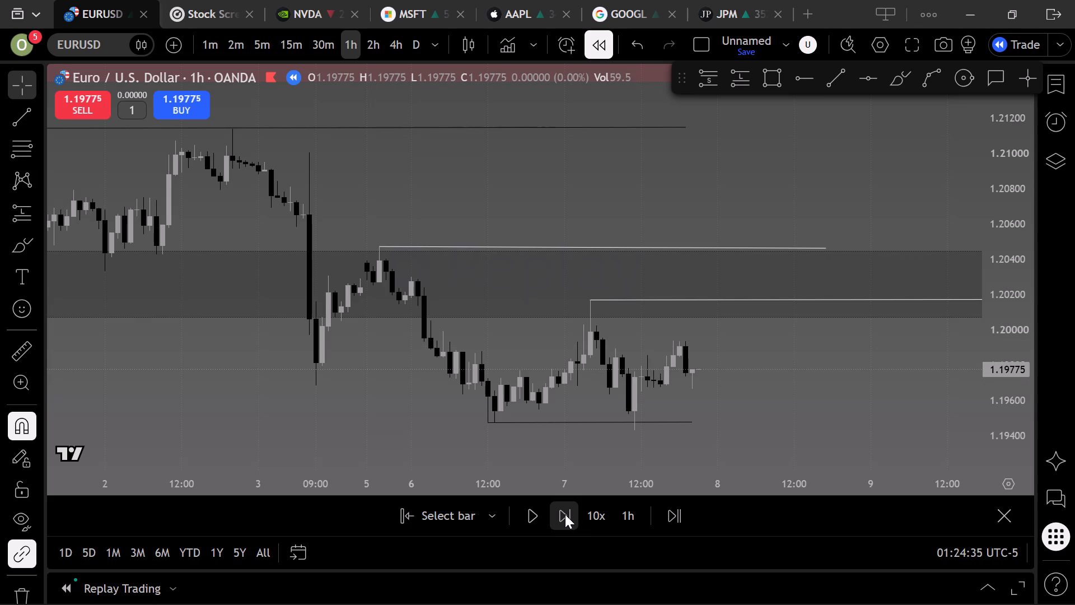
{"action": "left_click", "coordinate": [565, 514]}
{"action": "left_click", "coordinate": [565, 514]}
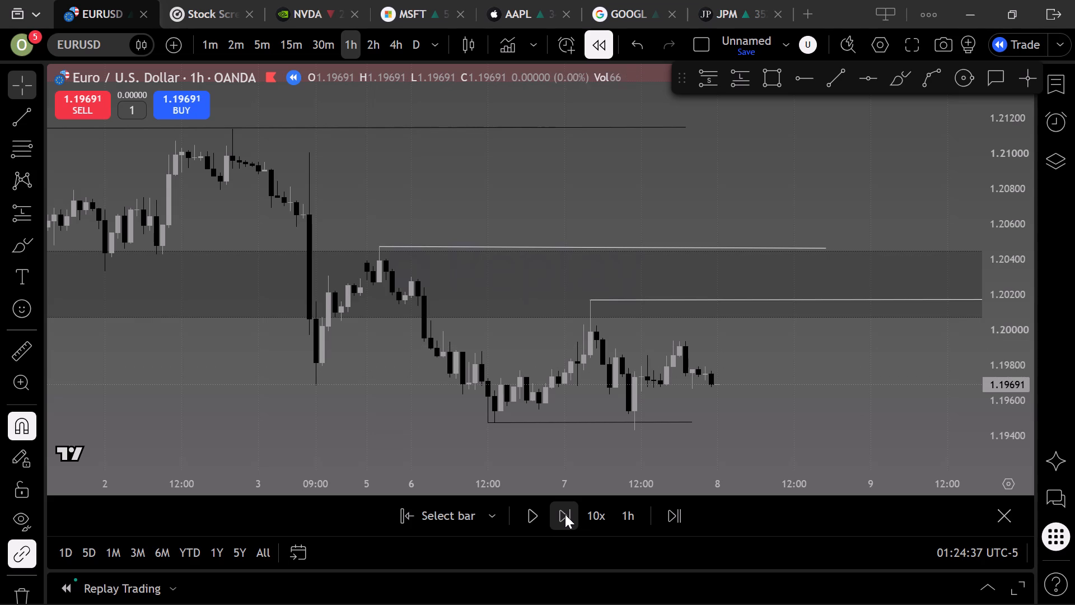
{"action": "left_click", "coordinate": [565, 514]}
{"action": "left_click", "coordinate": [565, 514]}
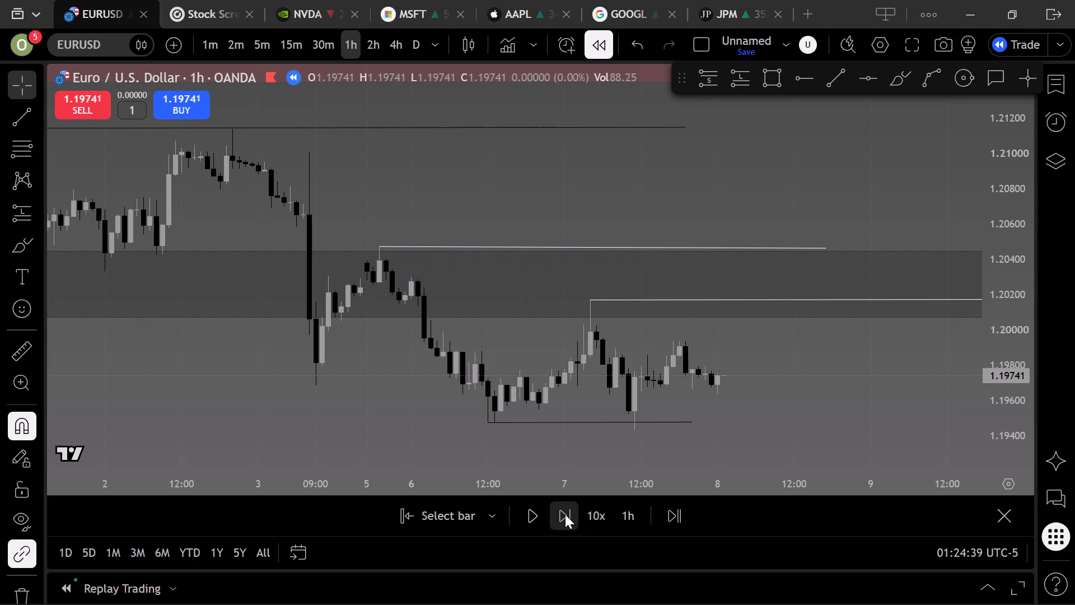
{"action": "left_click", "coordinate": [565, 514]}
{"action": "left_click", "coordinate": [565, 514]}
{"action": "left_click", "coordinate": [565, 514]}
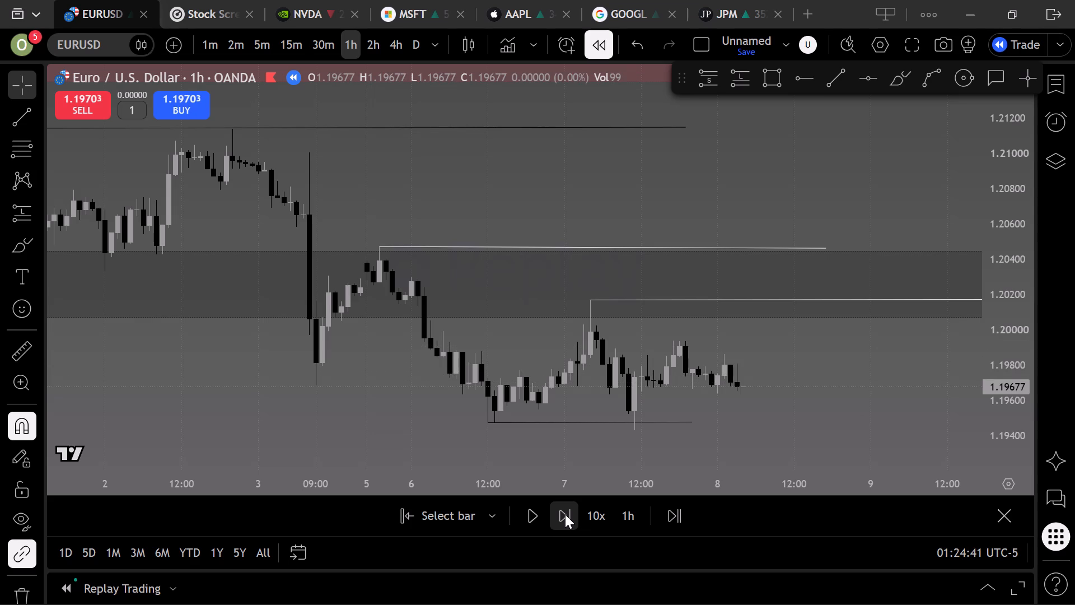
{"action": "left_click", "coordinate": [565, 514]}
{"action": "left_click", "coordinate": [565, 514]}
{"action": "left_click", "coordinate": [565, 514]}
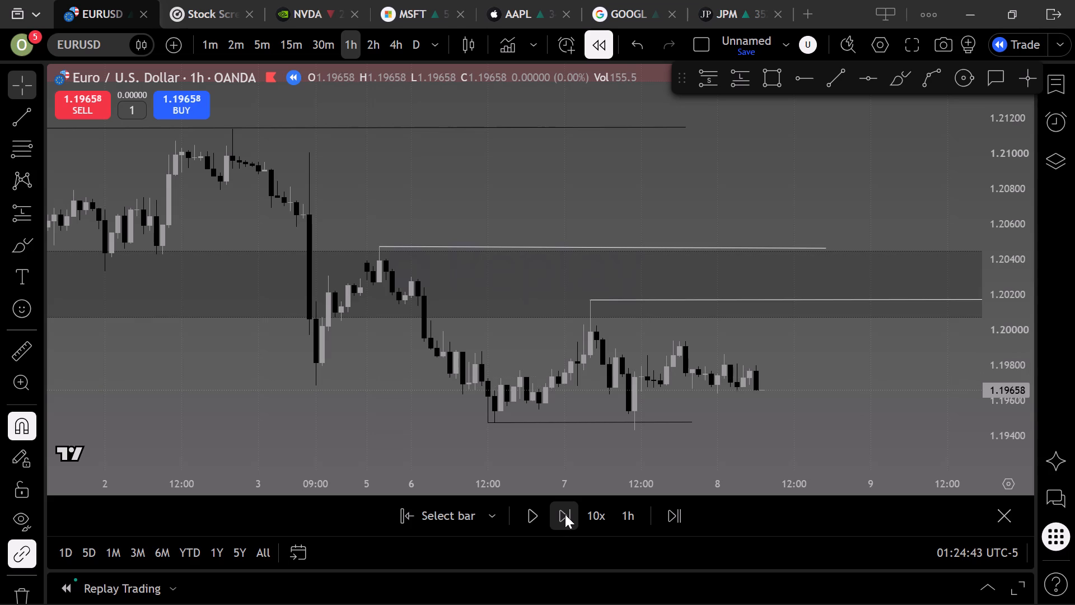
{"action": "left_click", "coordinate": [565, 514]}
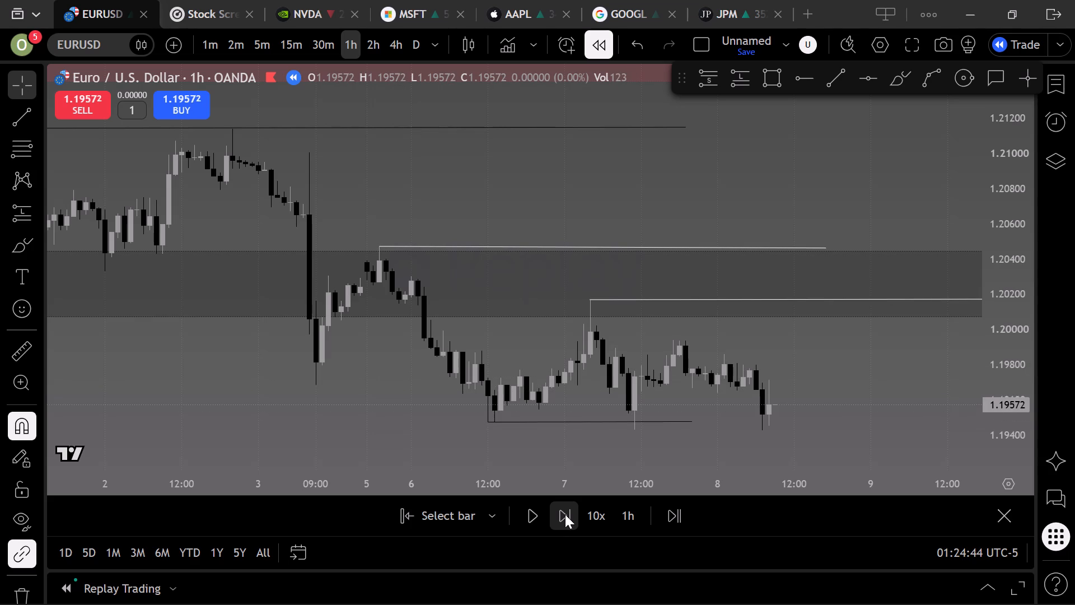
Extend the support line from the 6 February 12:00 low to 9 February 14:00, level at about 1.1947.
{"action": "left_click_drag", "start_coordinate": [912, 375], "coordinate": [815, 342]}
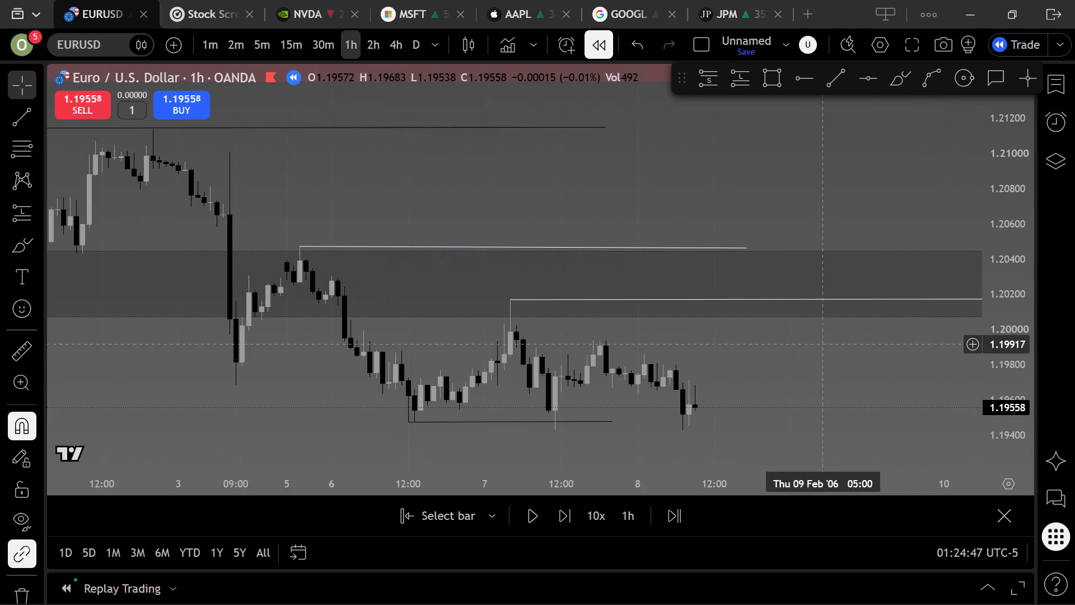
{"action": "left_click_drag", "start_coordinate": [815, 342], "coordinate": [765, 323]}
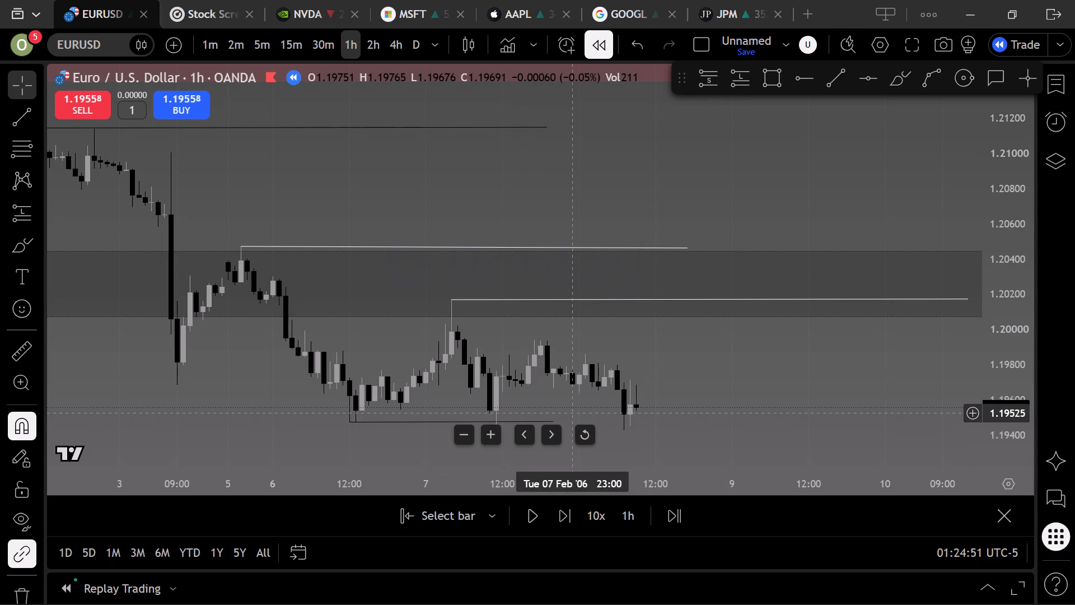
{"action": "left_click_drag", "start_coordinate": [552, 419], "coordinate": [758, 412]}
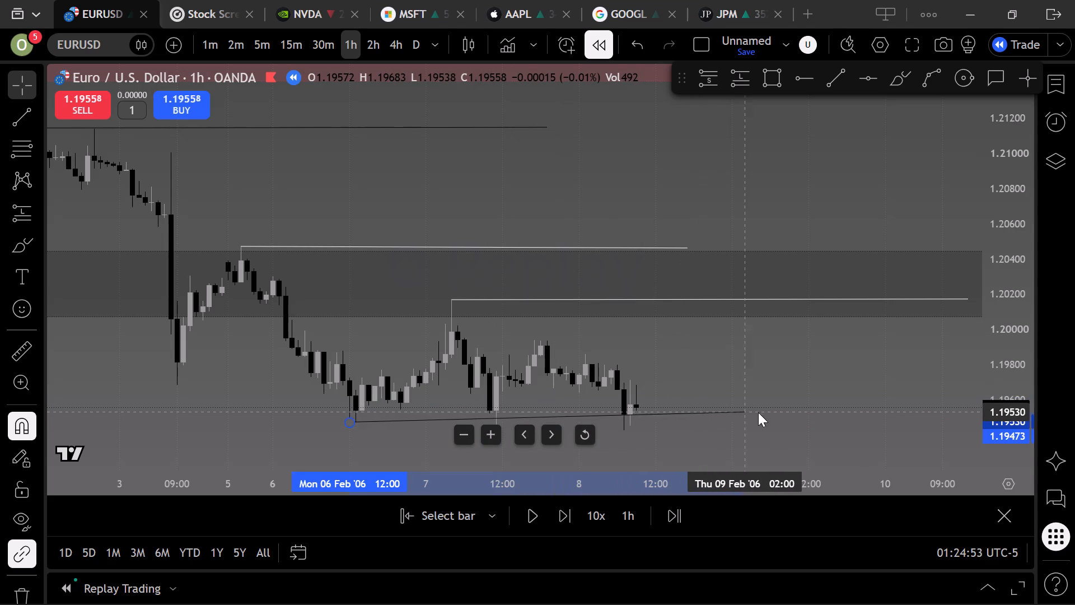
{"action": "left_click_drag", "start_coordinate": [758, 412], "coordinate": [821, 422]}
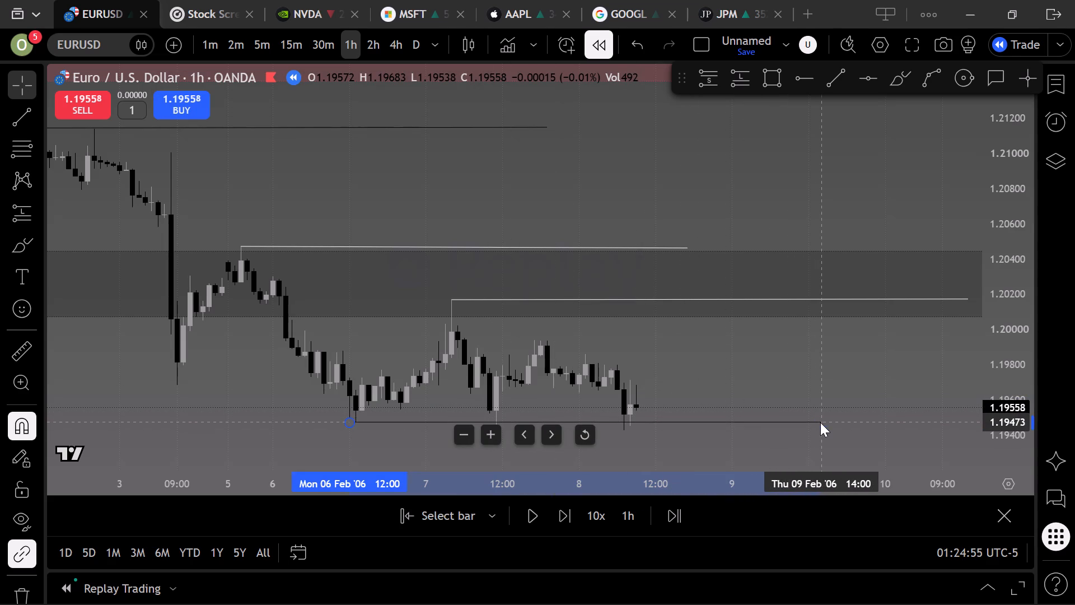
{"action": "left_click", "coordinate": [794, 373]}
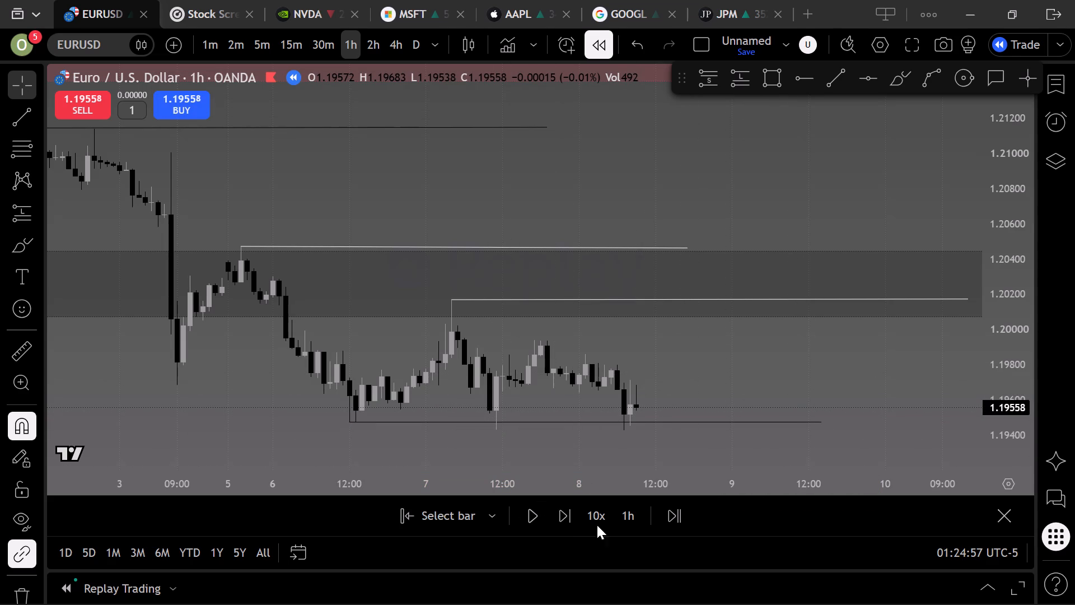
Advance the replay six bars to 8 February 15:00.
{"action": "left_click", "coordinate": [565, 510]}
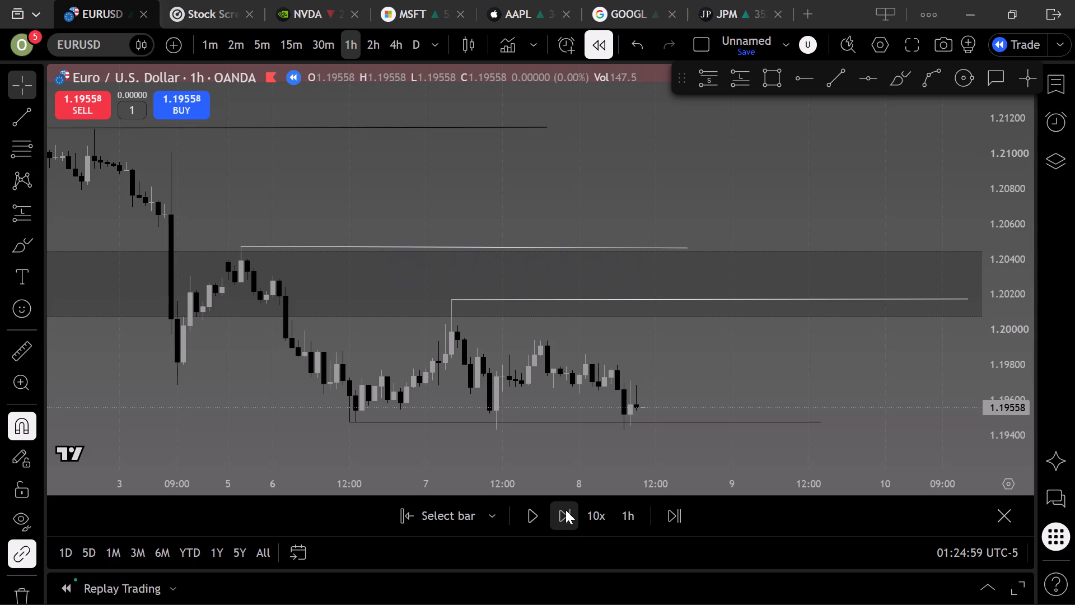
{"action": "left_click", "coordinate": [565, 510]}
{"action": "left_click", "coordinate": [565, 510]}
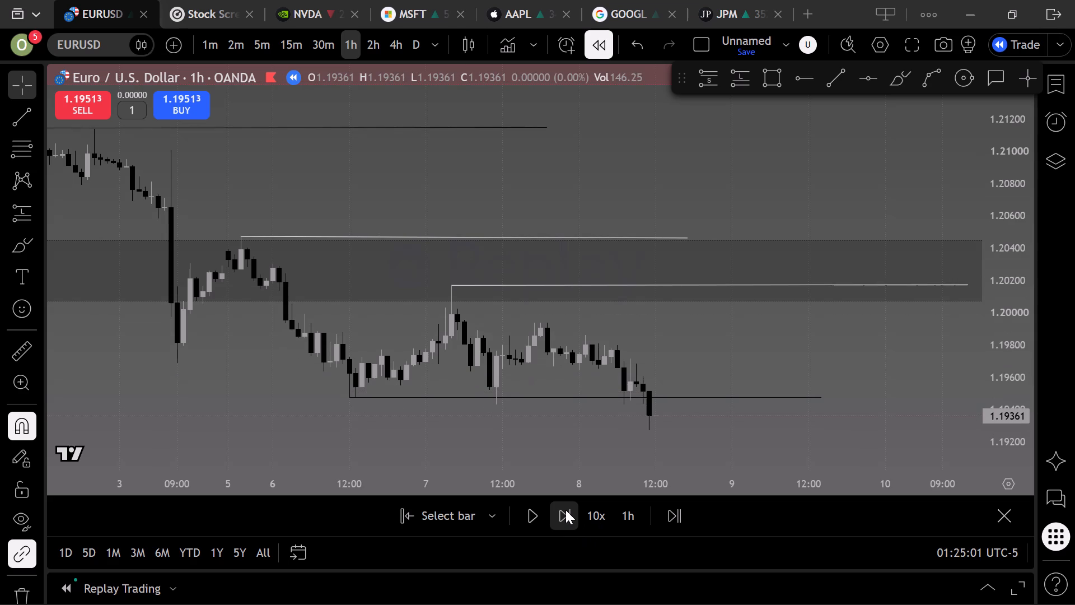
{"action": "left_click", "coordinate": [565, 510]}
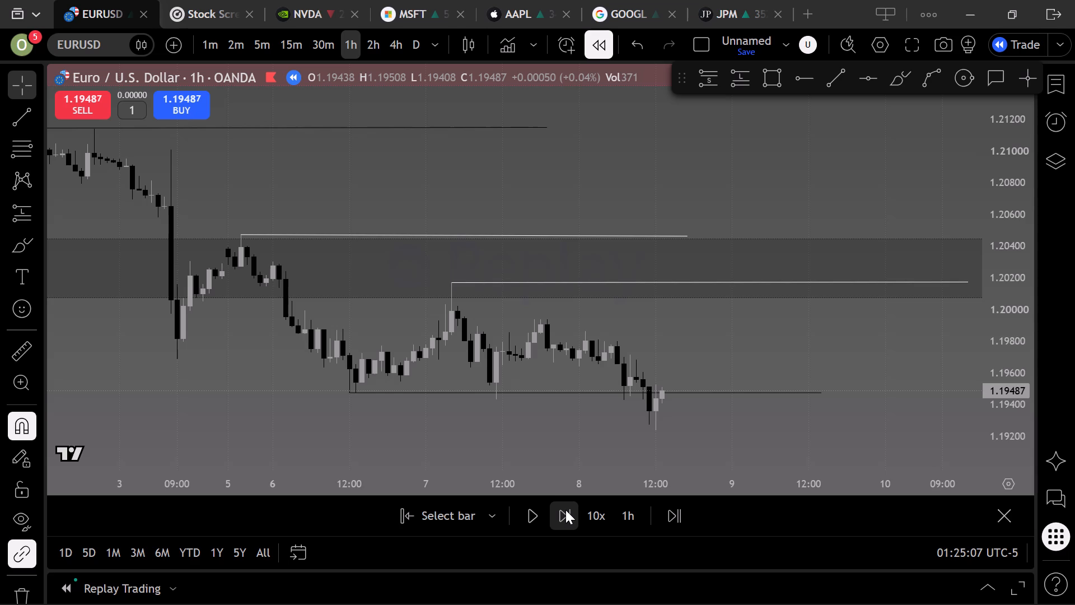
{"action": "left_click", "coordinate": [565, 510]}
{"action": "left_click", "coordinate": [565, 510]}
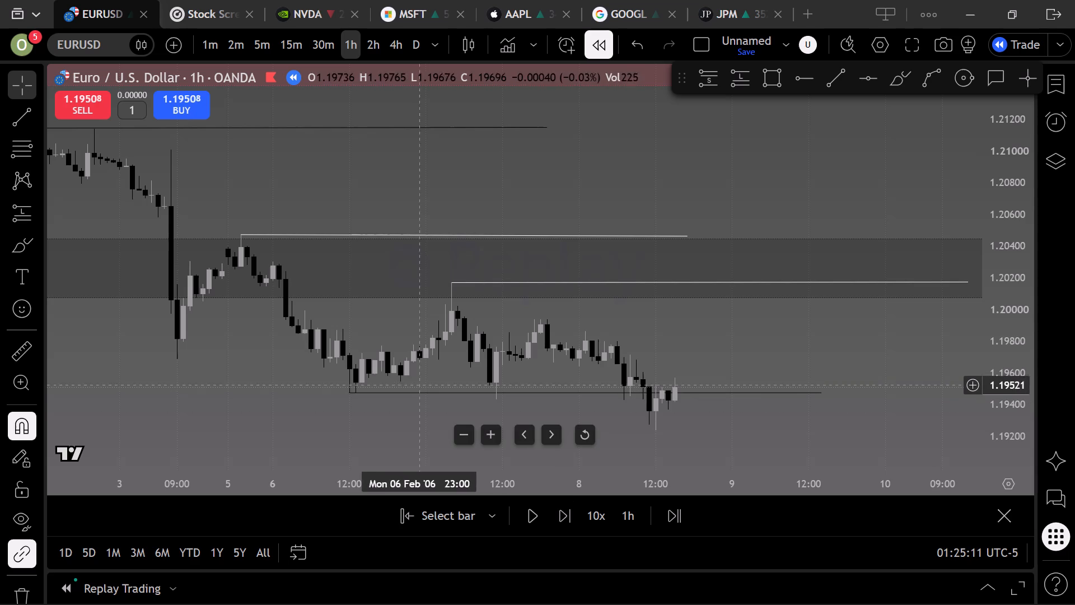
Move the support line's start to the 7 February 11:00 low at about 1.1943 and extend its end nearly level to 10 February 07:00.
{"action": "left_click_drag", "start_coordinate": [350, 393], "coordinate": [482, 399]}
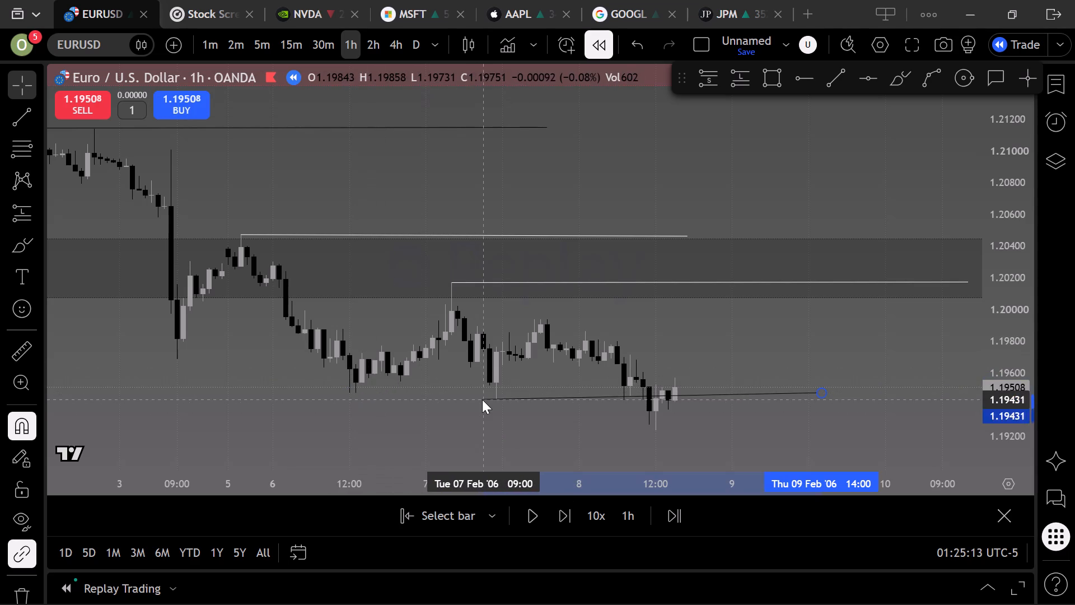
{"action": "left_click_drag", "start_coordinate": [482, 399], "coordinate": [498, 409]}
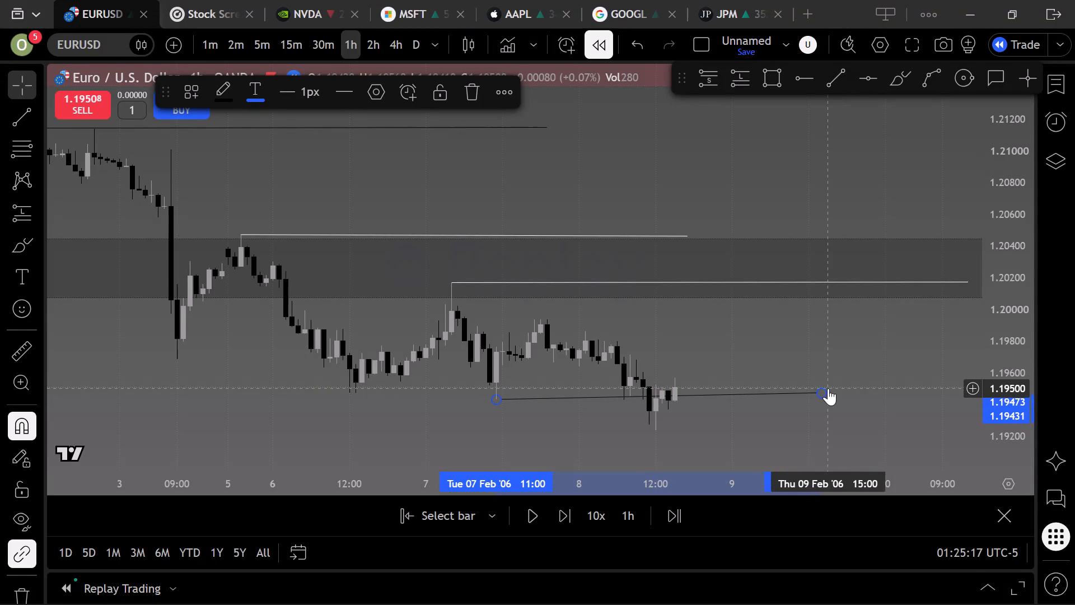
{"action": "left_click_drag", "start_coordinate": [822, 390], "coordinate": [905, 398]}
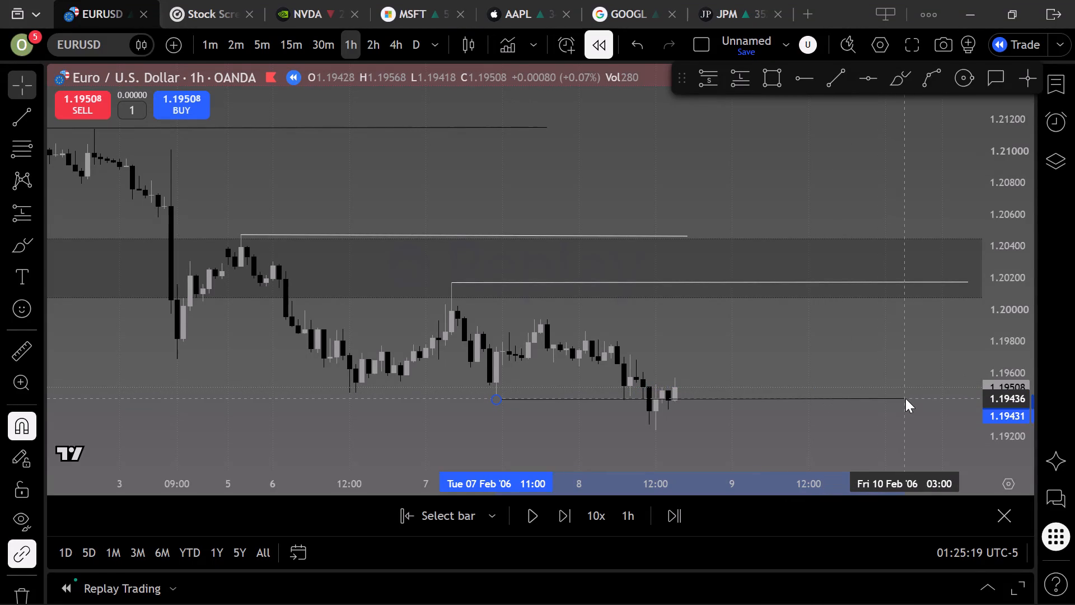
{"action": "left_click_drag", "start_coordinate": [905, 398], "coordinate": [912, 399]}
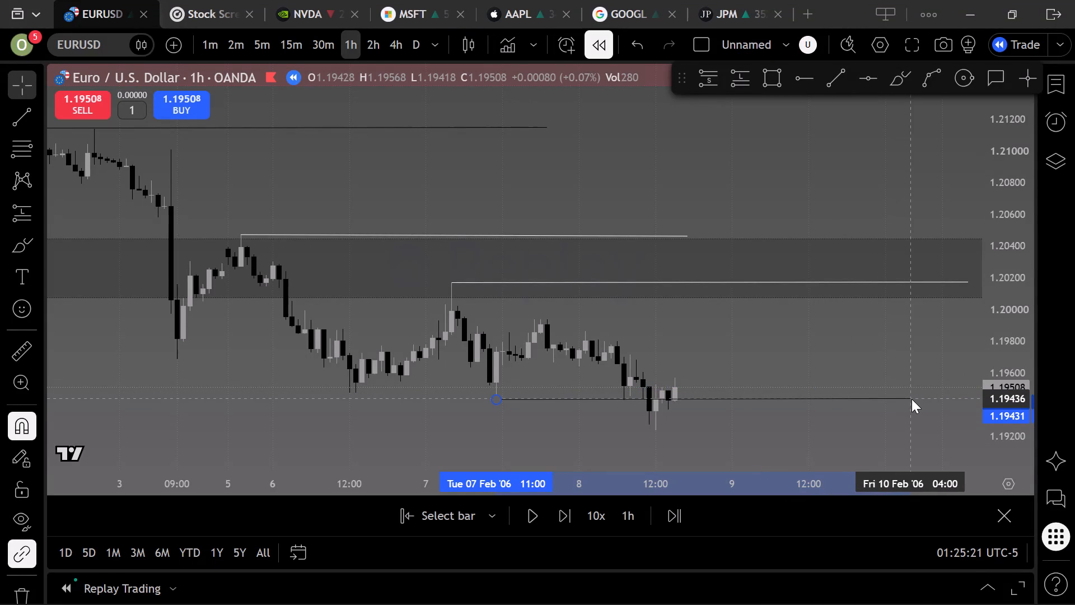
{"action": "left_click_drag", "start_coordinate": [912, 399], "coordinate": [927, 398]}
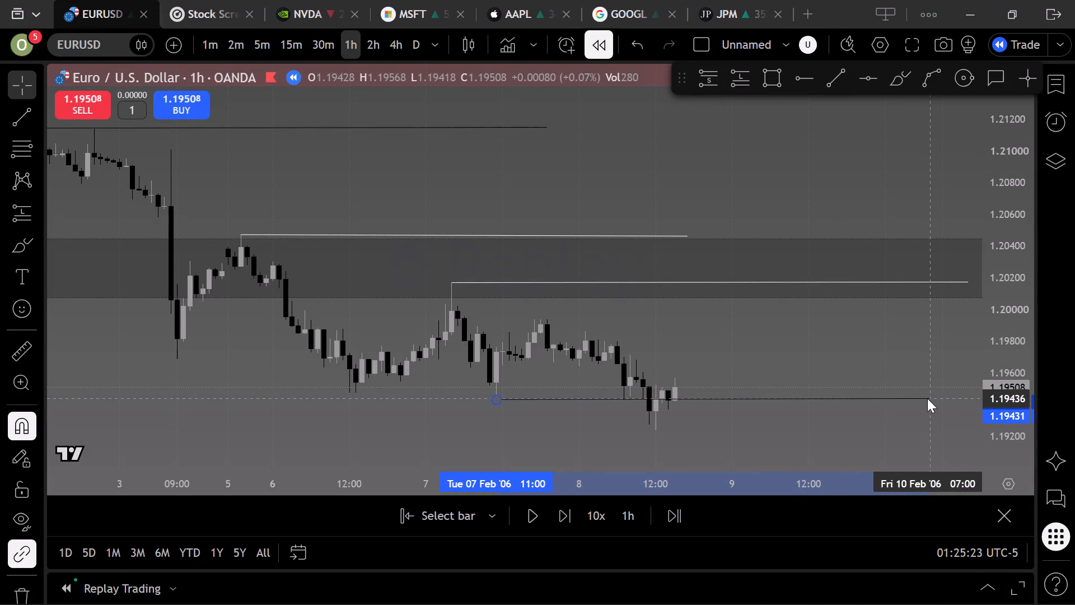
{"action": "left_click_drag", "start_coordinate": [927, 398], "coordinate": [930, 399]}
{"action": "left_click", "coordinate": [883, 340]}
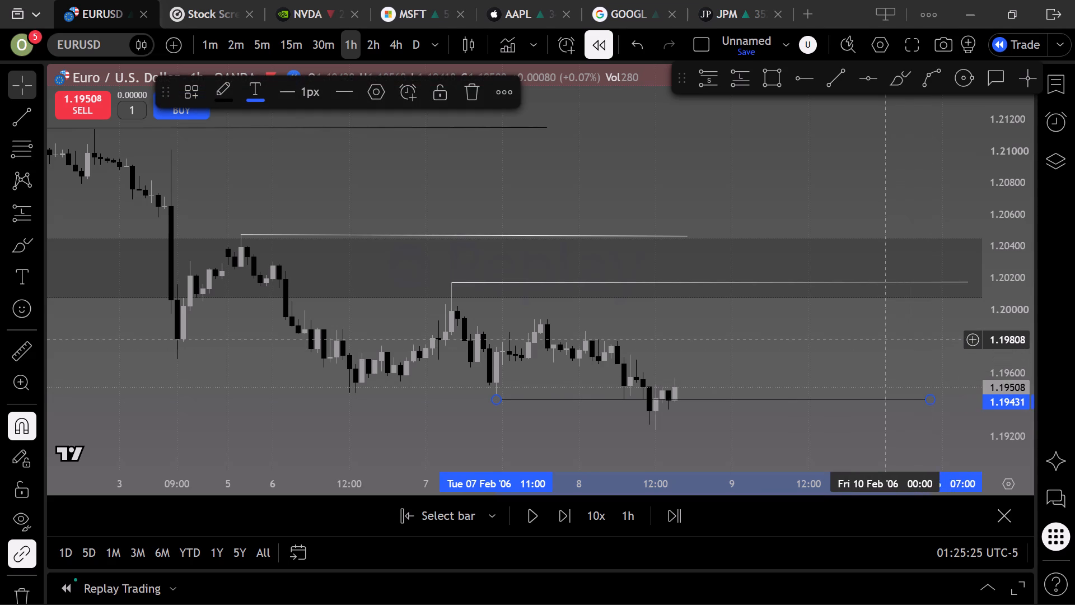
Advance the replay five bars to 8 February 20:00.
{"action": "left_click", "coordinate": [560, 513]}
{"action": "left_click", "coordinate": [560, 513]}
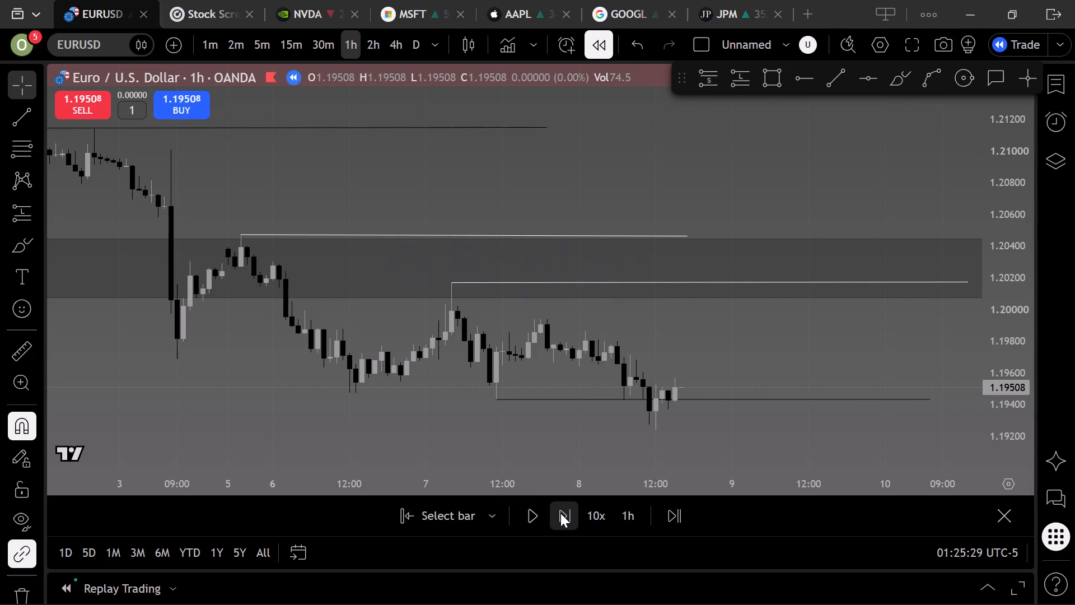
{"action": "left_click", "coordinate": [560, 513]}
{"action": "left_click", "coordinate": [560, 513]}
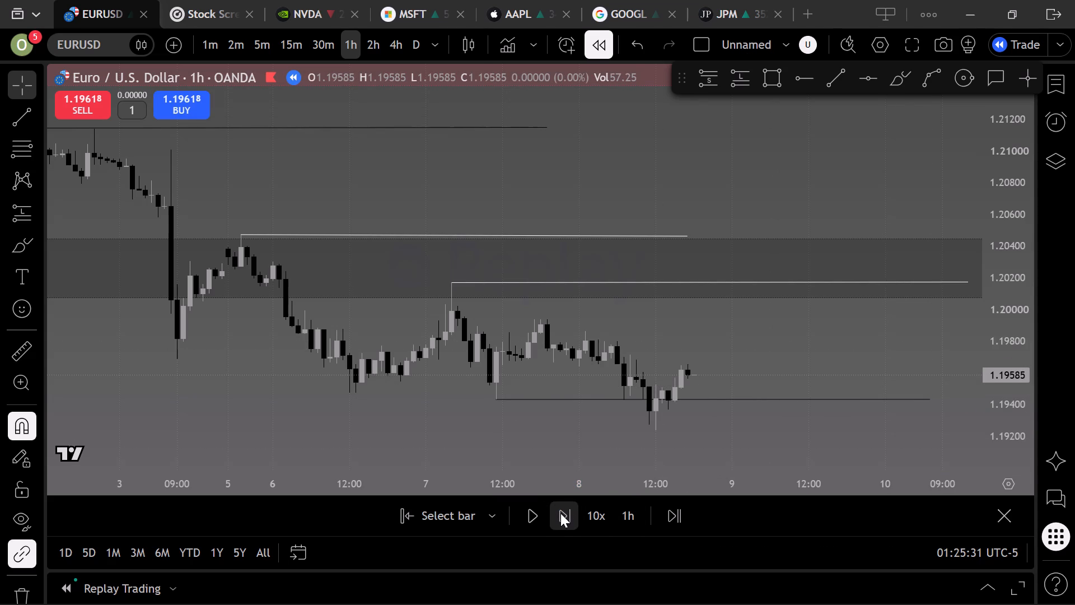
{"action": "left_click", "coordinate": [560, 513]}
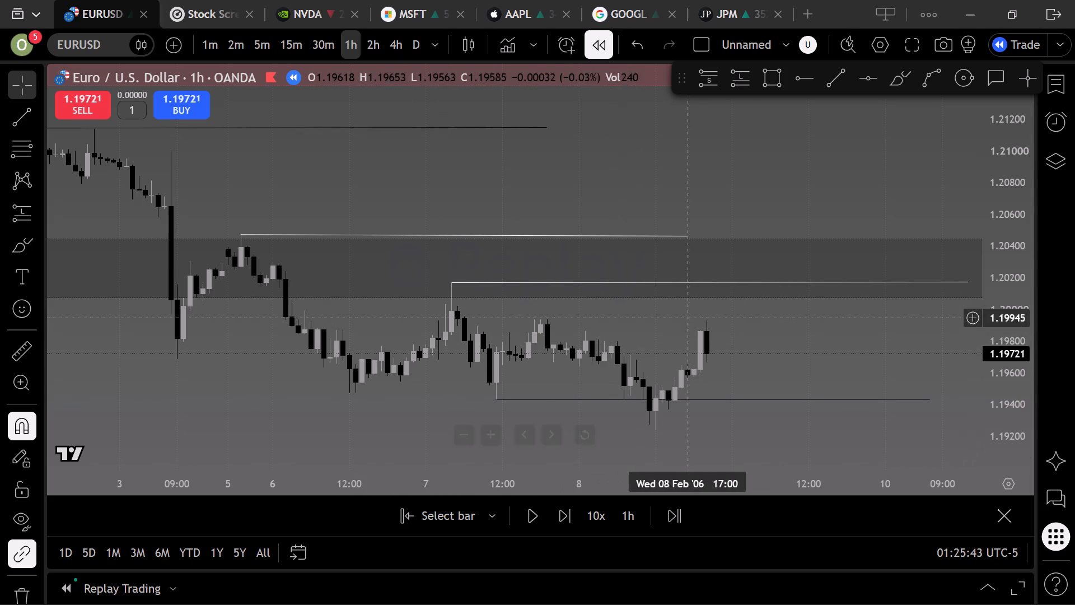
Draw a near-horizontal trendline from the 7 February 17:00 high at about 1.1994 to 9 February 21:00.
{"action": "left_click", "coordinate": [839, 73]}
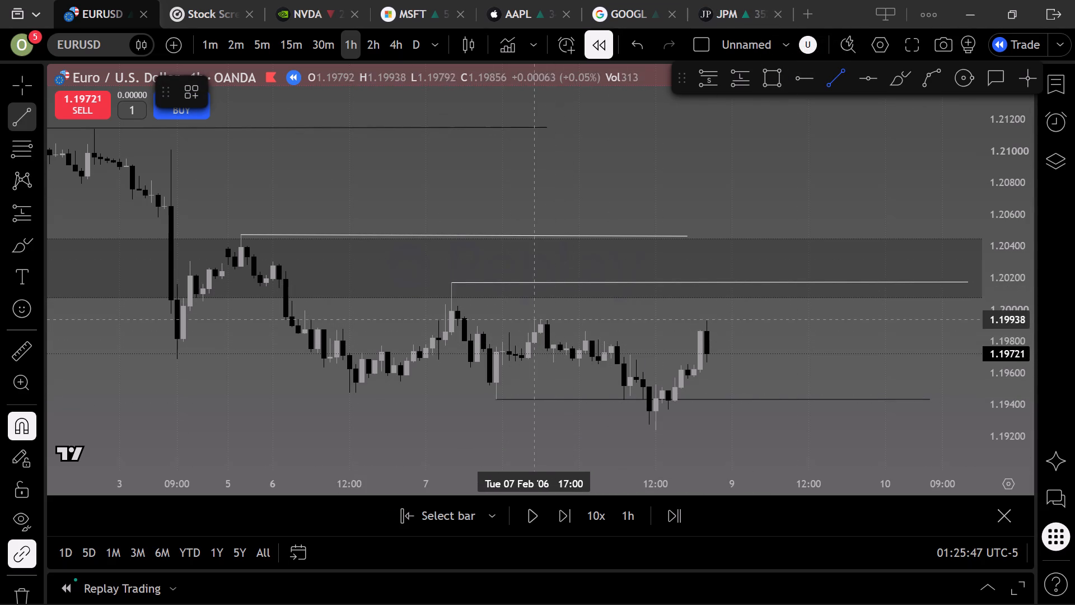
{"action": "left_click", "coordinate": [534, 314]}
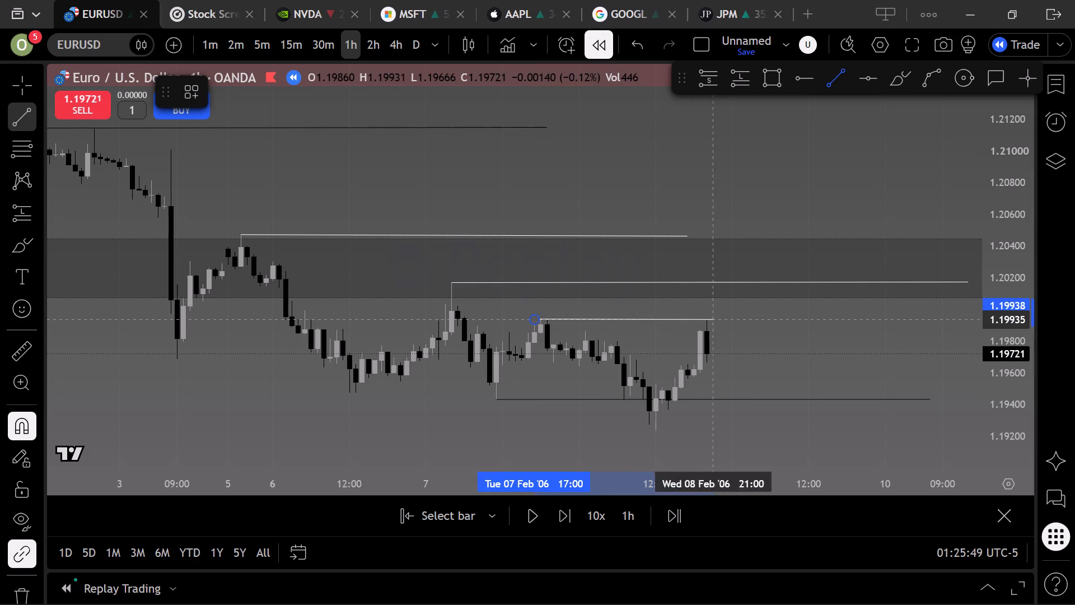
{"action": "left_click", "coordinate": [864, 319]}
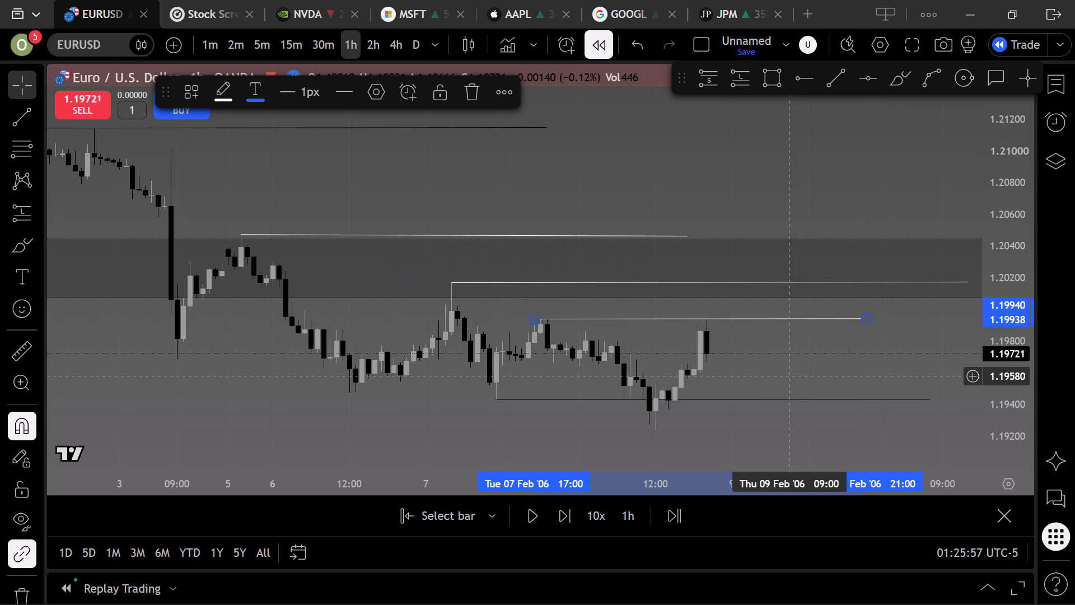
Advance the replay twelve bars to 9 February 08:00.
{"action": "left_click", "coordinate": [786, 377]}
{"action": "scroll", "coordinate": [434, 407], "scroll_direction": "down", "scroll_amount": 6}
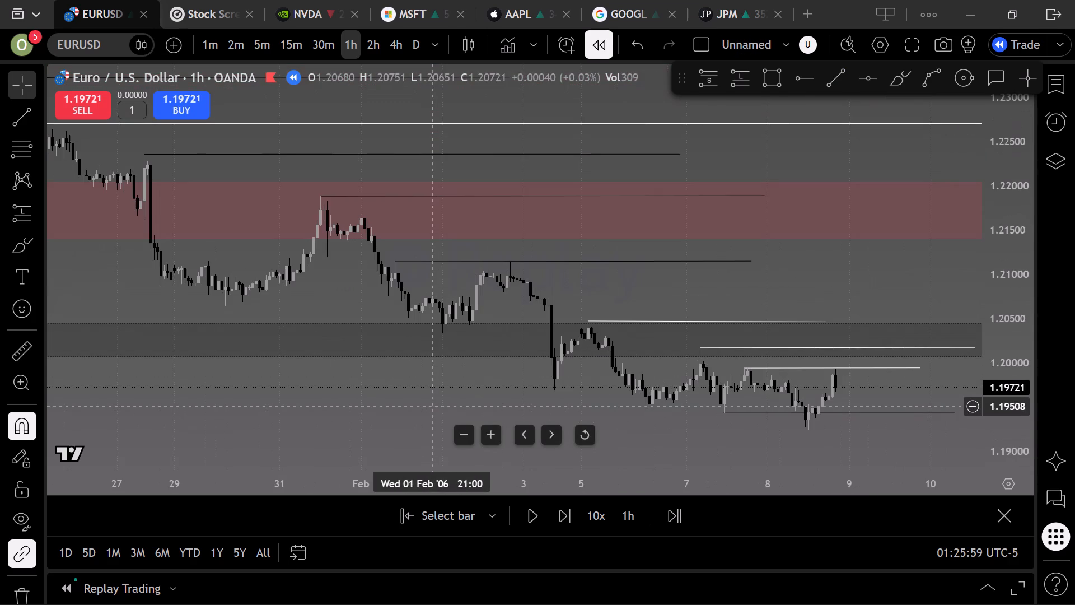
{"action": "scroll", "coordinate": [547, 383], "scroll_direction": "up", "scroll_amount": 7}
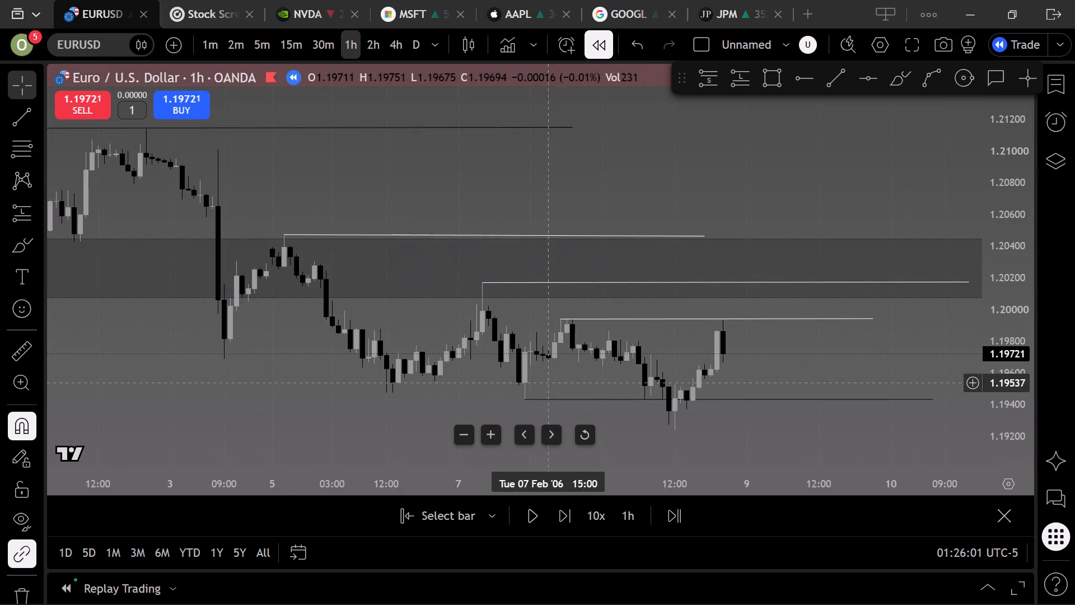
{"action": "left_click", "coordinate": [562, 510]}
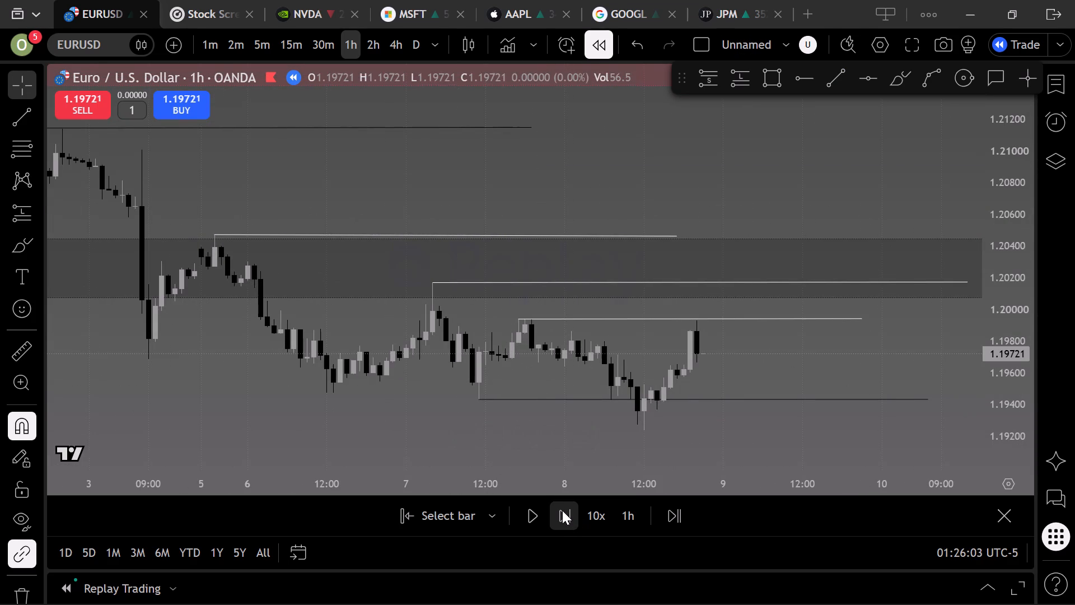
{"action": "left_click", "coordinate": [562, 510]}
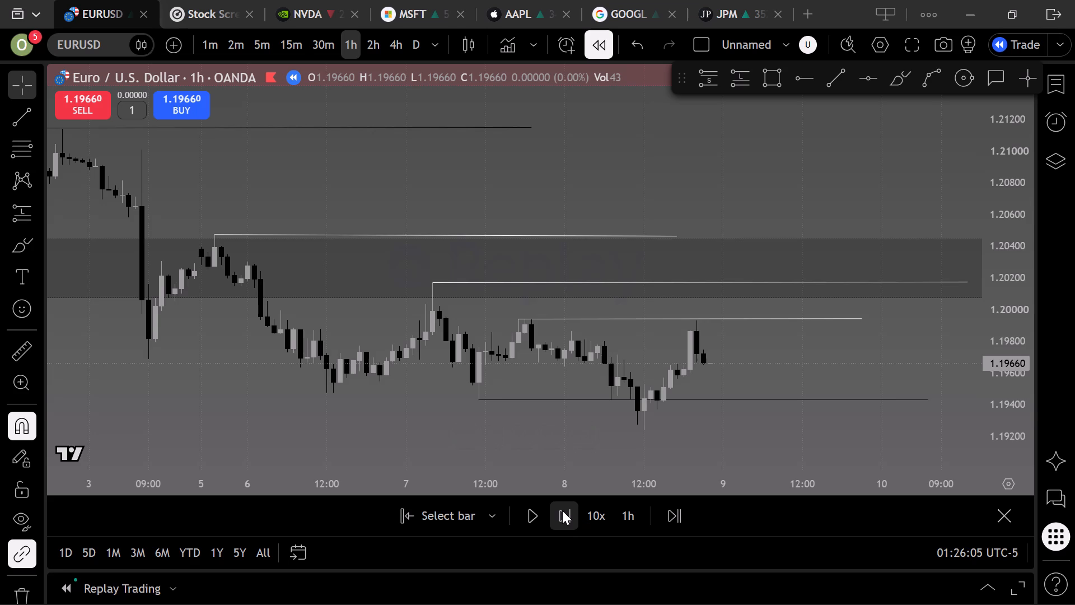
{"action": "left_click", "coordinate": [562, 510]}
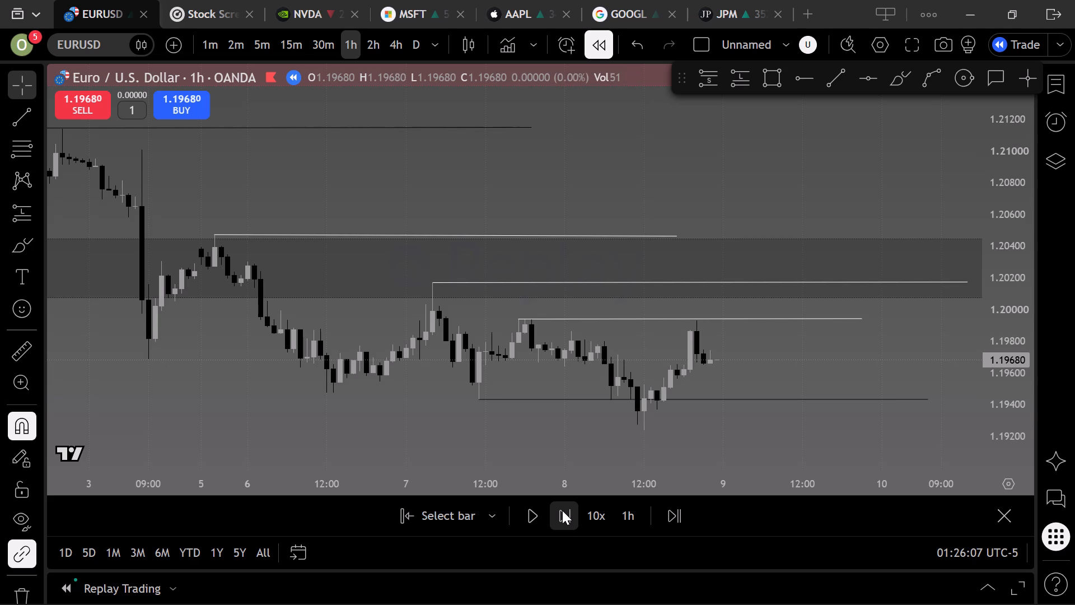
{"action": "left_click", "coordinate": [562, 510]}
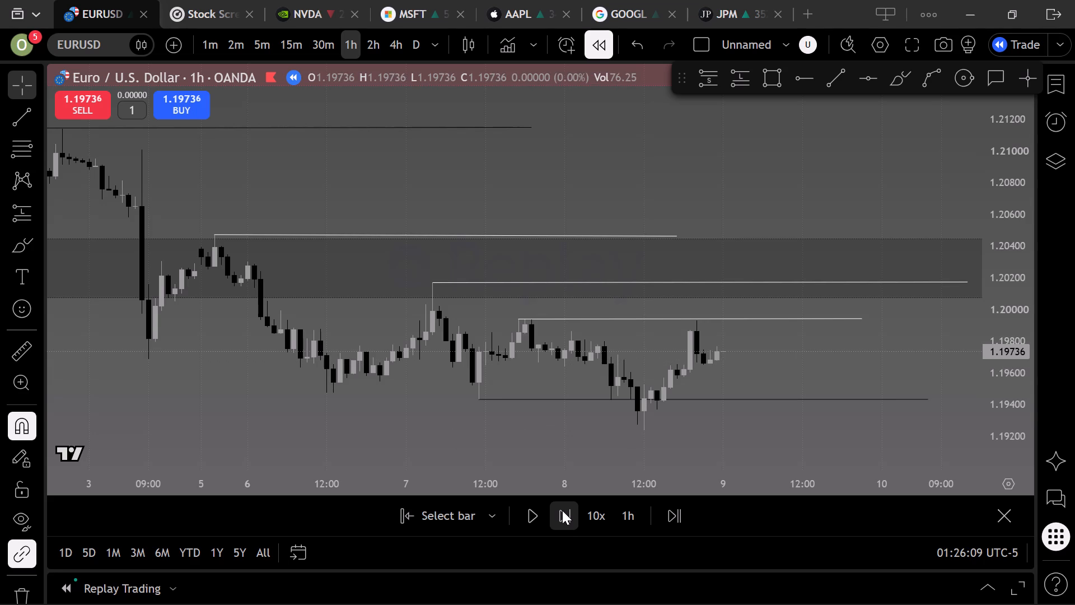
{"action": "left_click", "coordinate": [562, 510]}
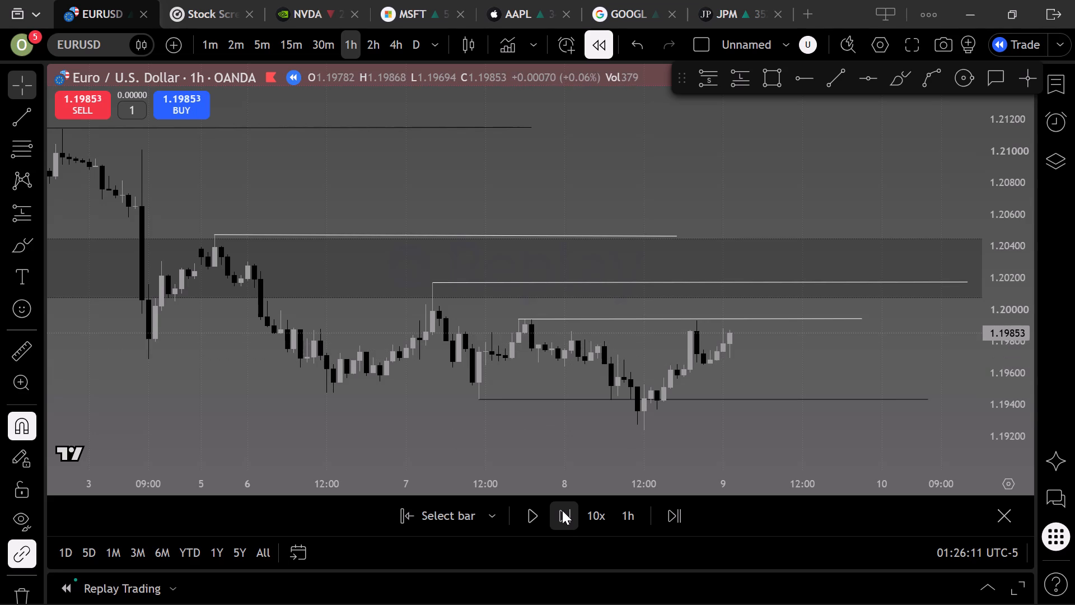
{"action": "left_click", "coordinate": [562, 510]}
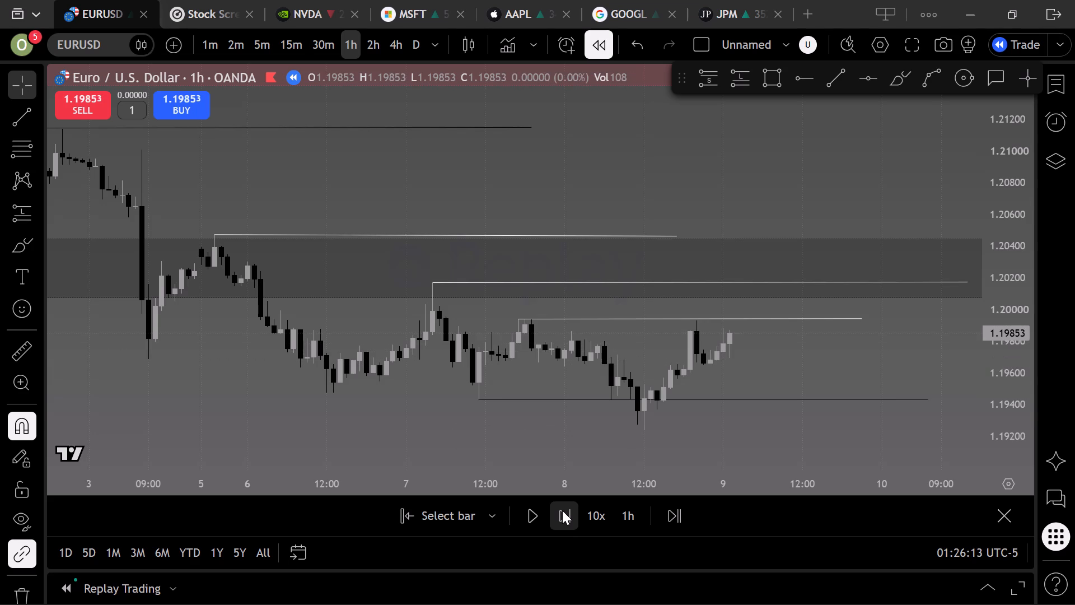
{"action": "left_click", "coordinate": [562, 510]}
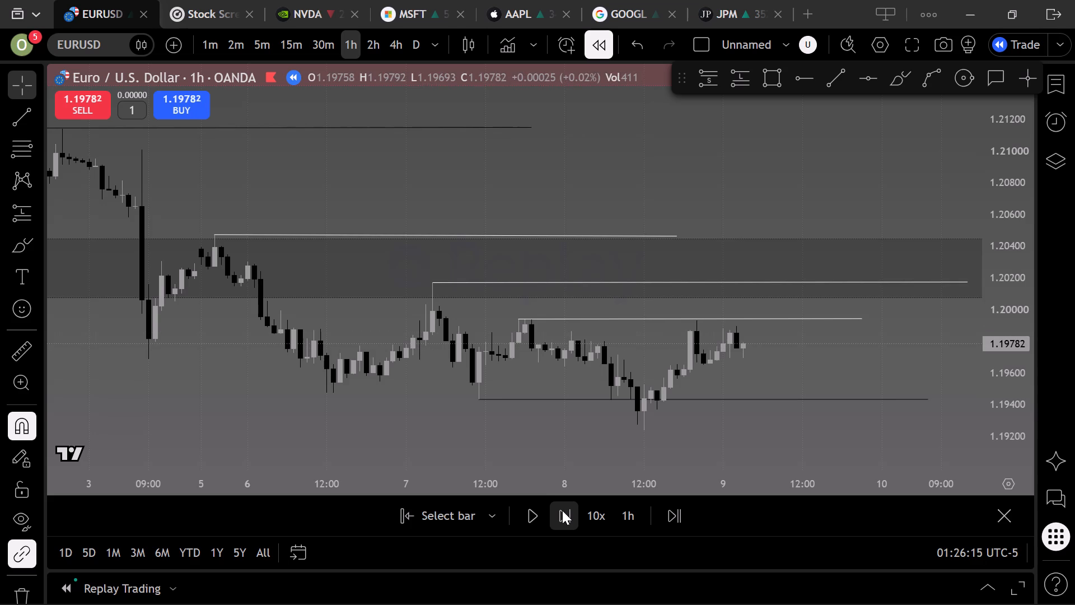
{"action": "left_click", "coordinate": [562, 510]}
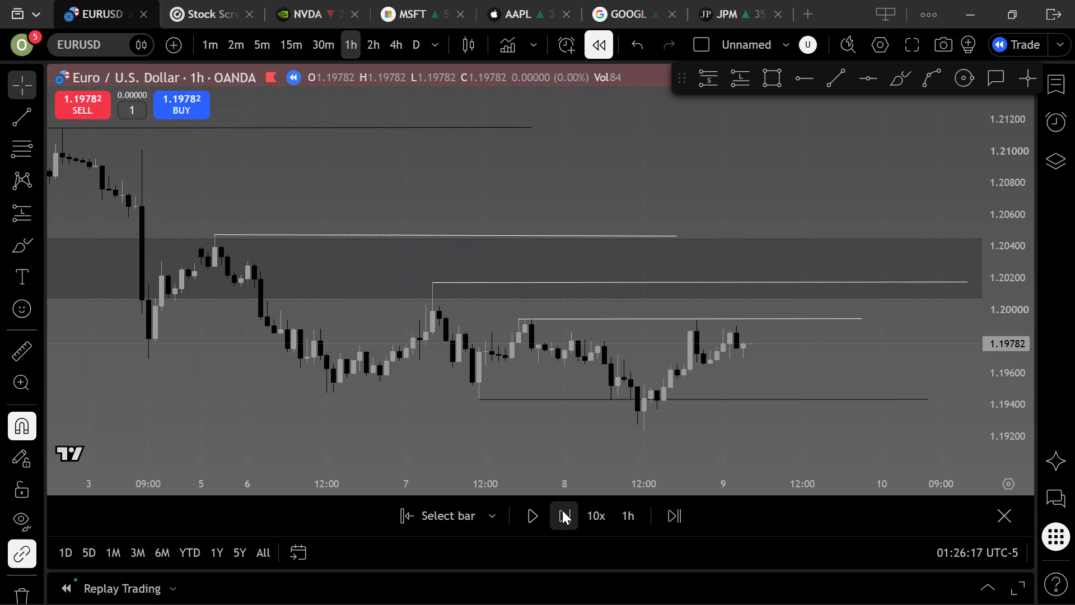
{"action": "left_click", "coordinate": [562, 510]}
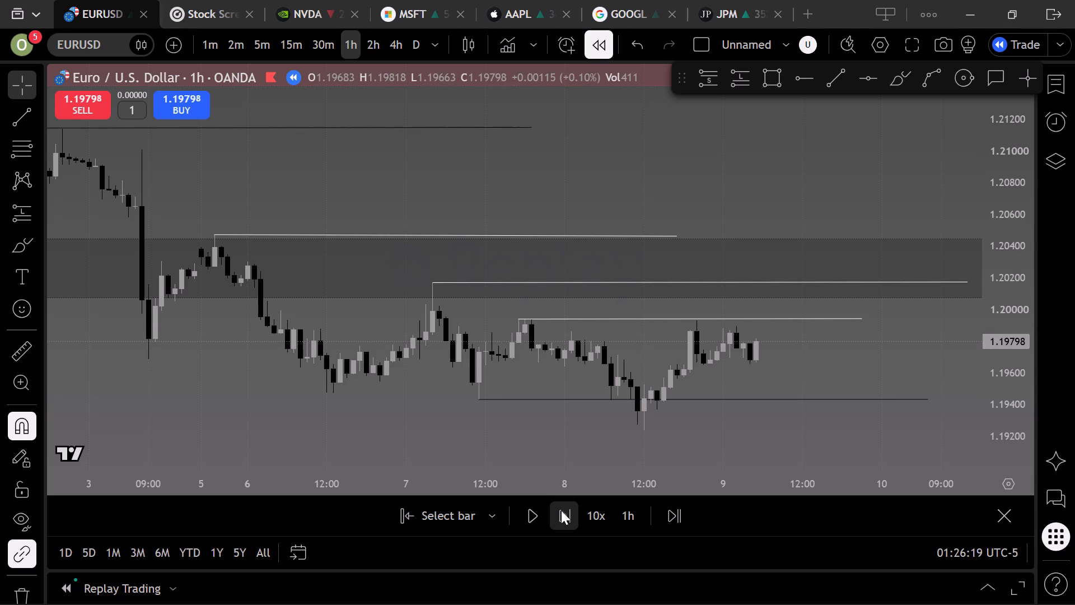
{"action": "left_click", "coordinate": [561, 510]}
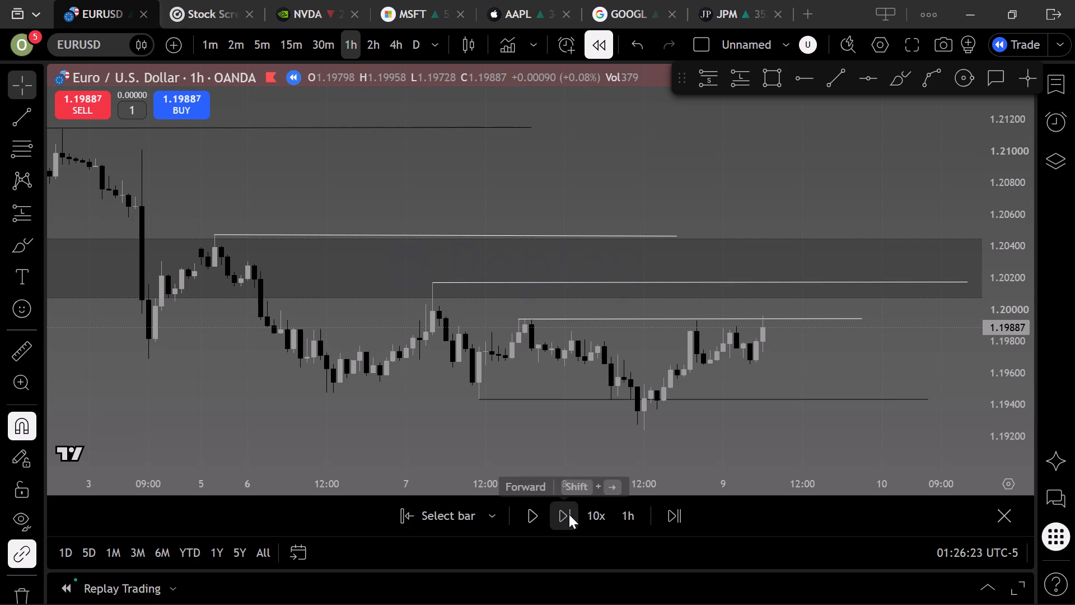
{"action": "left_click", "coordinate": [569, 514]}
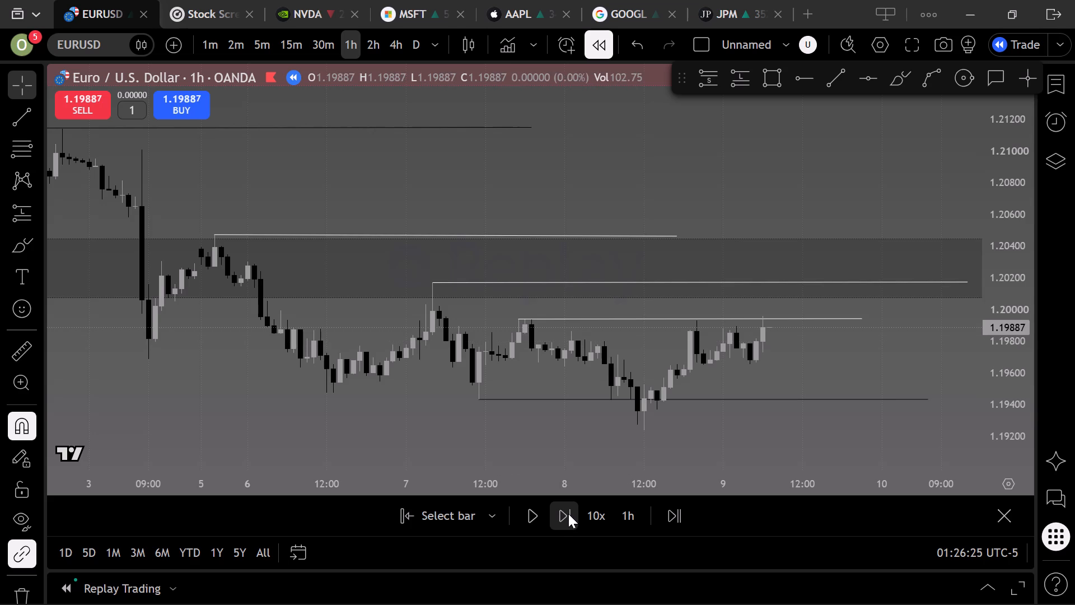
{"action": "left_click", "coordinate": [568, 514]}
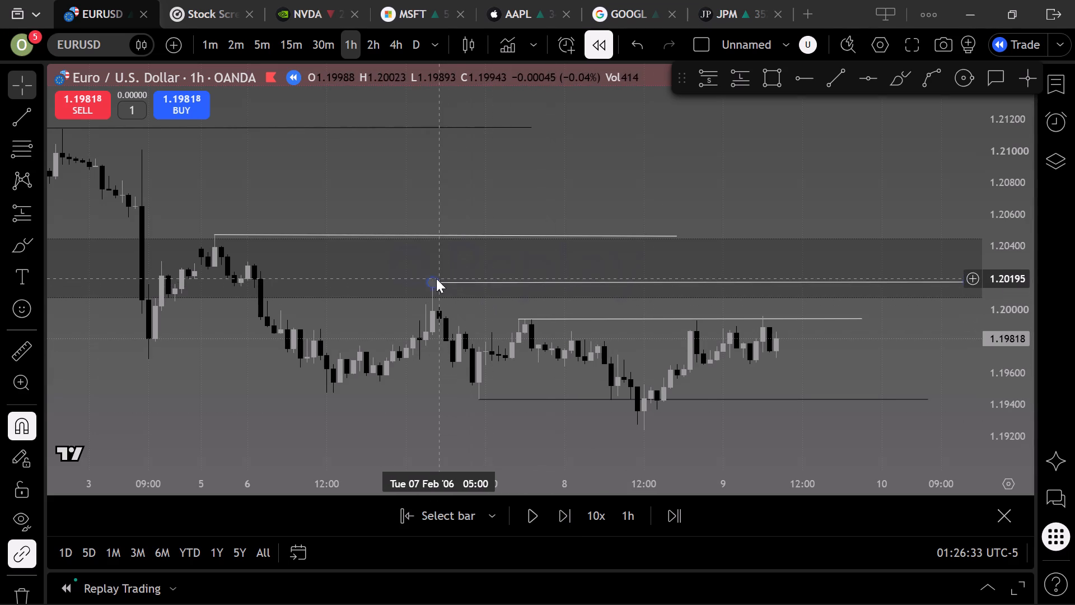
Move the near-level trendline from the 7 February high down to about 1.1965, spanning 9 February 04:00 to 14 February 13:00.
{"action": "scroll", "coordinate": [717, 361], "scroll_direction": "down", "scroll_amount": 5}
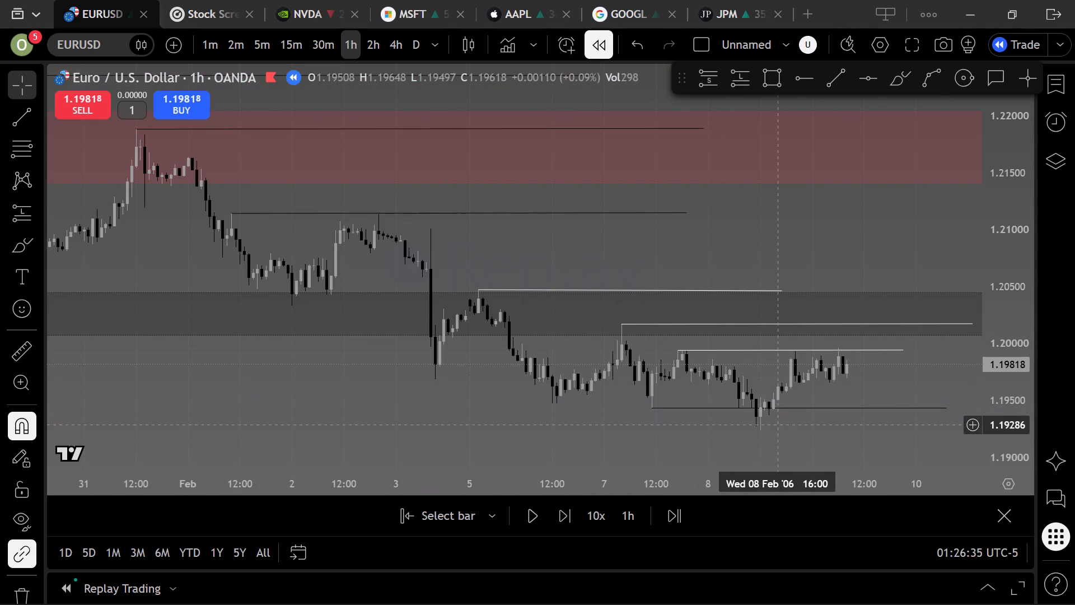
{"action": "left_click_drag", "start_coordinate": [779, 425], "coordinate": [376, 329]}
{"action": "scroll", "coordinate": [376, 328], "scroll_direction": "up", "scroll_amount": 2}
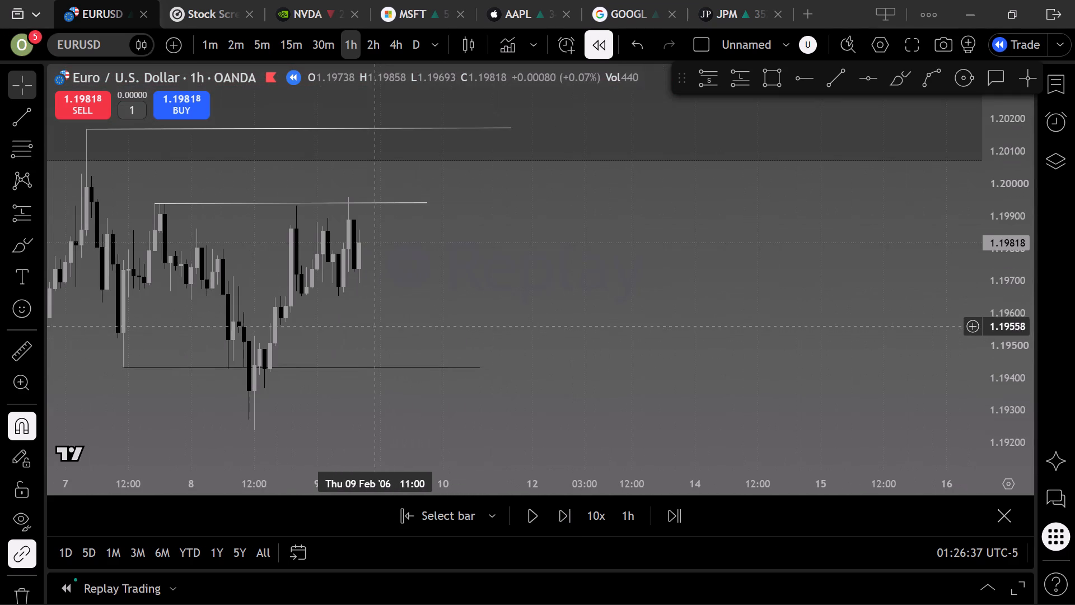
{"action": "scroll", "coordinate": [375, 292], "scroll_direction": "down", "scroll_amount": 2}
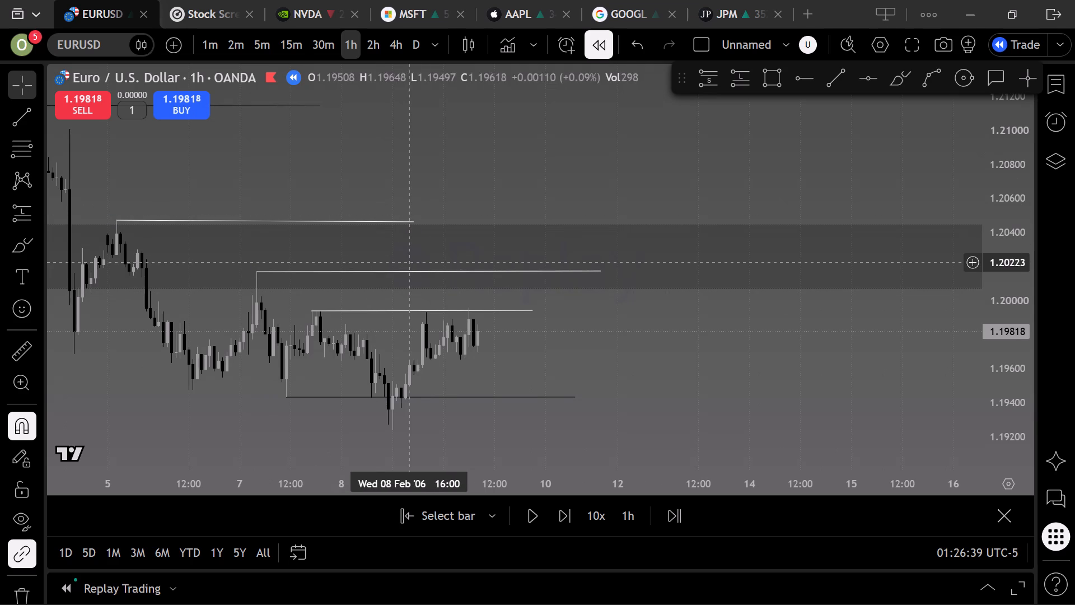
{"action": "left_click_drag", "start_coordinate": [415, 270], "coordinate": [563, 362]}
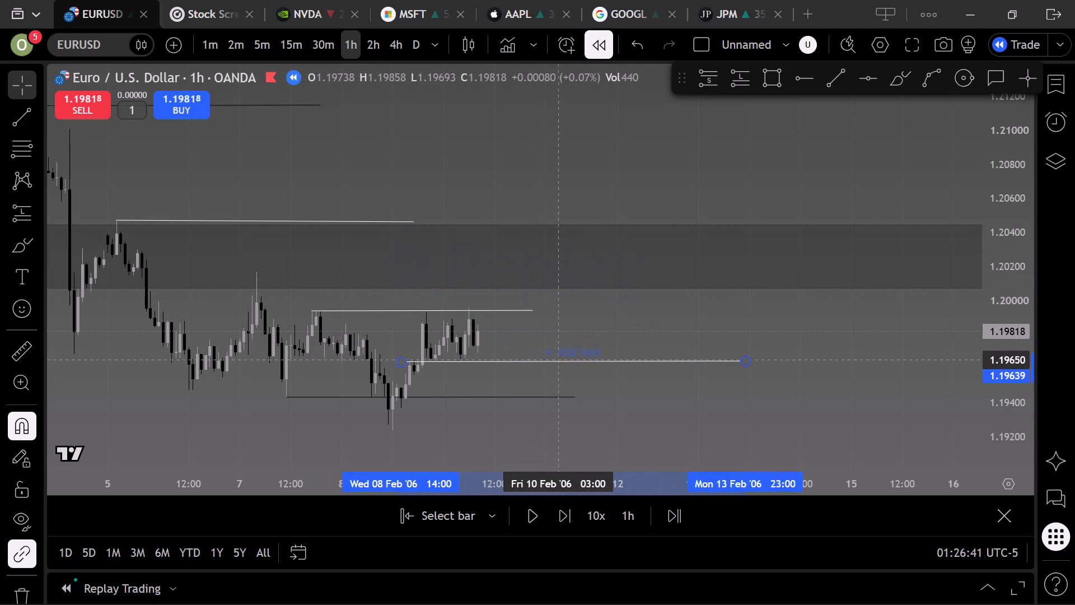
{"action": "left_click_drag", "start_coordinate": [563, 362], "coordinate": [619, 360]}
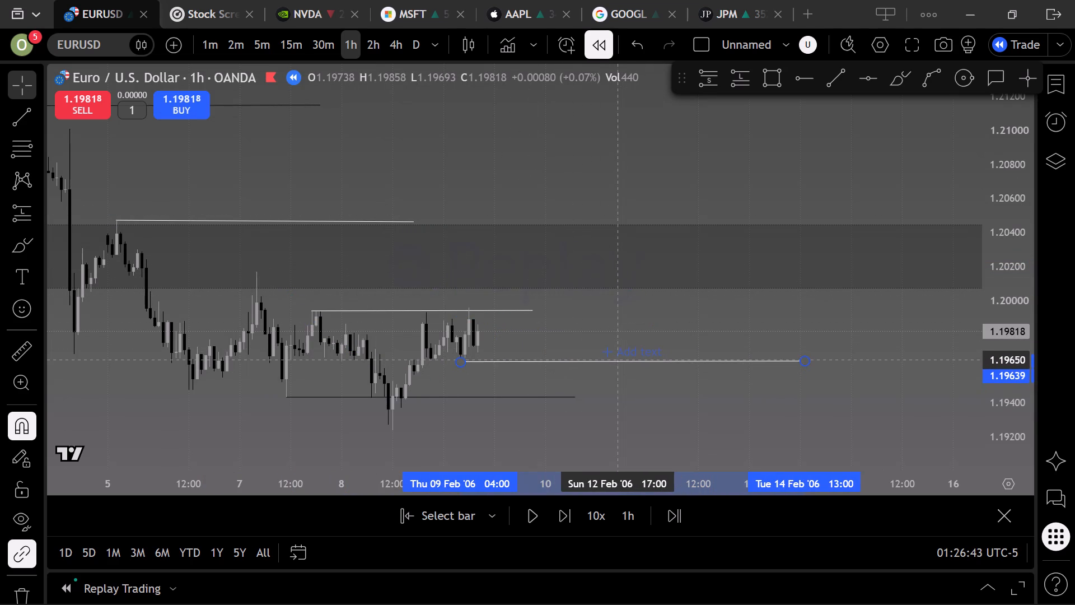
{"action": "left_click_drag", "start_coordinate": [619, 360], "coordinate": [621, 356]}
{"action": "left_click_drag", "start_coordinate": [621, 356], "coordinate": [615, 356]}
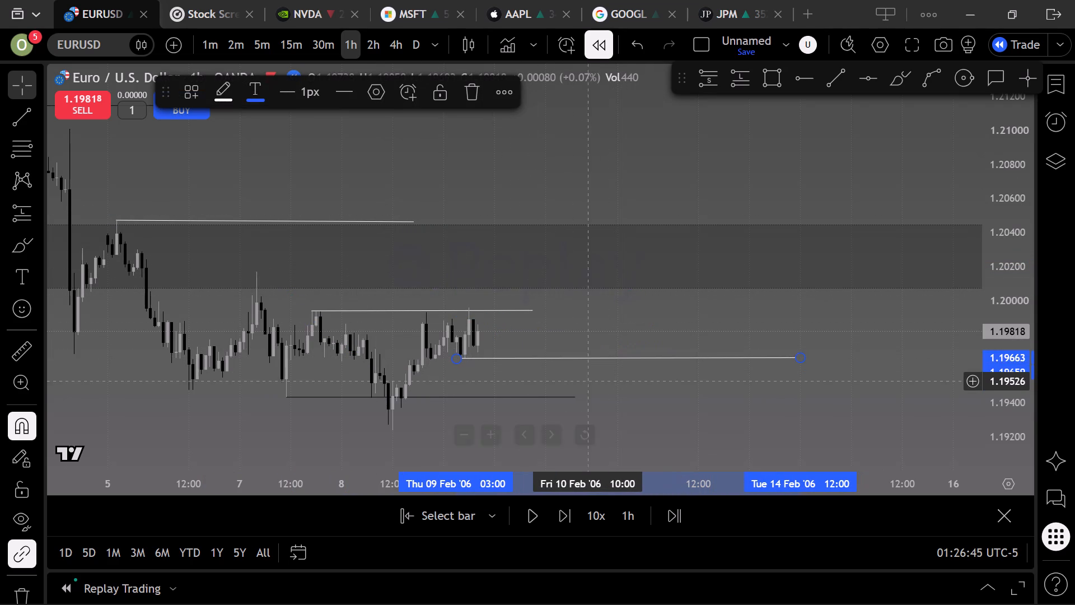
{"action": "left_click", "coordinate": [567, 366]}
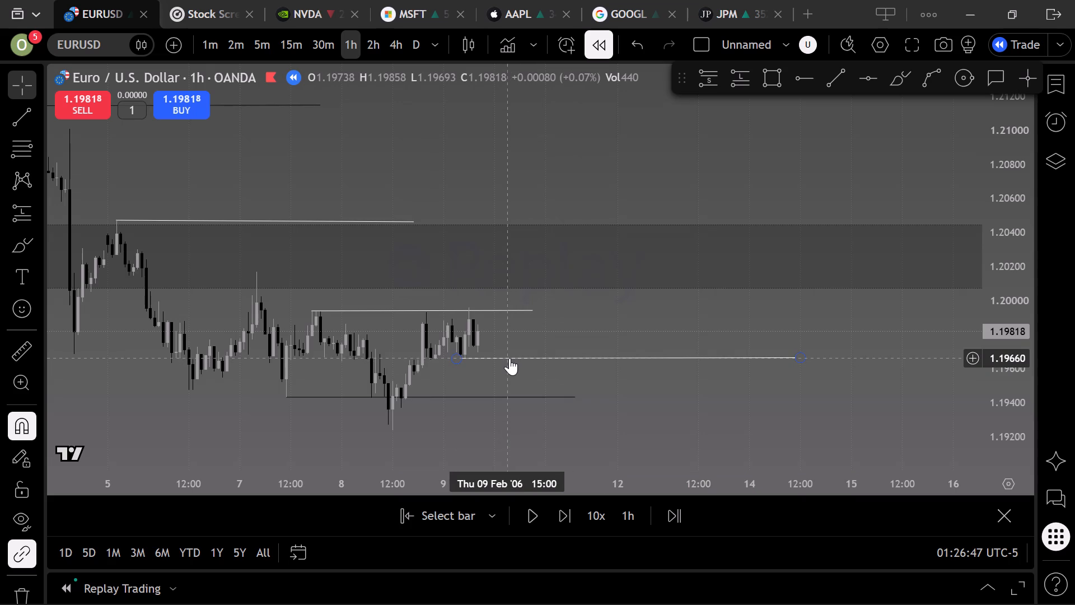
{"action": "left_click", "coordinate": [510, 358]}
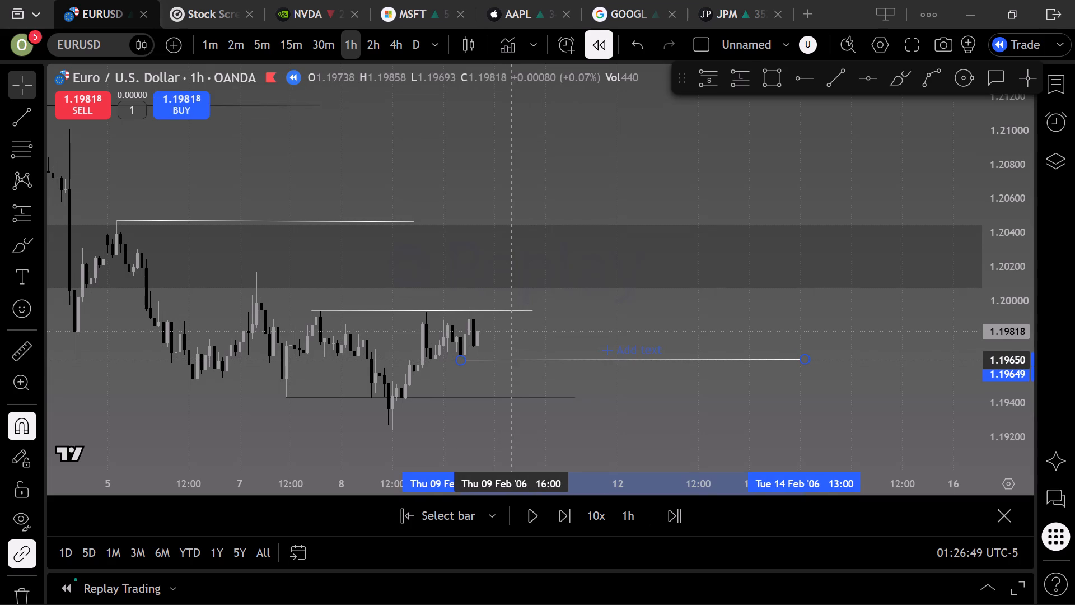
{"action": "left_click", "coordinate": [515, 369]}
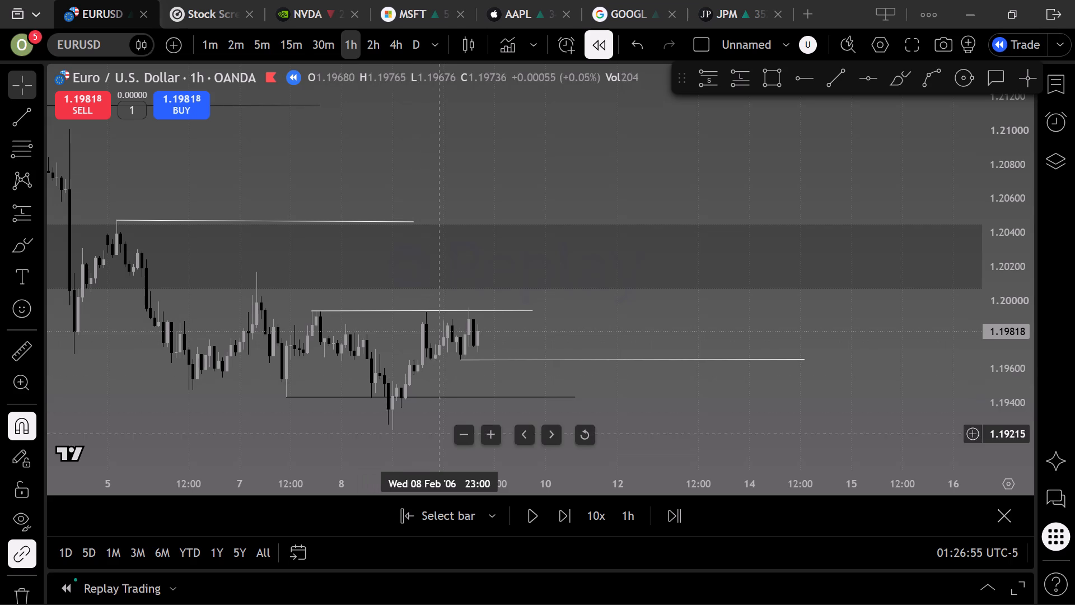
Play the replay briefly and pause it at 9 February 10:00.
{"action": "double_click", "coordinate": [539, 514]}
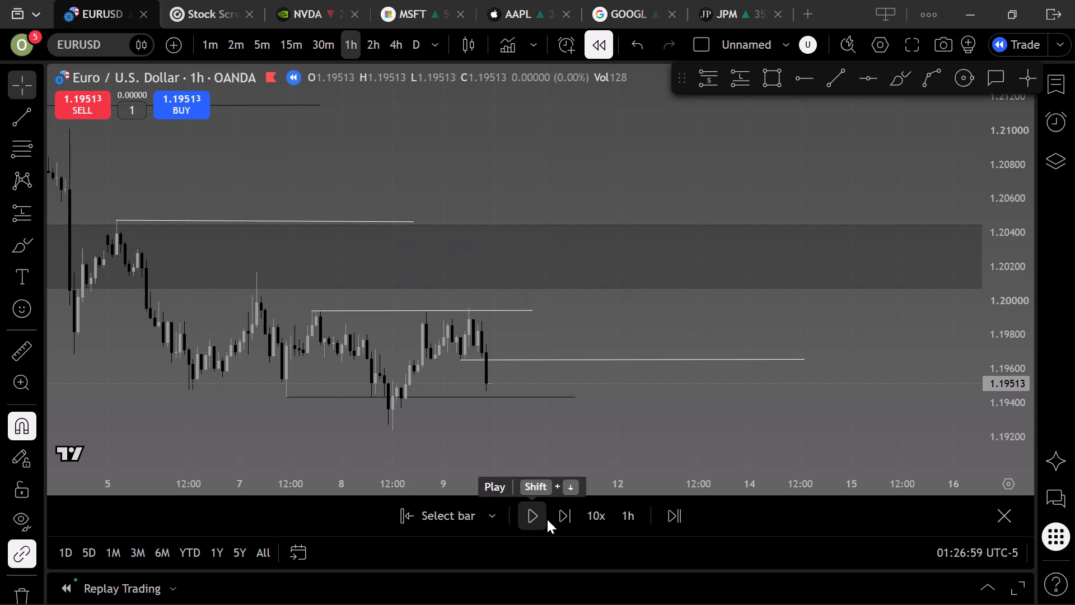
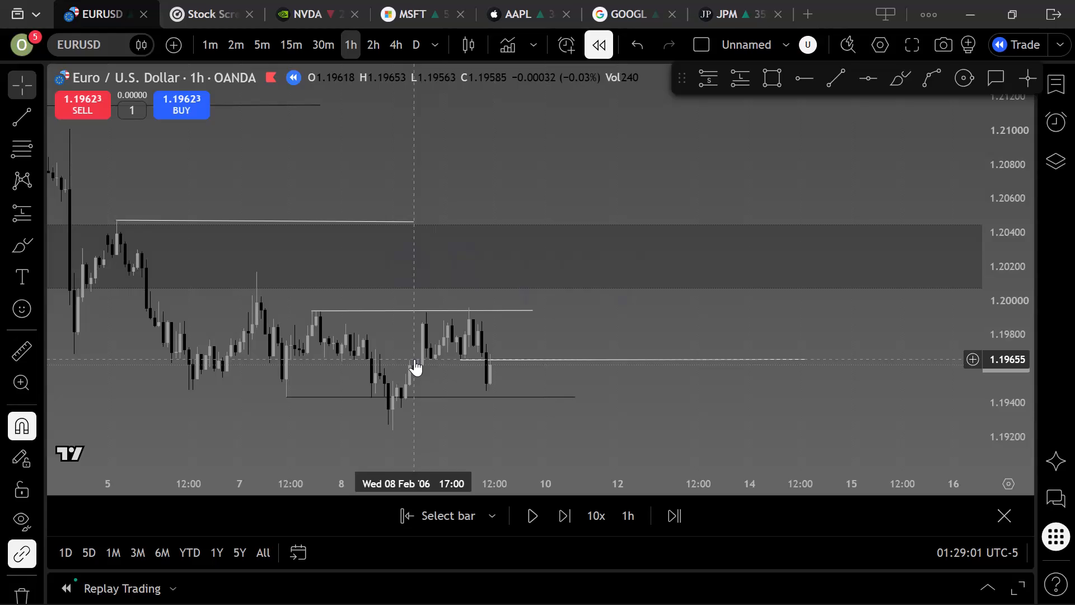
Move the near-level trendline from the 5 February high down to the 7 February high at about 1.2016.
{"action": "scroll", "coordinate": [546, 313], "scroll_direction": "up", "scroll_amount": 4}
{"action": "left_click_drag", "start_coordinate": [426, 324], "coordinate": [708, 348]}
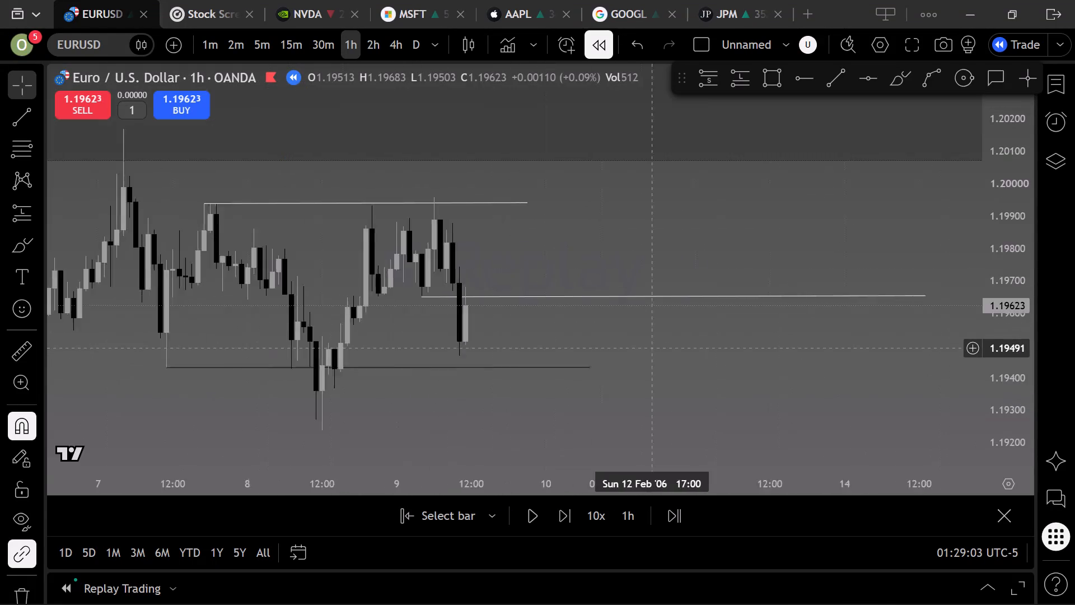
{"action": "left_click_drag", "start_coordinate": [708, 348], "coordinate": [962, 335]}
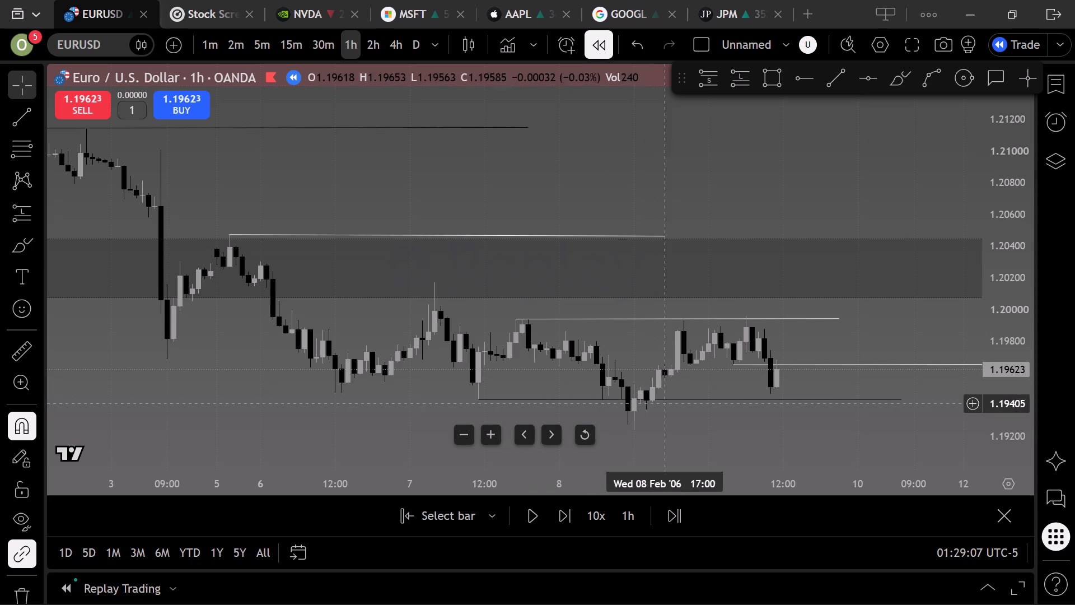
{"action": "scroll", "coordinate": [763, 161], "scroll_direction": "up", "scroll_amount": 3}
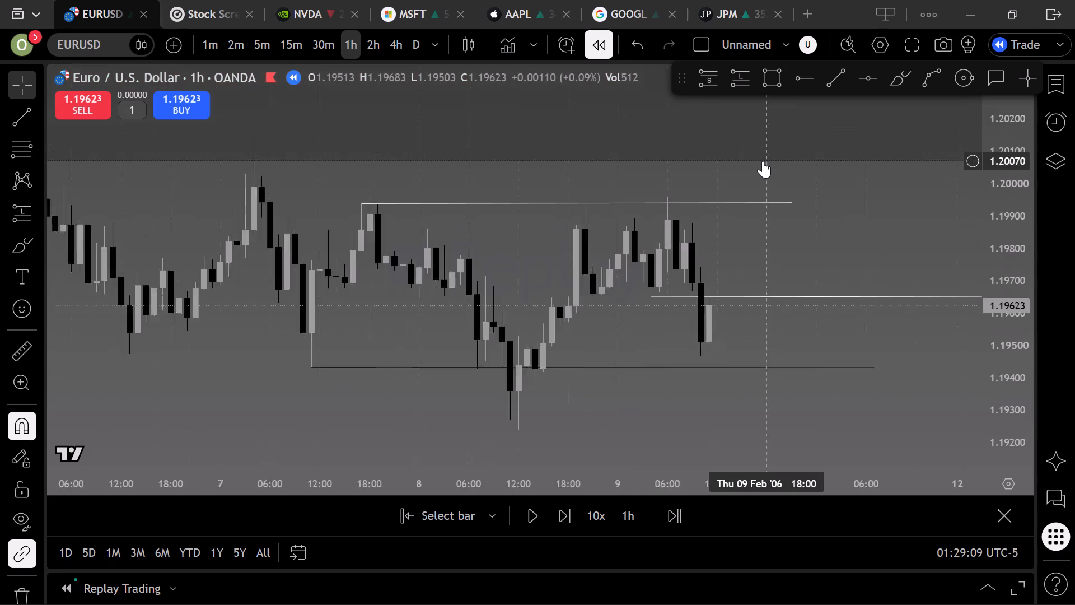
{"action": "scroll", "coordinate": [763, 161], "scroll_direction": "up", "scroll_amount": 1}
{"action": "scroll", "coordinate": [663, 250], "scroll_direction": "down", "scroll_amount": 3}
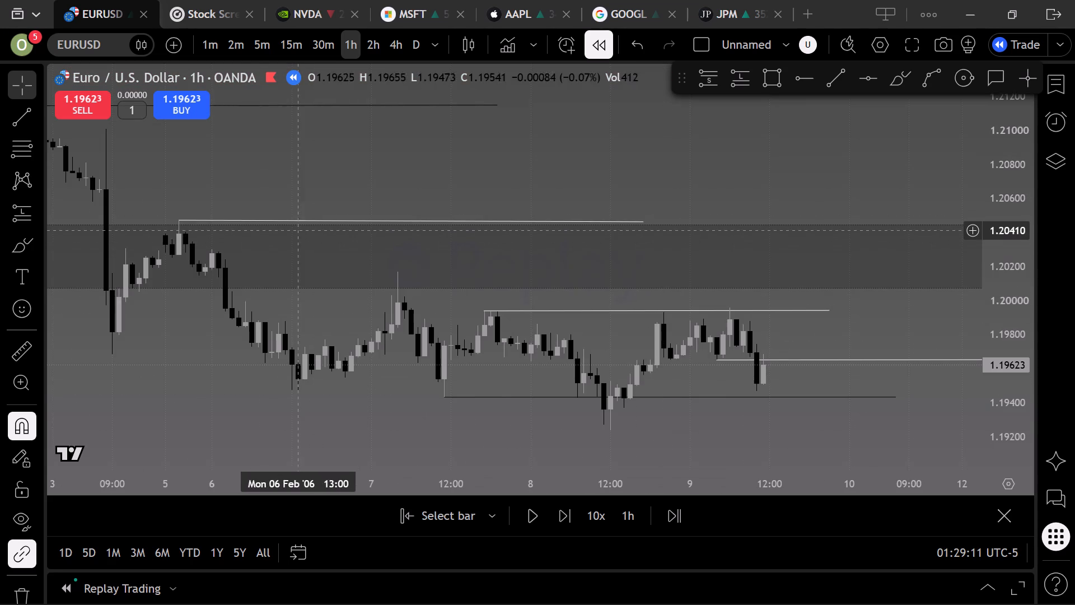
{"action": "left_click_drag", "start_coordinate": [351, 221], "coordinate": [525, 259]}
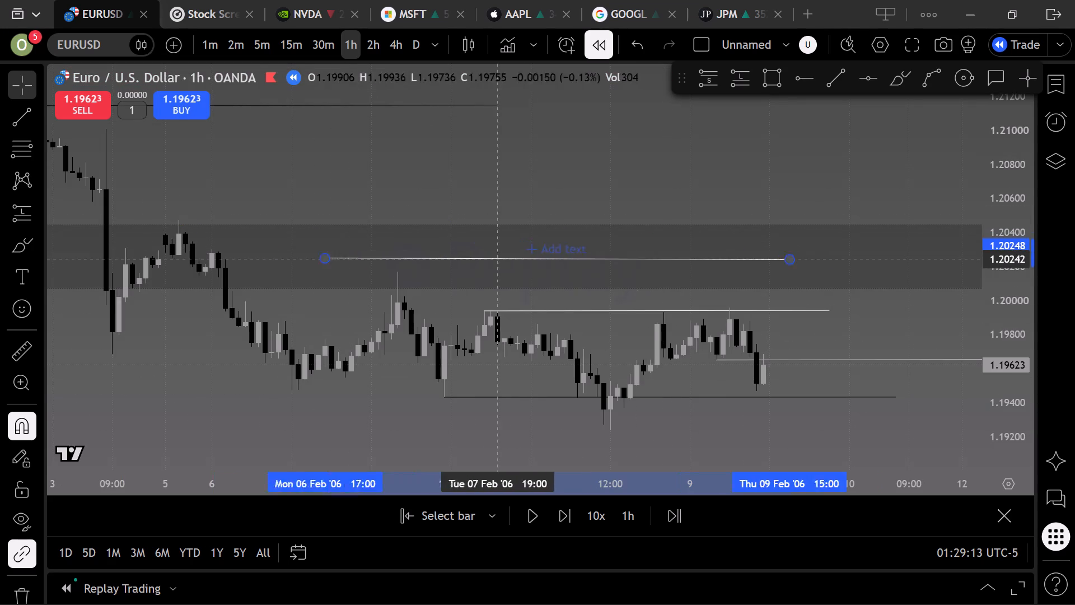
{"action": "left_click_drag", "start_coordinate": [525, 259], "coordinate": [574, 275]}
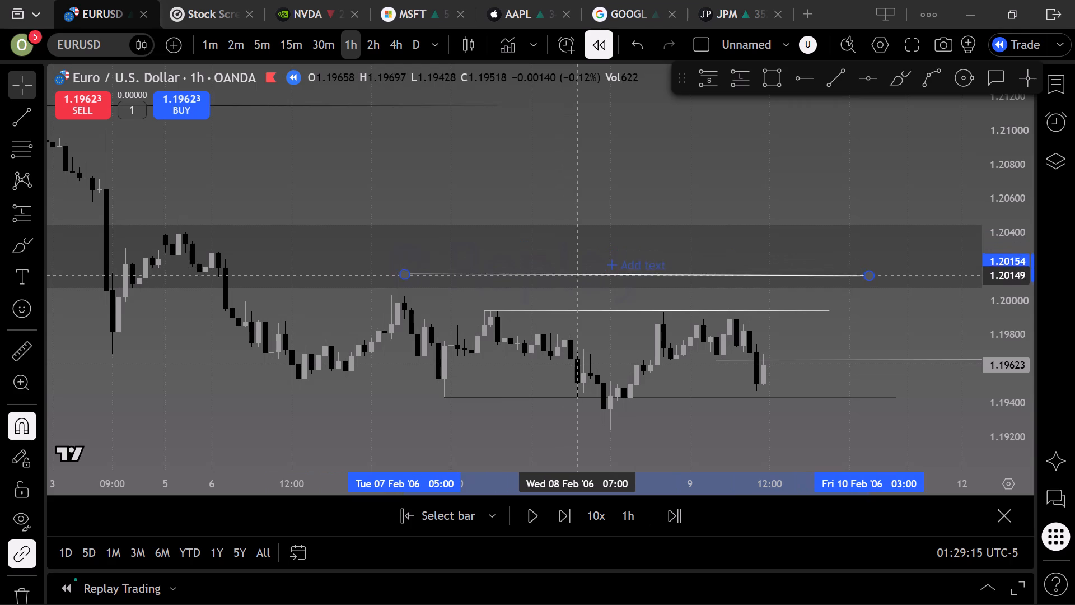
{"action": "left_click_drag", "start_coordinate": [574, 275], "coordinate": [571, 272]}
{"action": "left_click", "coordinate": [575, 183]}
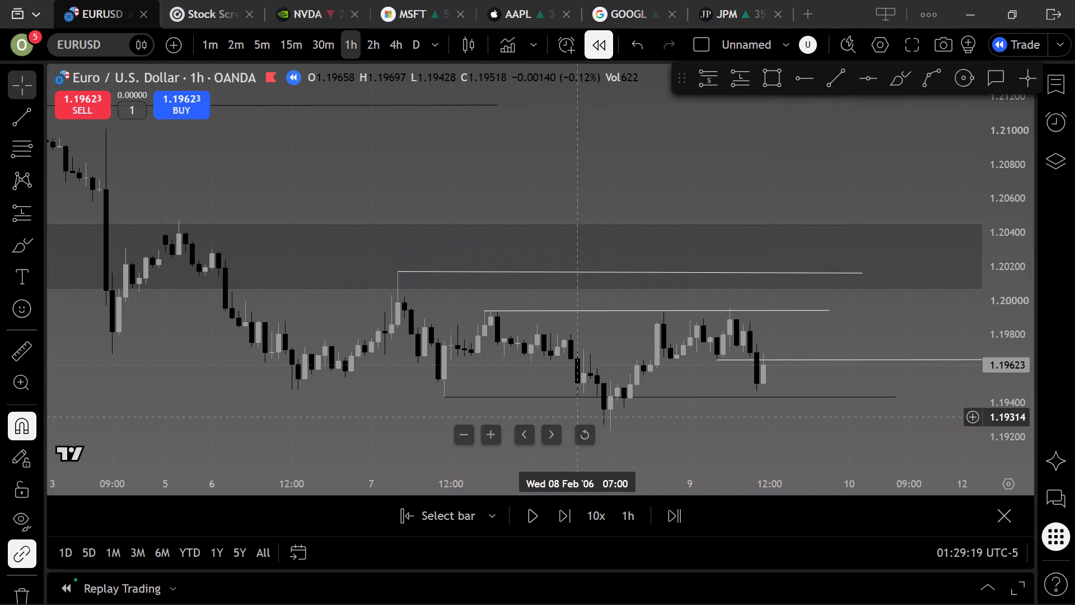
Move the near-level trendline from the 7 February high down to the 8 February swing low at about 1.1924.
{"action": "left_click_drag", "start_coordinate": [697, 425], "coordinate": [627, 329]}
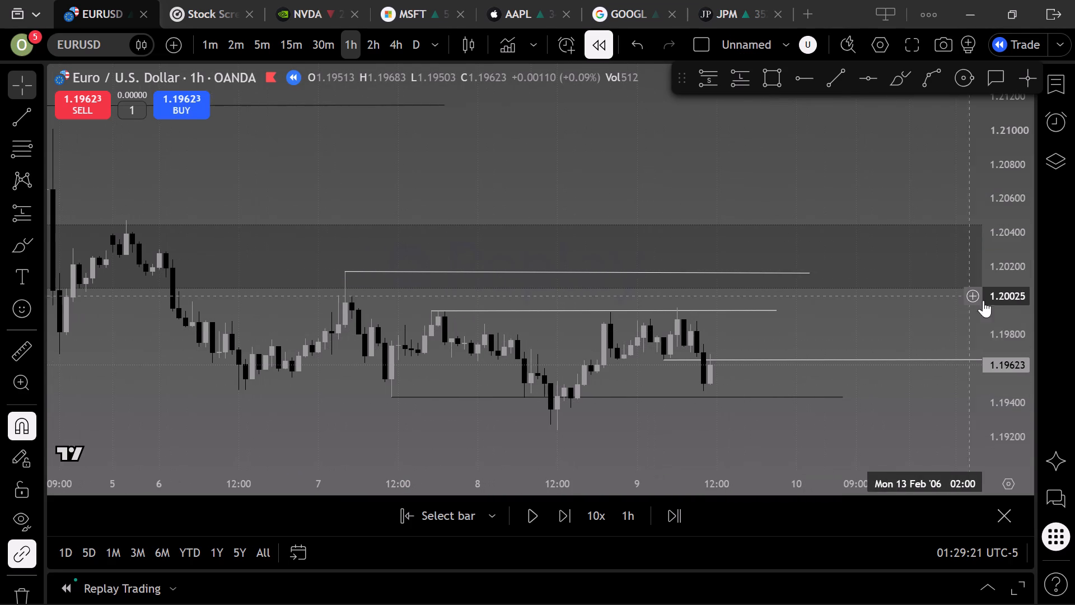
{"action": "scroll", "coordinate": [1013, 287], "scroll_direction": "down", "scroll_amount": 2}
{"action": "left_click_drag", "start_coordinate": [916, 385], "coordinate": [912, 292]}
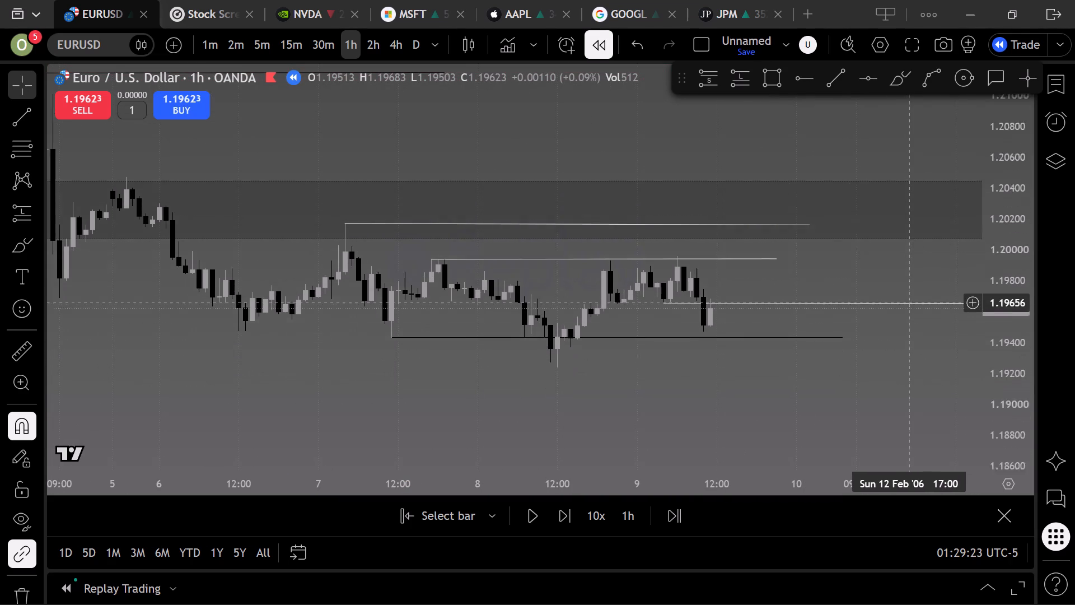
{"action": "left_click_drag", "start_coordinate": [912, 292], "coordinate": [914, 280]}
{"action": "scroll", "coordinate": [914, 280], "scroll_direction": "up", "scroll_amount": 1}
{"action": "scroll", "coordinate": [914, 280], "scroll_direction": "down", "scroll_amount": 4}
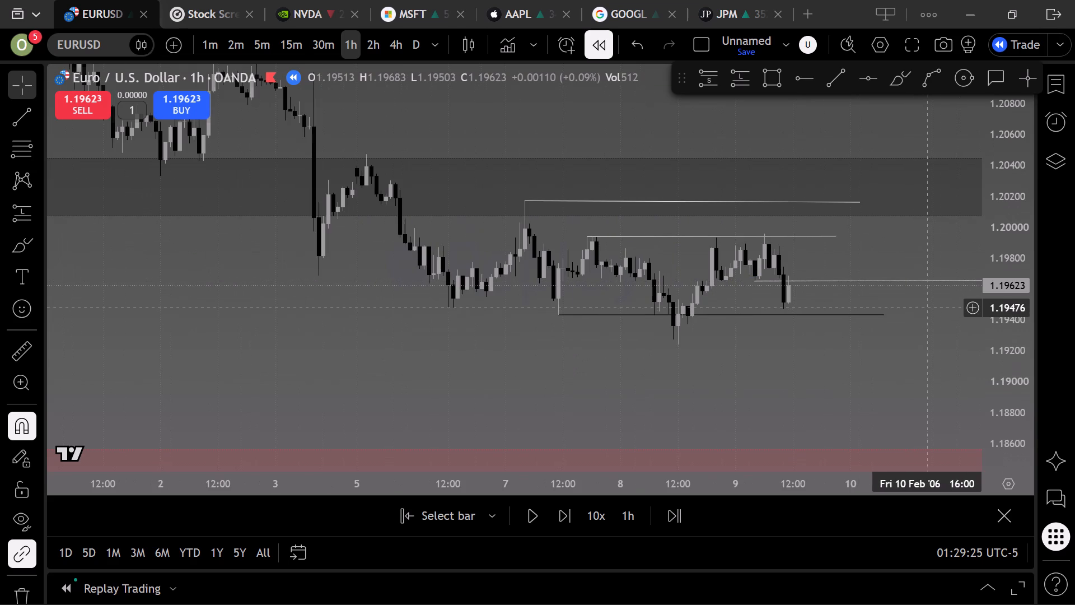
{"action": "scroll", "coordinate": [946, 308], "scroll_direction": "down", "scroll_amount": 3}
{"action": "left_click_drag", "start_coordinate": [878, 352], "coordinate": [898, 400]}
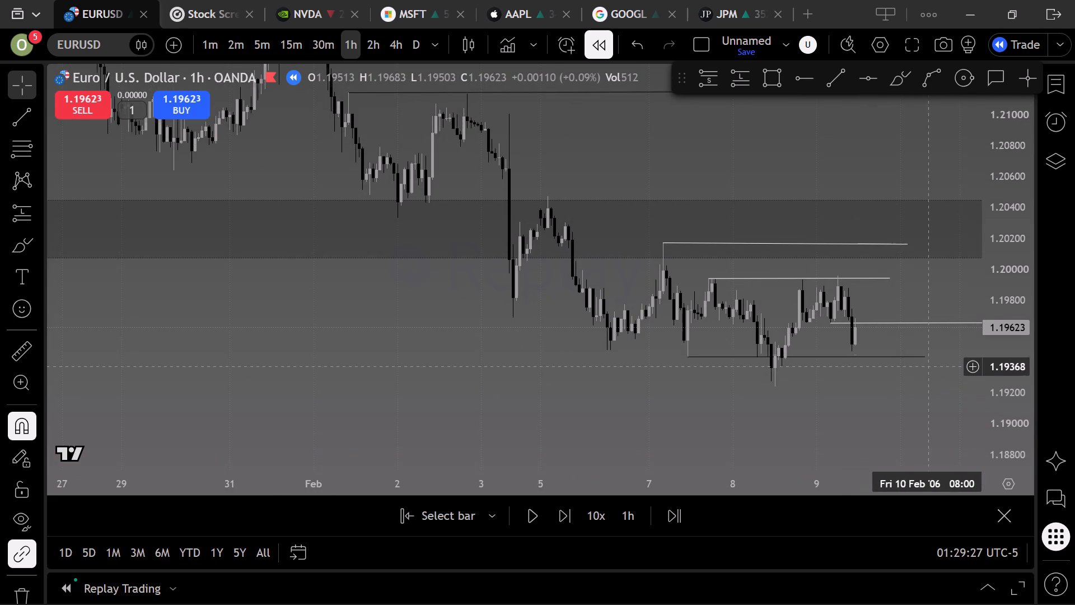
{"action": "scroll", "coordinate": [1011, 321], "scroll_direction": "up", "scroll_amount": 1}
{"action": "scroll", "coordinate": [853, 373], "scroll_direction": "up", "scroll_amount": 3}
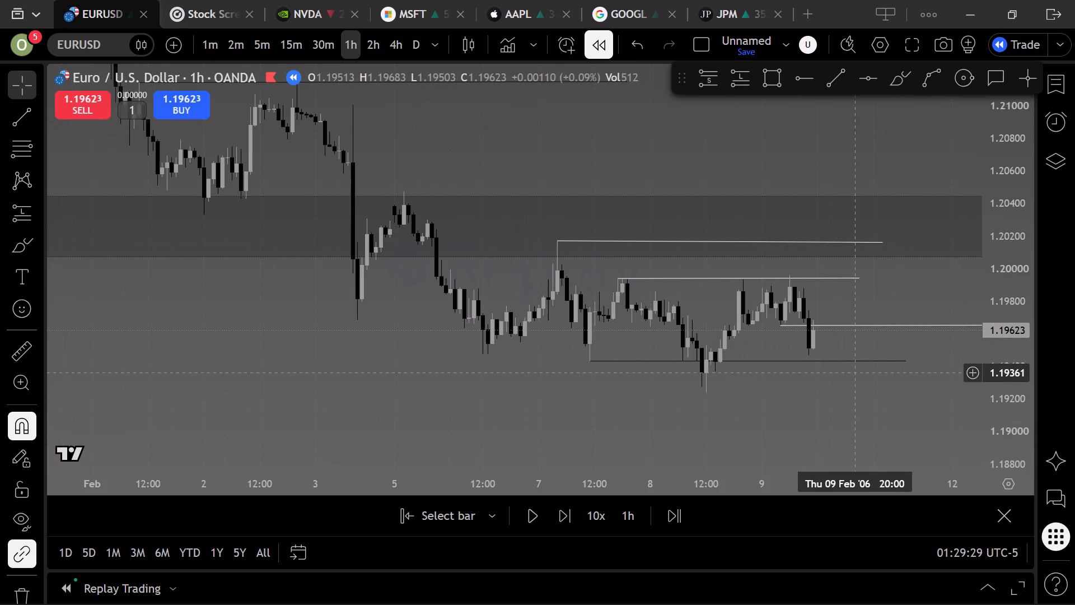
{"action": "left_click_drag", "start_coordinate": [821, 408], "coordinate": [568, 331]}
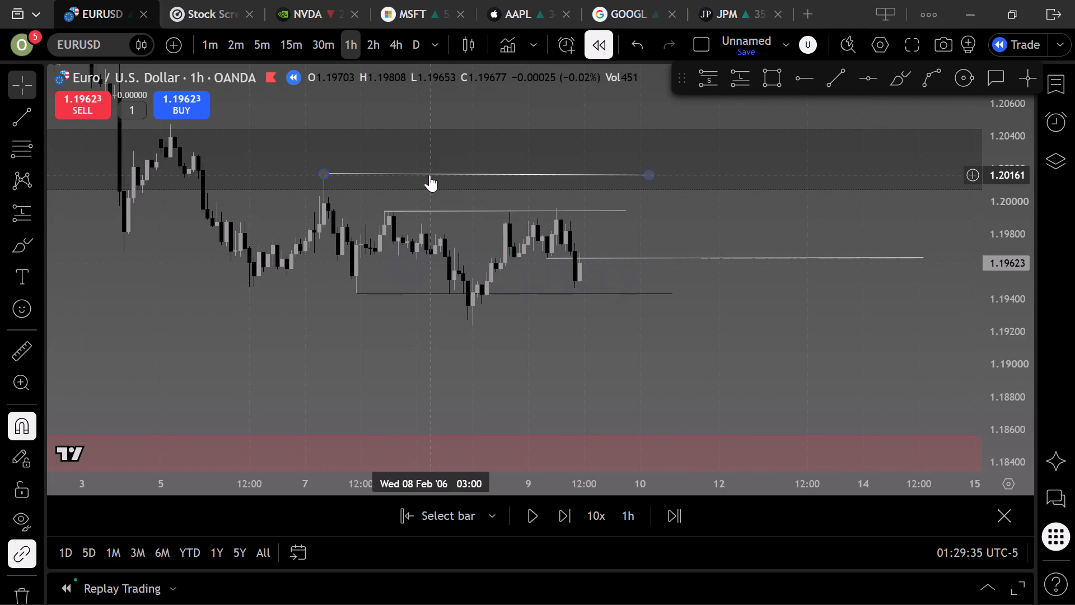
{"action": "left_click_drag", "start_coordinate": [433, 174], "coordinate": [545, 325]}
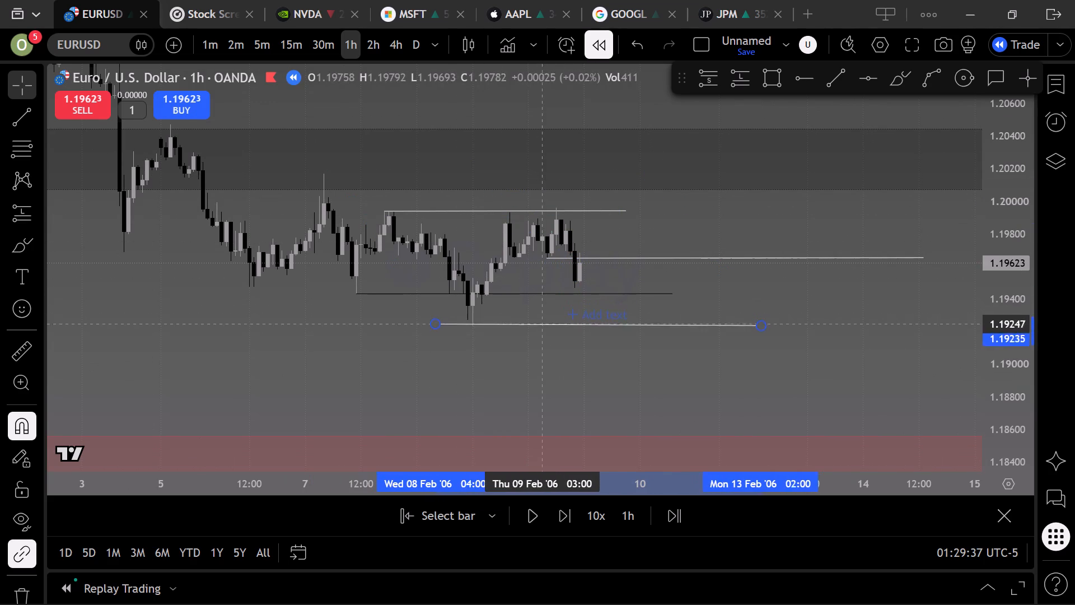
{"action": "left_click_drag", "start_coordinate": [545, 325], "coordinate": [576, 328]}
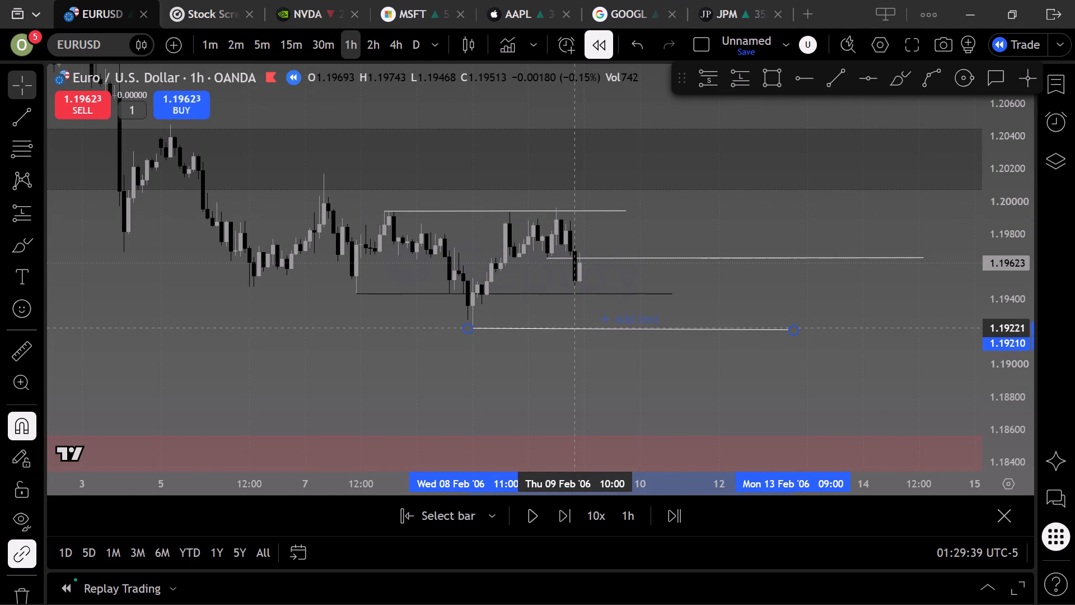
{"action": "left_click_drag", "start_coordinate": [576, 328], "coordinate": [580, 325]}
{"action": "left_click", "coordinate": [562, 356]}
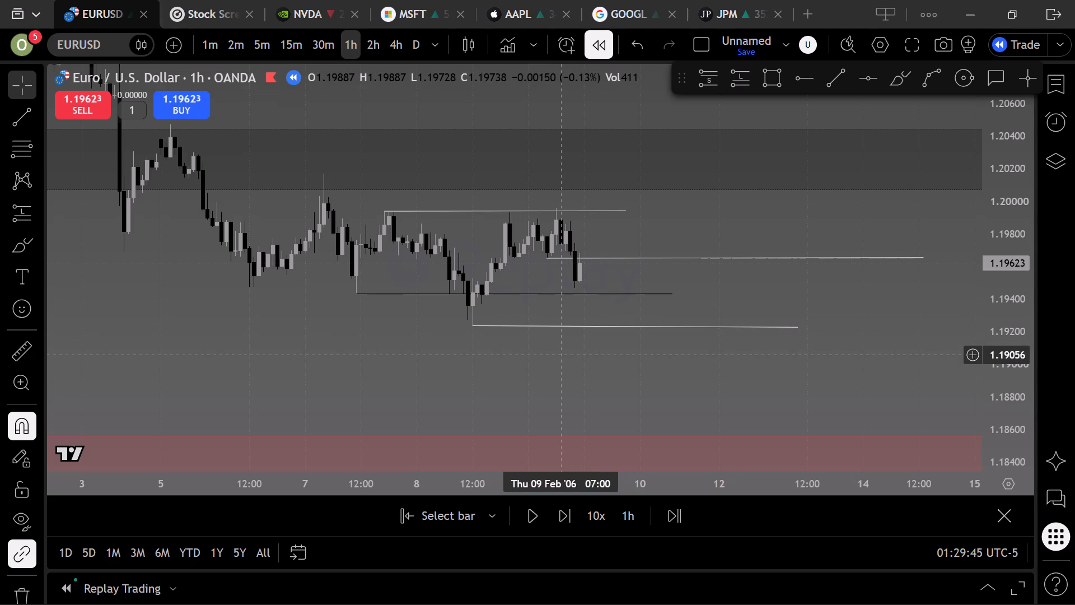
Advance the replay by one bar.
{"action": "left_click", "coordinate": [567, 510]}
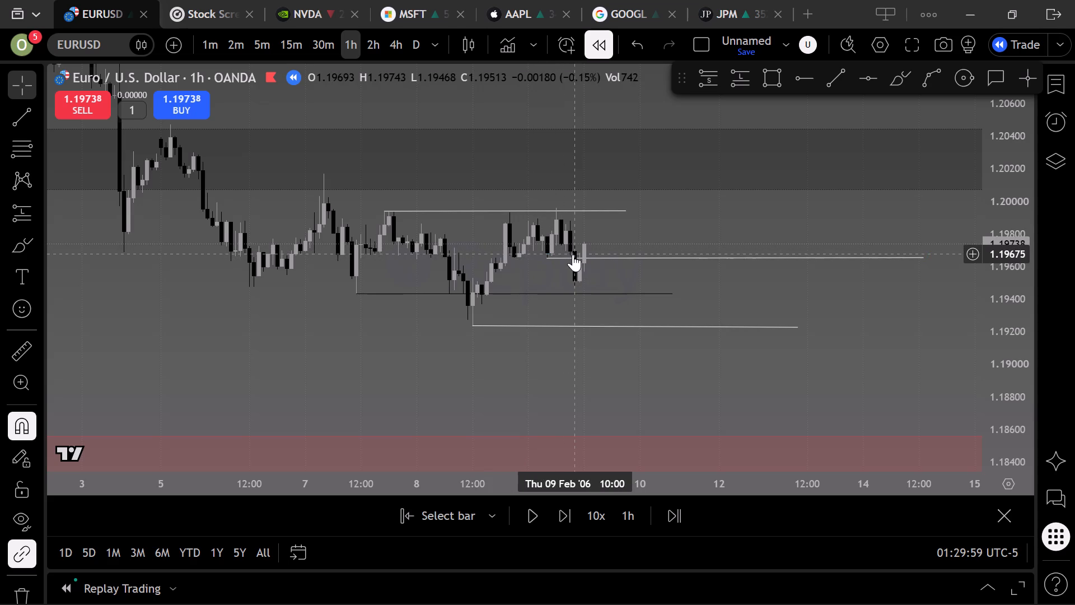
Place a long position starting at 9 February 10:00, with entry at 1.19655 and stop at 1.19200.
{"action": "left_click", "coordinate": [739, 81]}
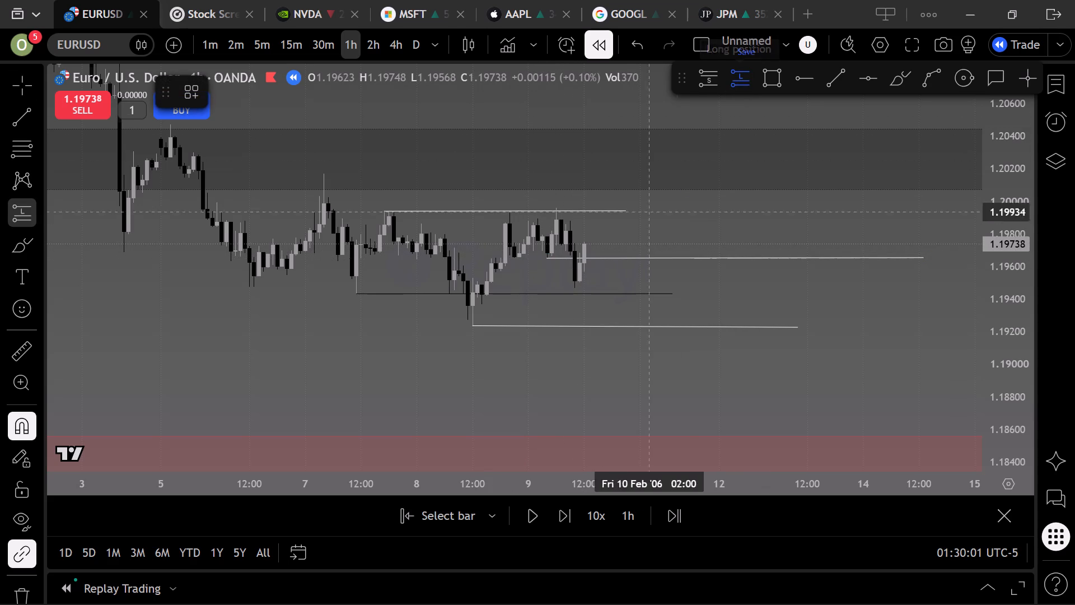
{"action": "left_click", "coordinate": [606, 258]}
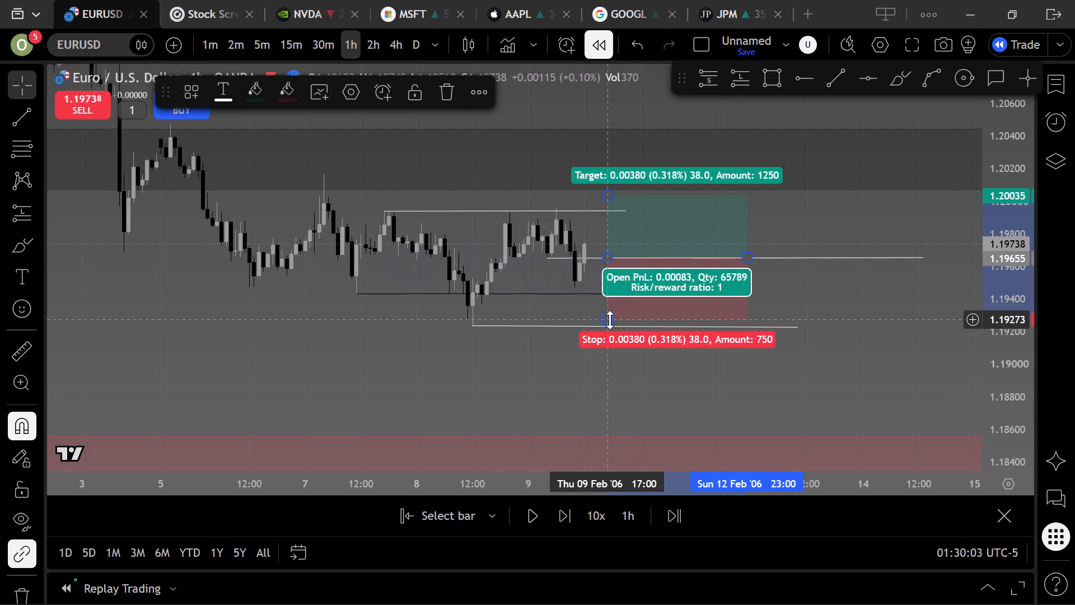
{"action": "left_click_drag", "start_coordinate": [609, 320], "coordinate": [616, 331]}
{"action": "left_click_drag", "start_coordinate": [674, 225], "coordinate": [663, 225]}
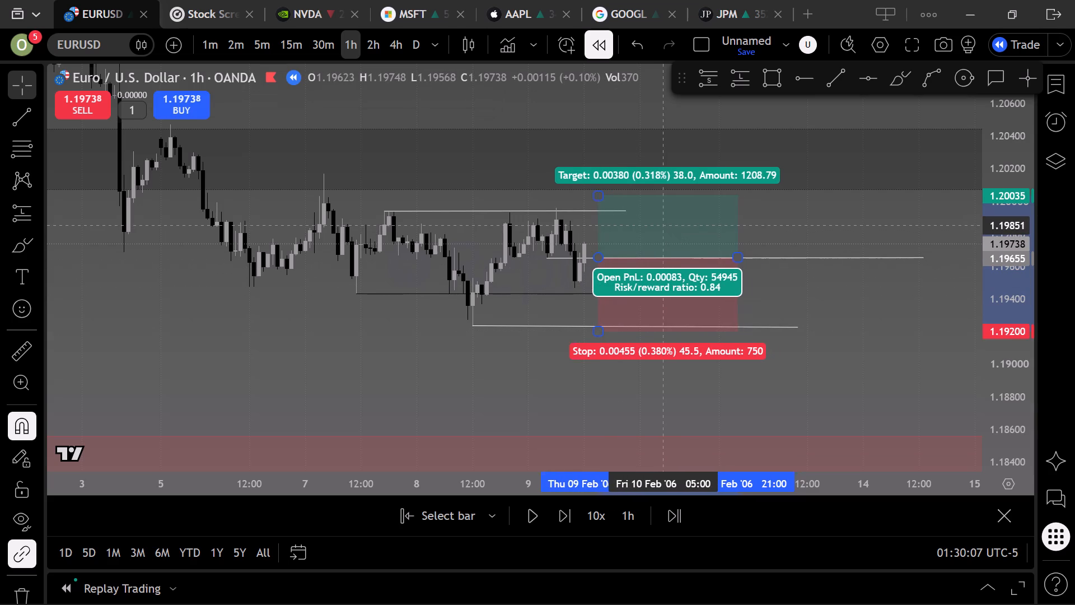
{"action": "left_click_drag", "start_coordinate": [663, 225], "coordinate": [635, 224]}
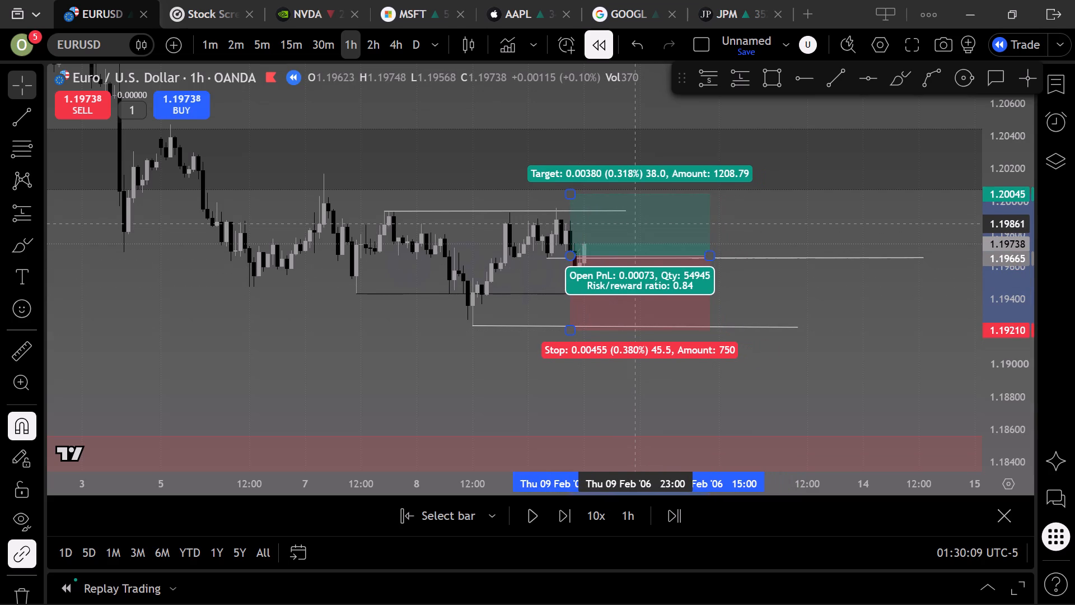
{"action": "left_click_drag", "start_coordinate": [635, 224], "coordinate": [642, 225]}
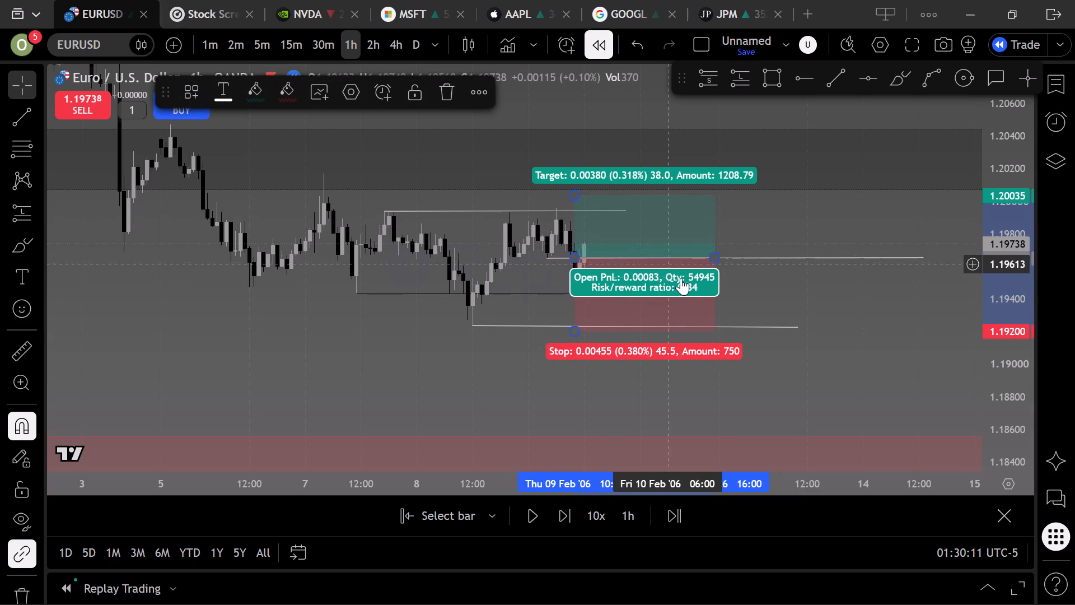
{"action": "left_click", "coordinate": [815, 296]}
Raise the long position's target to the marked January high at about 1.232.
{"action": "scroll", "coordinate": [771, 208], "scroll_direction": "down", "scroll_amount": 5}
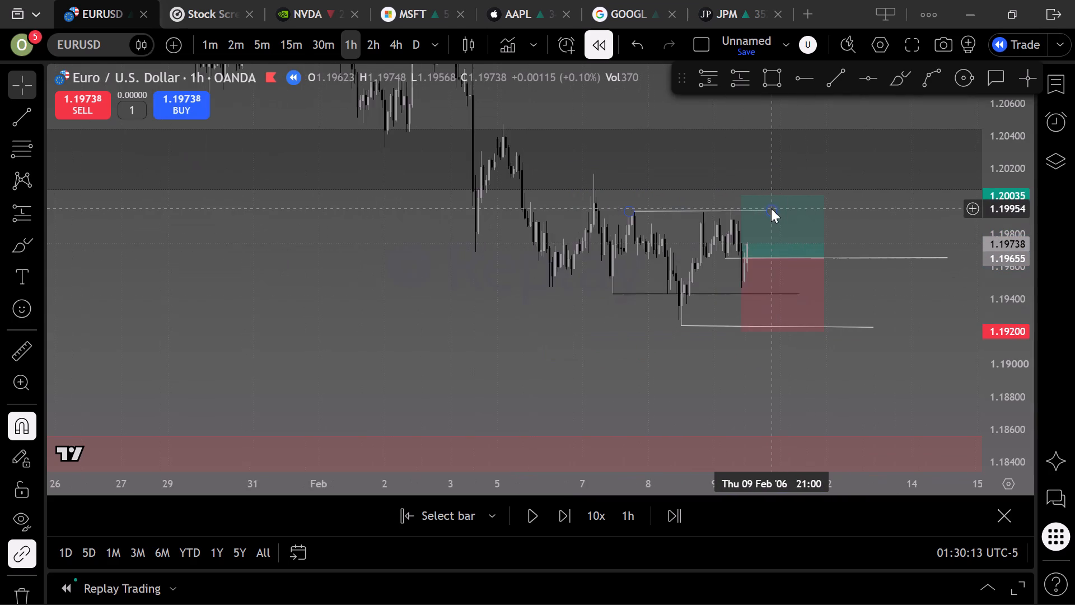
{"action": "scroll", "coordinate": [771, 208], "scroll_direction": "down", "scroll_amount": 6}
{"action": "left_click_drag", "start_coordinate": [568, 255], "coordinate": [545, 431]}
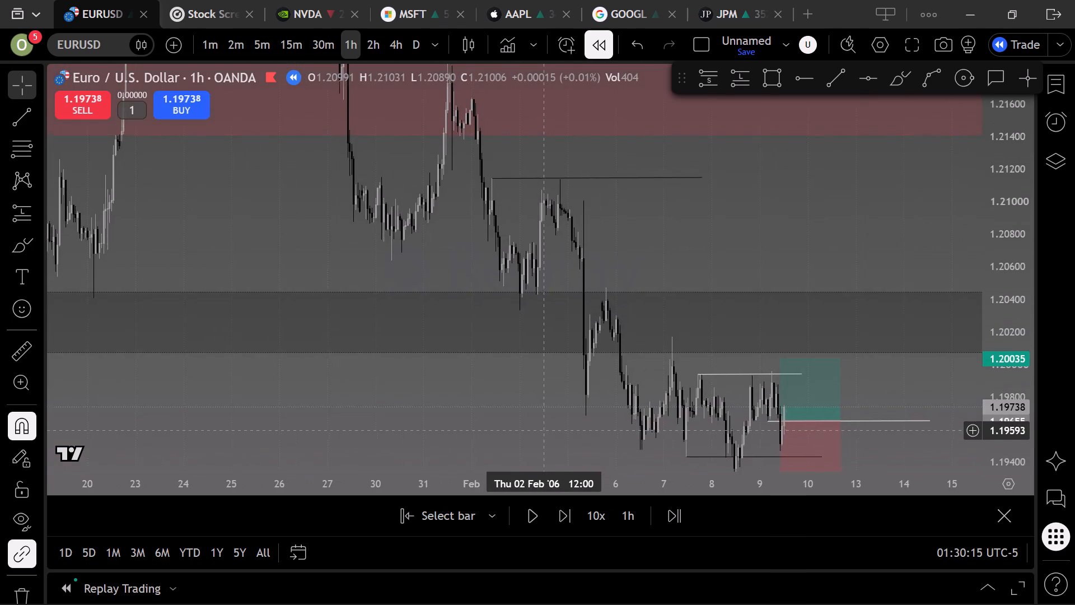
{"action": "left_click_drag", "start_coordinate": [545, 431], "coordinate": [483, 399]}
{"action": "scroll", "coordinate": [981, 241], "scroll_direction": "down", "scroll_amount": 6}
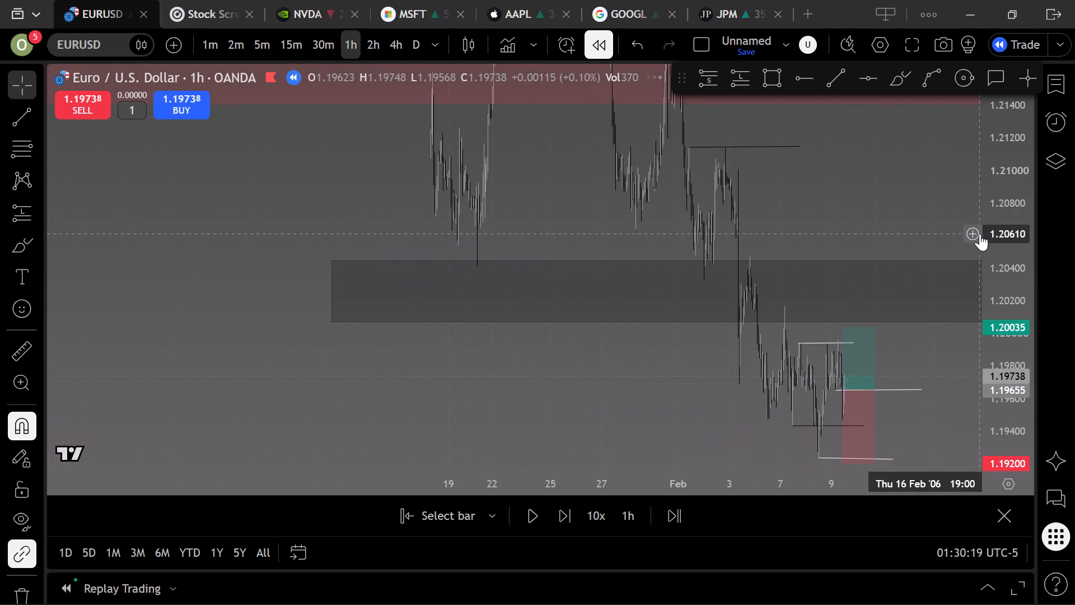
{"action": "left_click_drag", "start_coordinate": [891, 195], "coordinate": [772, 489]}
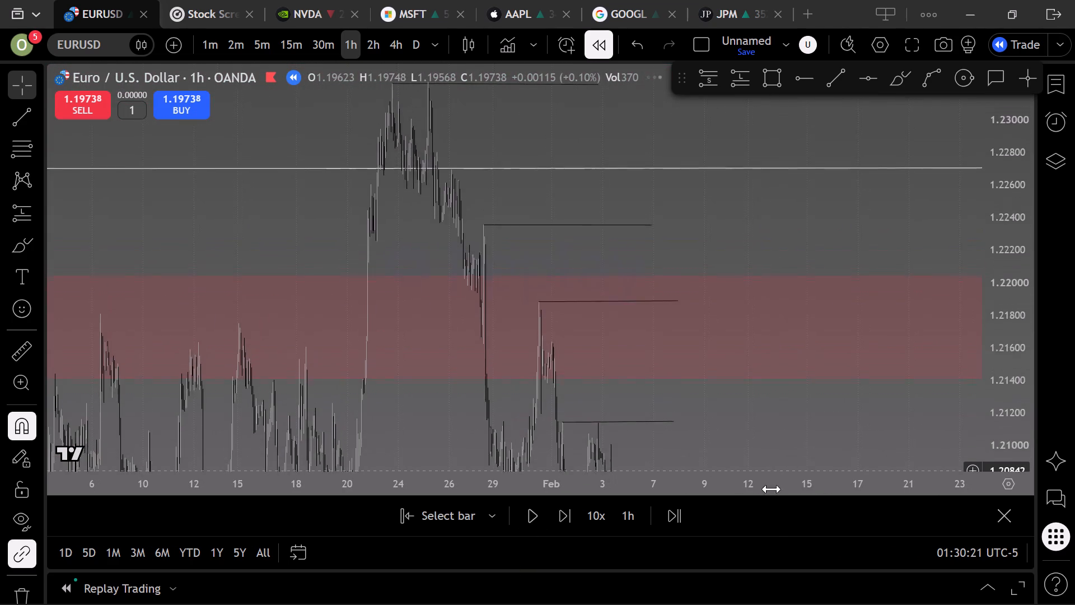
{"action": "left_click_drag", "start_coordinate": [772, 489], "coordinate": [689, 209]}
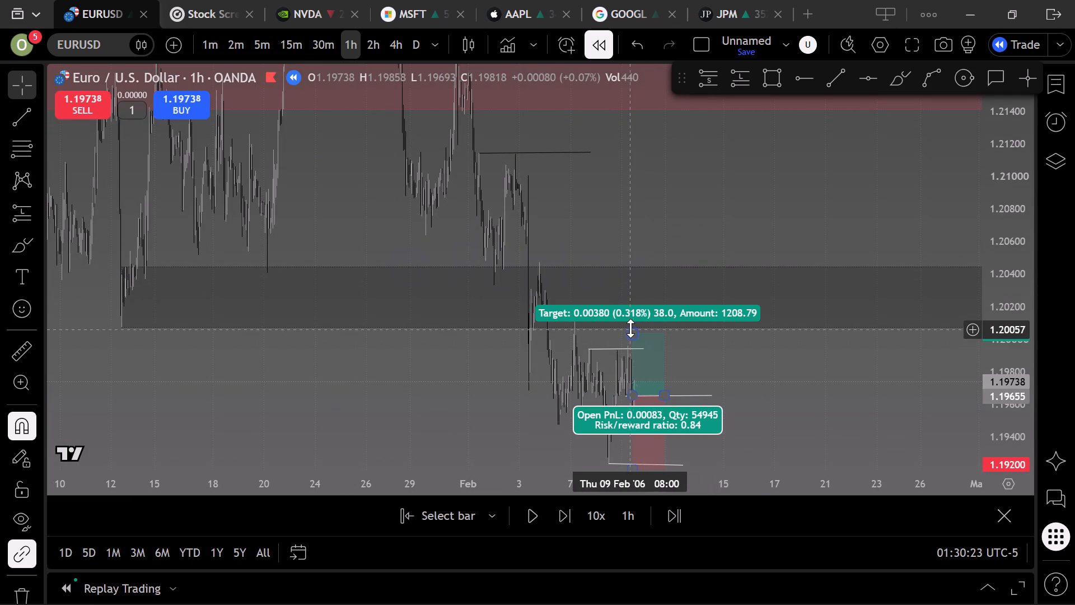
{"action": "left_click_drag", "start_coordinate": [637, 333], "coordinate": [705, 85]}
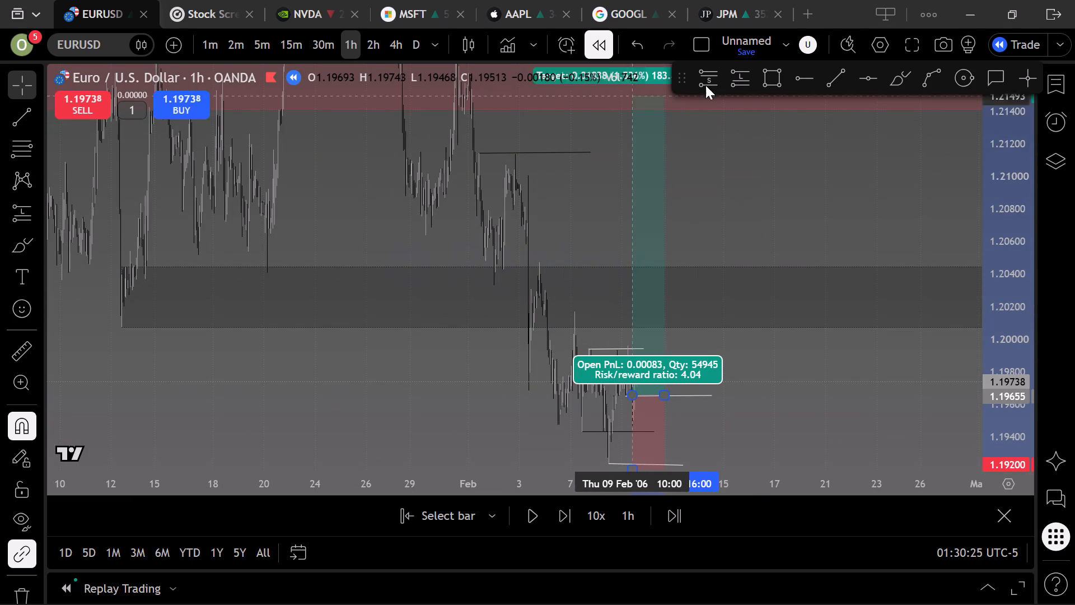
{"action": "left_click_drag", "start_coordinate": [705, 85], "coordinate": [707, 85]}
{"action": "left_click_drag", "start_coordinate": [713, 174], "coordinate": [770, 402]}
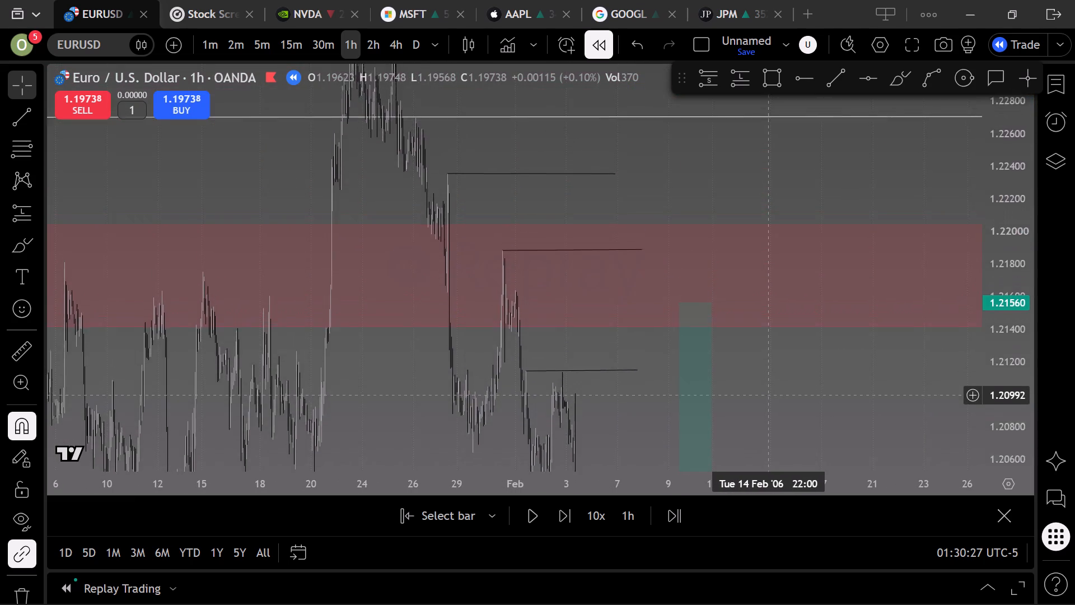
{"action": "left_click_drag", "start_coordinate": [770, 402], "coordinate": [756, 486]}
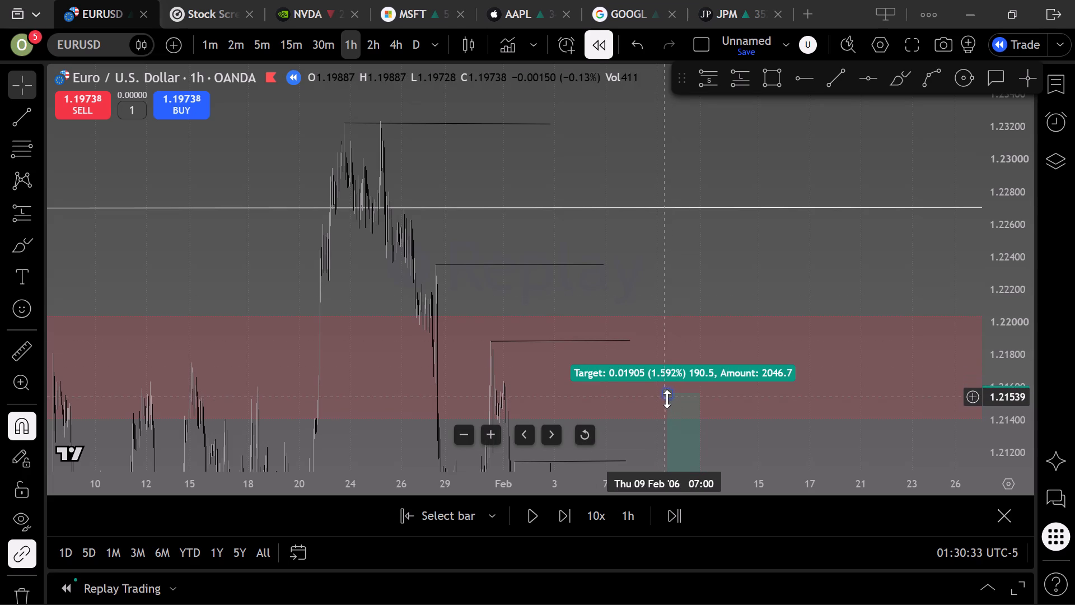
{"action": "left_click_drag", "start_coordinate": [664, 397], "coordinate": [681, 311]}
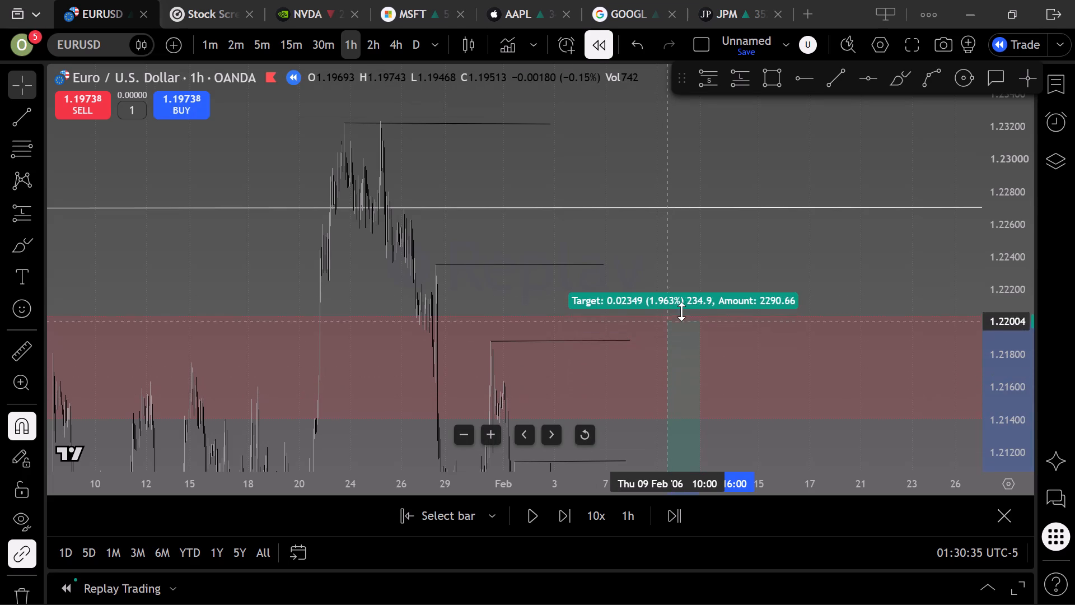
{"action": "left_click_drag", "start_coordinate": [681, 311], "coordinate": [712, 133]}
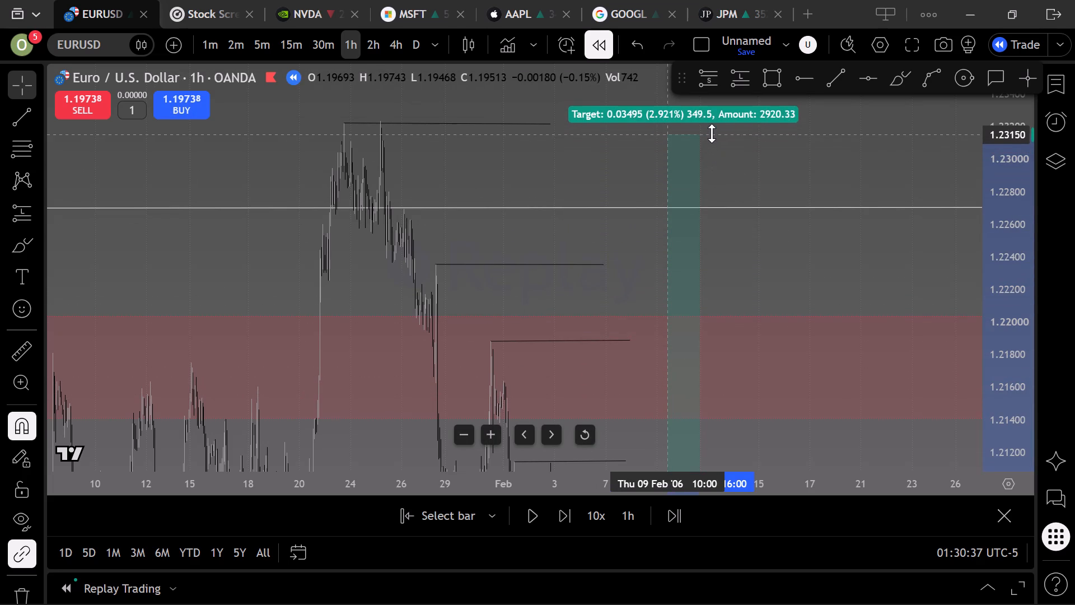
{"action": "left_click_drag", "start_coordinate": [712, 133], "coordinate": [707, 126]}
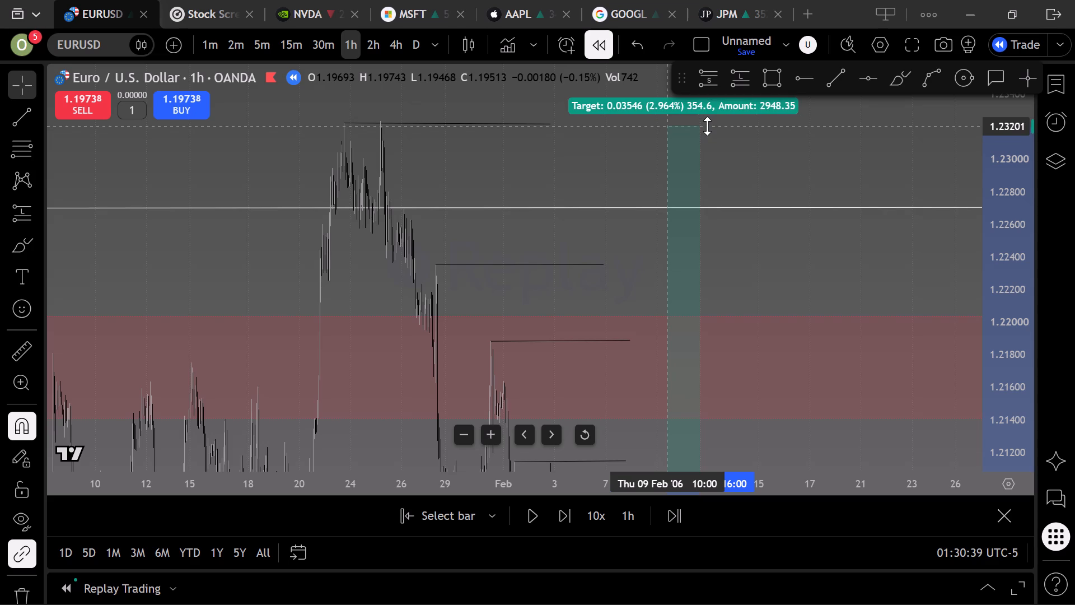
{"action": "left_click_drag", "start_coordinate": [707, 126], "coordinate": [705, 124]}
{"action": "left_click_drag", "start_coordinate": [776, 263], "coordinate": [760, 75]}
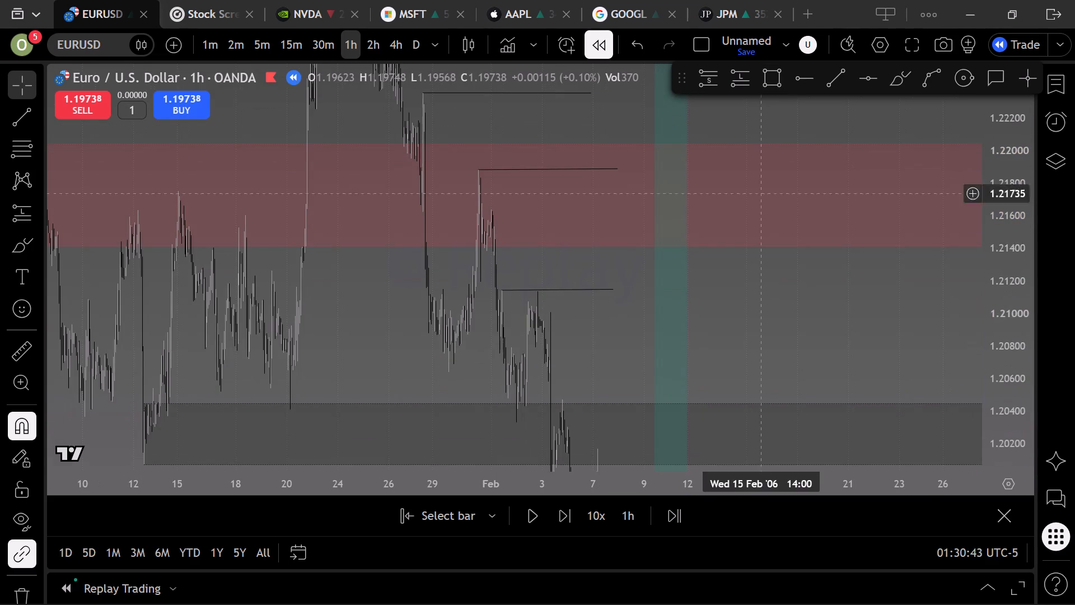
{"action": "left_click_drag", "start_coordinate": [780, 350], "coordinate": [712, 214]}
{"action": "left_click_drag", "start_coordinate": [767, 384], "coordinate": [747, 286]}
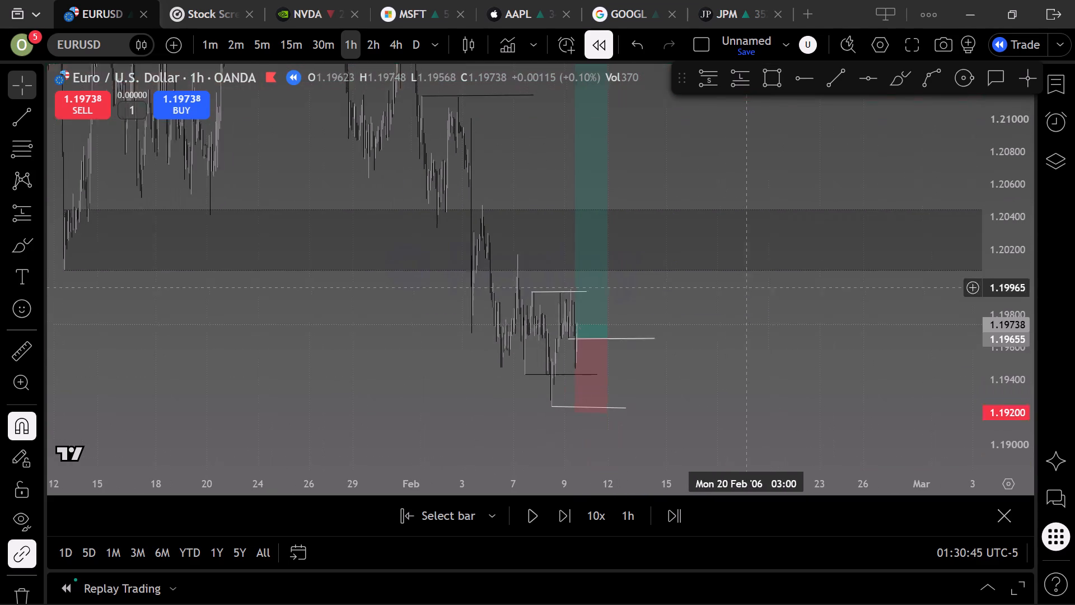
Examine the planned long position against the recent swing levels and the overhead price zones.
{"action": "left_click_drag", "start_coordinate": [747, 286], "coordinate": [749, 284]}
{"action": "scroll", "coordinate": [1013, 230], "scroll_direction": "down", "scroll_amount": 8}
{"action": "scroll", "coordinate": [784, 323], "scroll_direction": "up", "scroll_amount": 4}
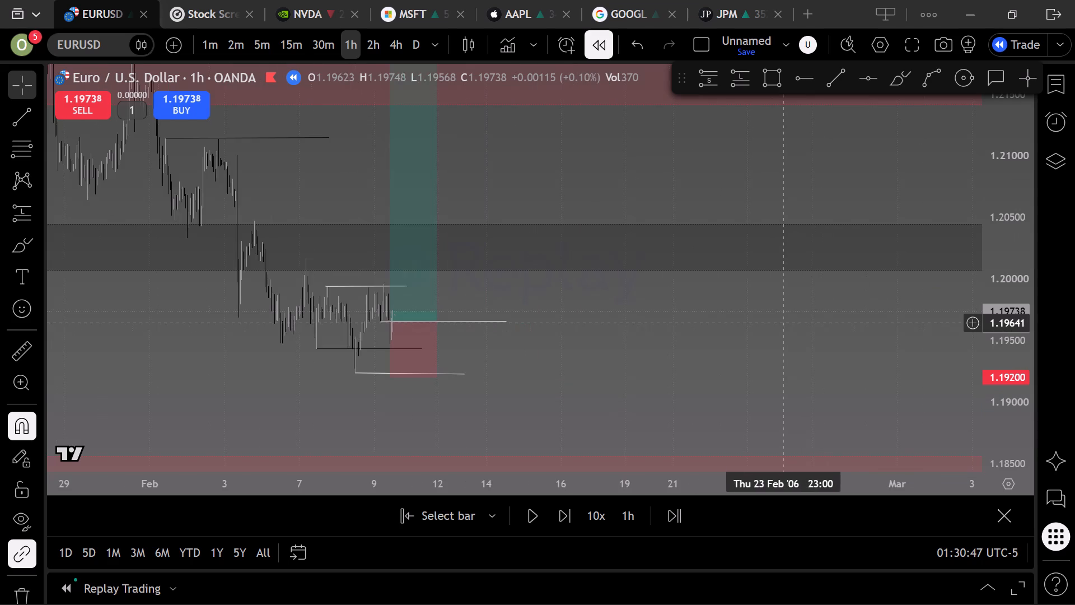
{"action": "scroll", "coordinate": [783, 323], "scroll_direction": "up", "scroll_amount": 4}
{"action": "left_click_drag", "start_coordinate": [450, 392], "coordinate": [658, 414]}
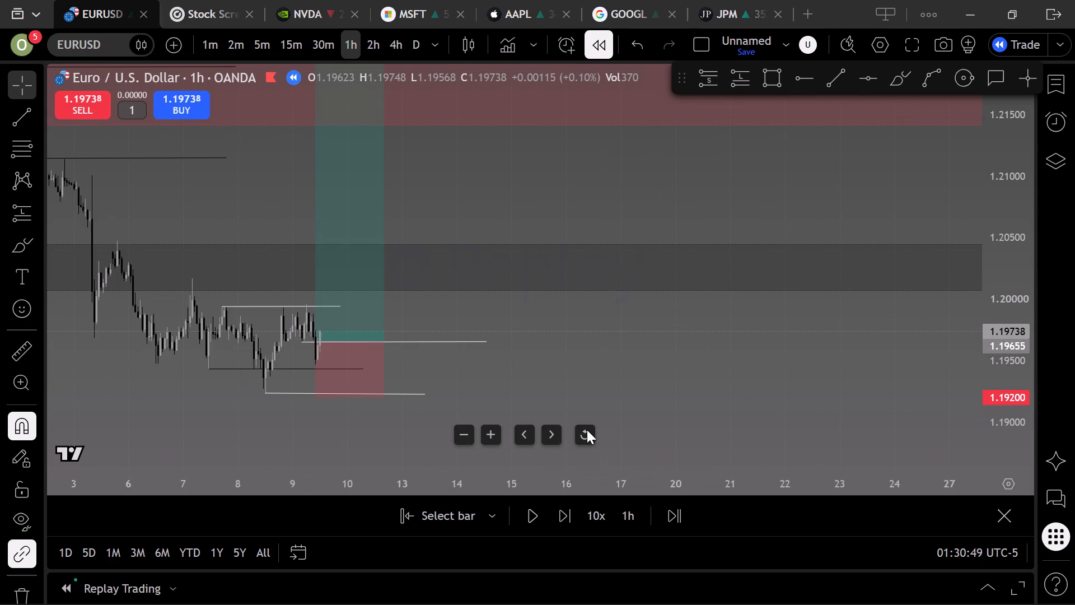
{"action": "left_click", "coordinate": [587, 430]}
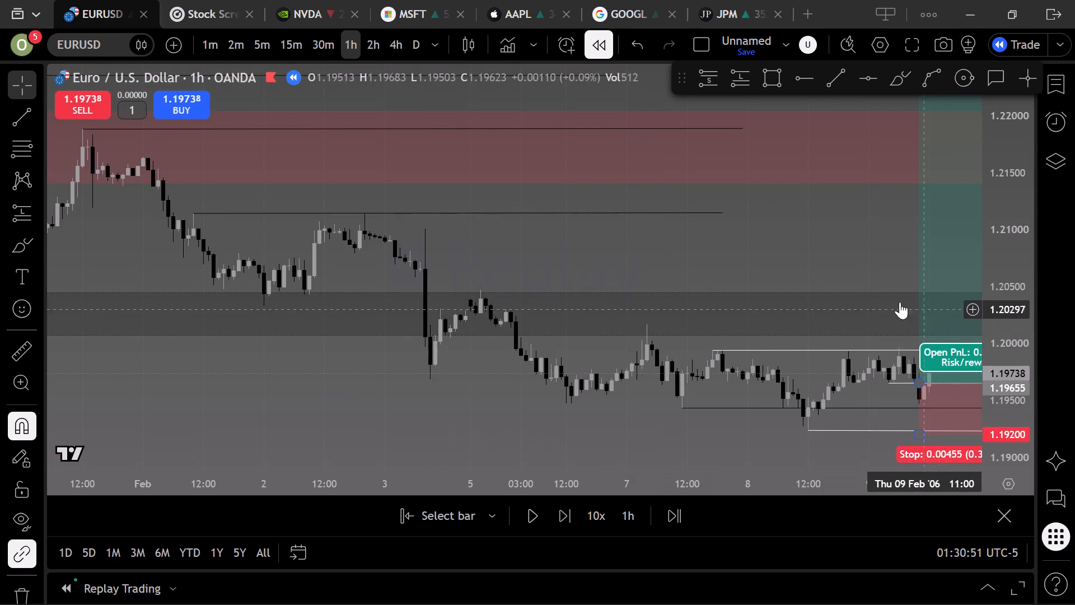
{"action": "scroll", "coordinate": [849, 273], "scroll_direction": "down", "scroll_amount": 5}
{"action": "left_click_drag", "start_coordinate": [886, 319], "coordinate": [751, 319]}
{"action": "left_click", "coordinate": [751, 319]}
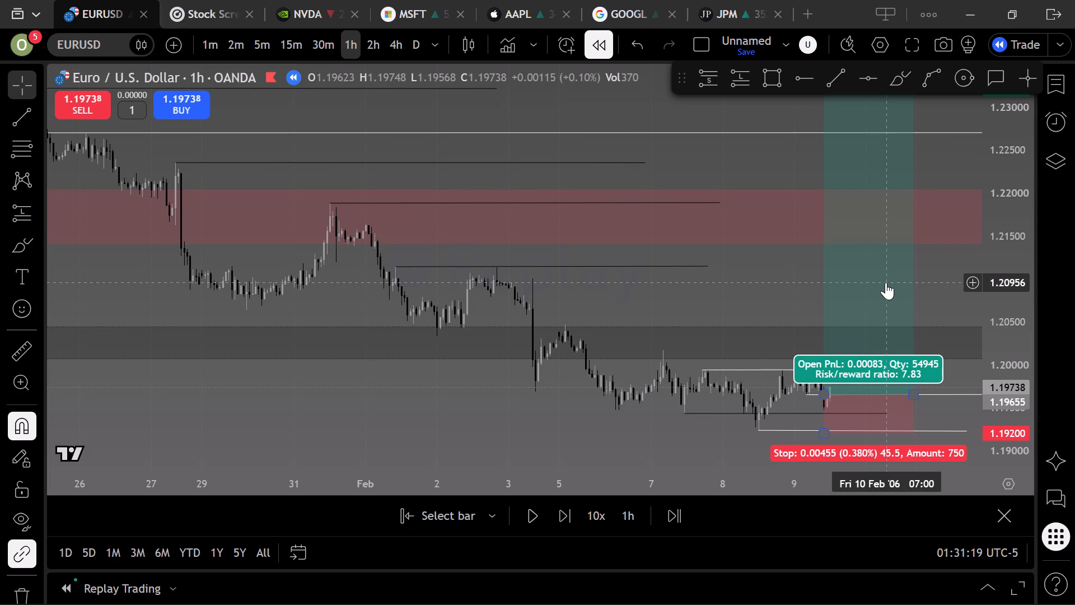
{"action": "left_click", "coordinate": [677, 292]}
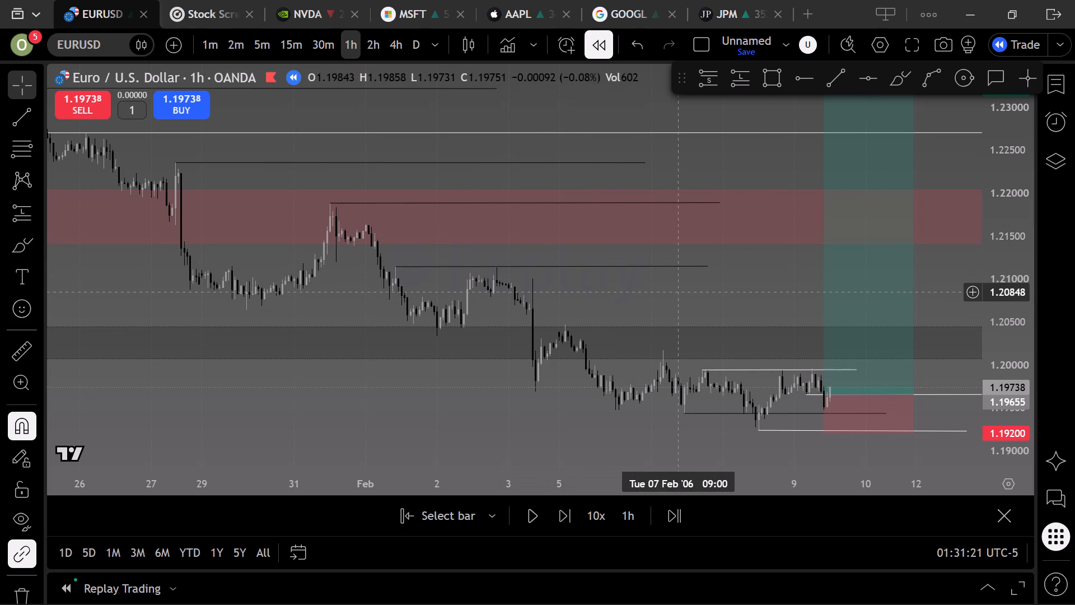
Extend the black level line from the 1 February high, at about 1.2114, forward to 15 February.
{"action": "scroll", "coordinate": [745, 275], "scroll_direction": "down", "scroll_amount": 2}
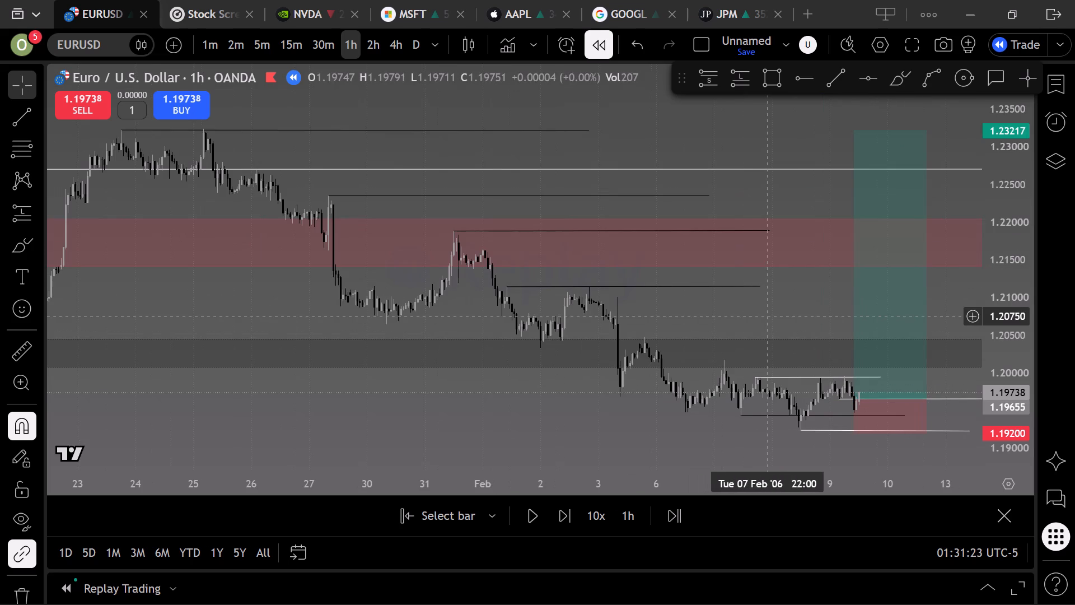
{"action": "left_click_drag", "start_coordinate": [764, 314], "coordinate": [546, 288]}
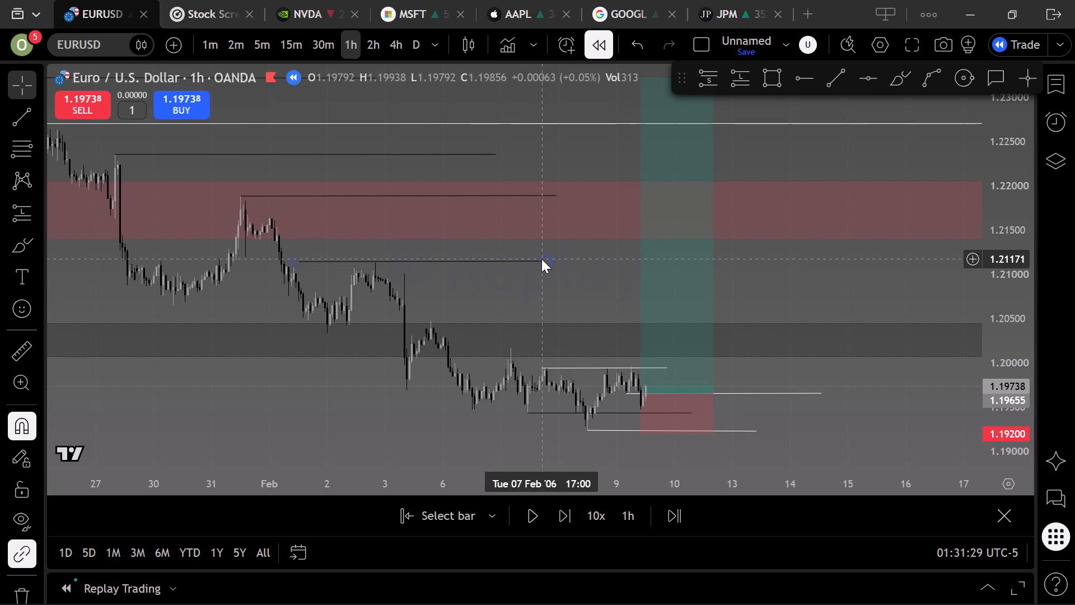
{"action": "left_click_drag", "start_coordinate": [545, 261], "coordinate": [850, 267]}
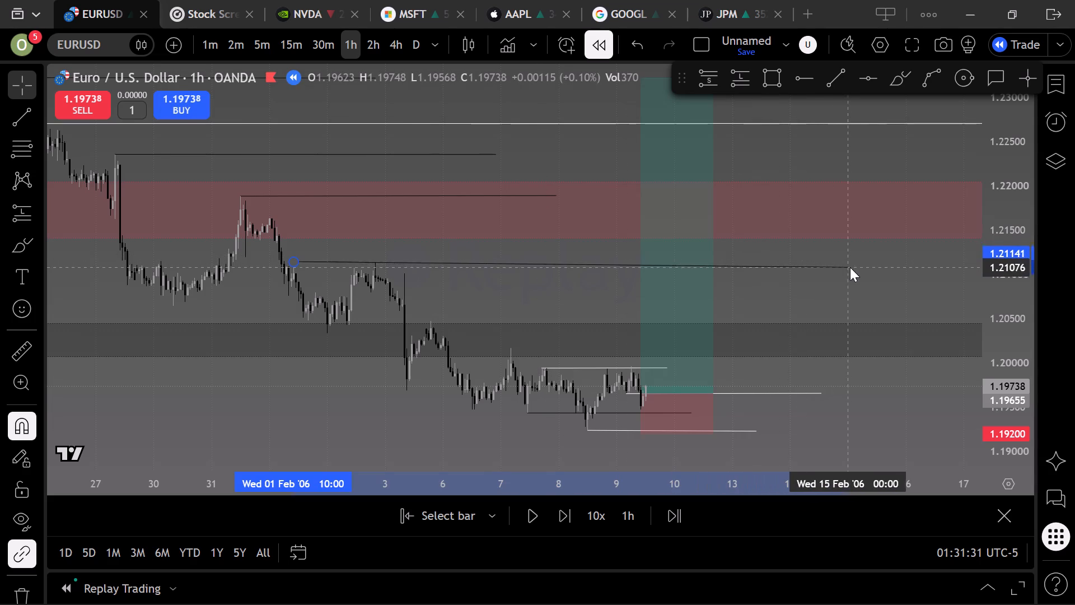
{"action": "left_click_drag", "start_coordinate": [850, 267], "coordinate": [881, 262]}
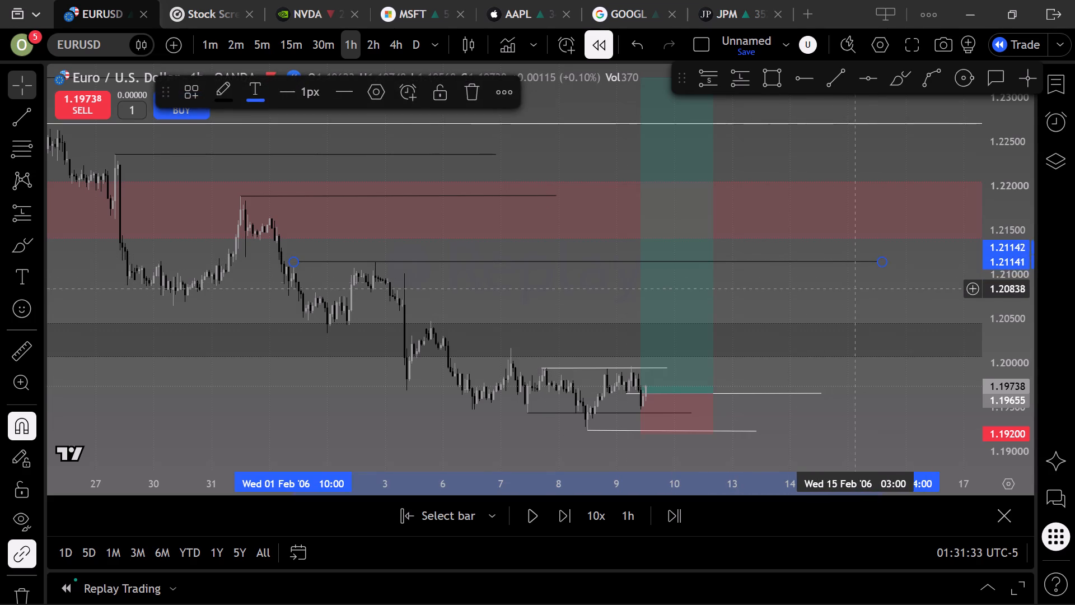
{"action": "left_click", "coordinate": [843, 286]}
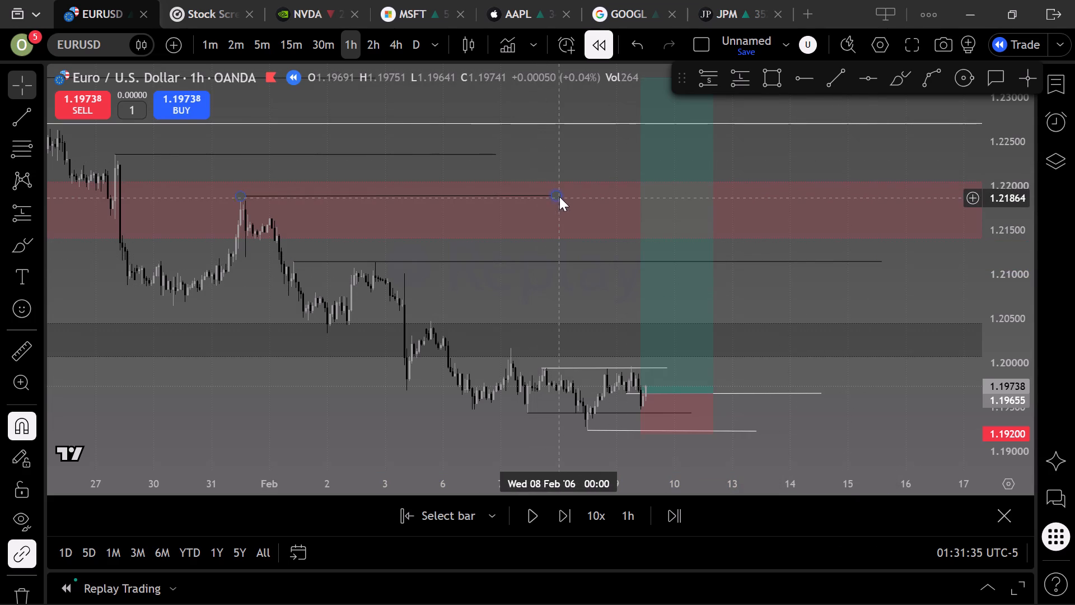
Extend the level line from the 31 January high, at about 1.2188, forward to 14 February 14:00.
{"action": "left_click_drag", "start_coordinate": [556, 193], "coordinate": [795, 197]}
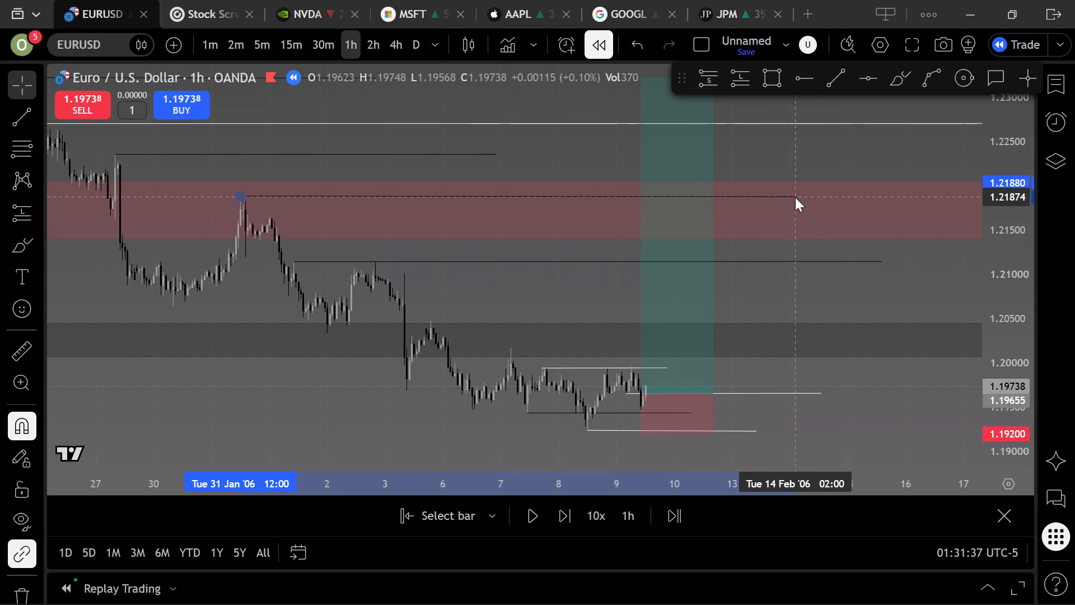
{"action": "left_click_drag", "start_coordinate": [795, 197], "coordinate": [823, 196]}
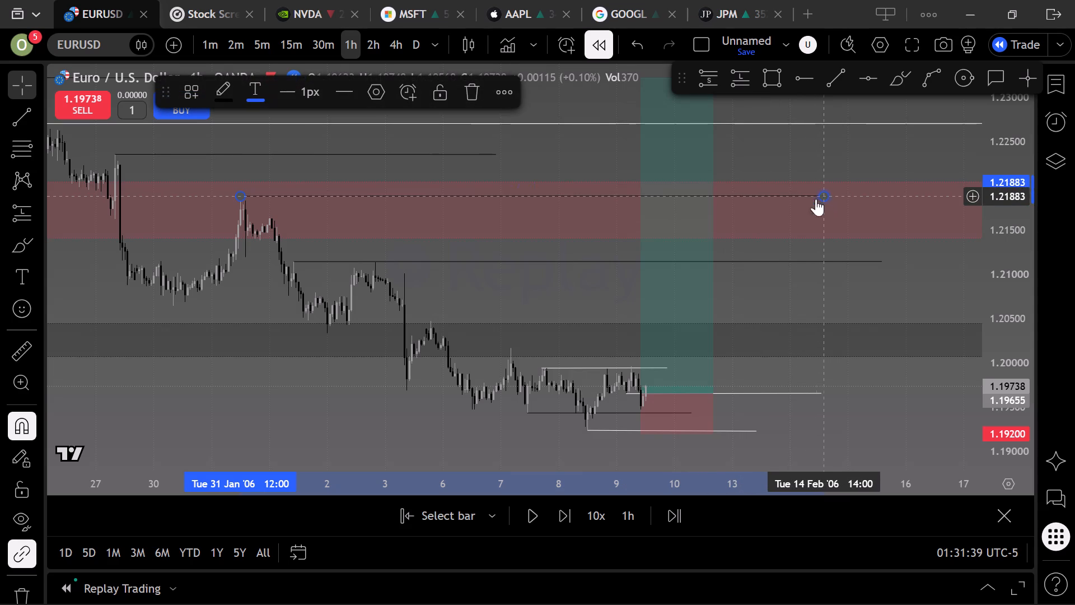
{"action": "left_click", "coordinate": [780, 149]}
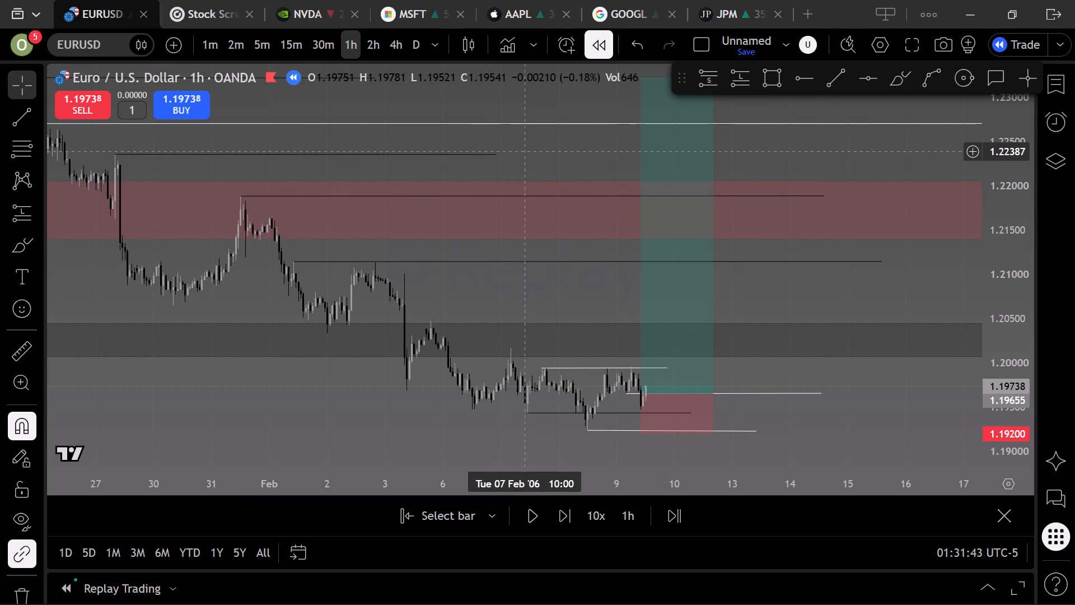
Extend the level line from the 27 January high, at about 1.2235, forward to about 14 February 20:00.
{"action": "left_click", "coordinate": [494, 148]}
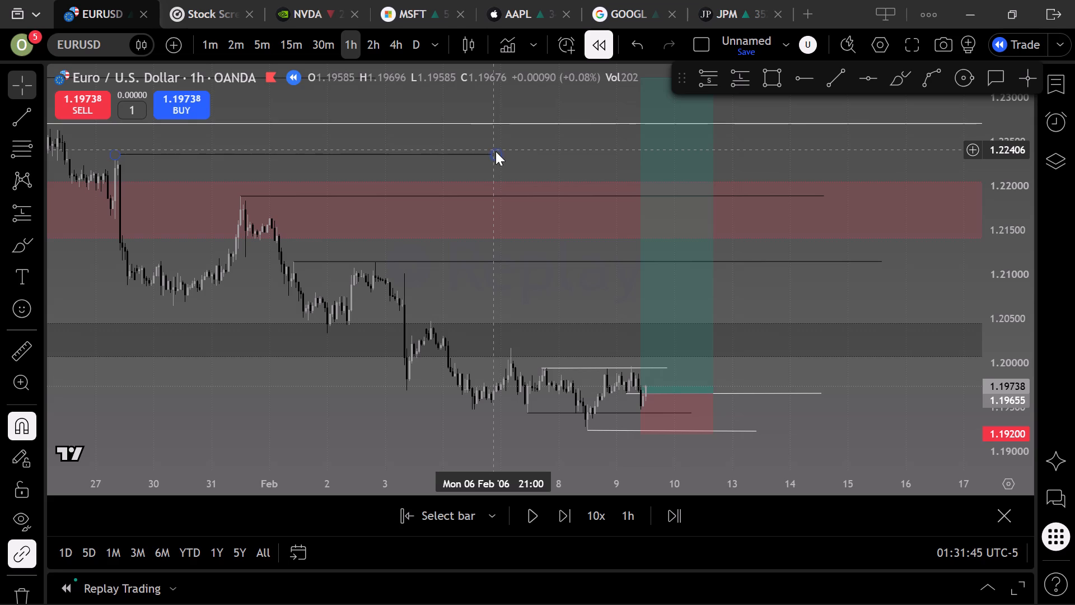
{"action": "left_click_drag", "start_coordinate": [495, 151], "coordinate": [819, 153]}
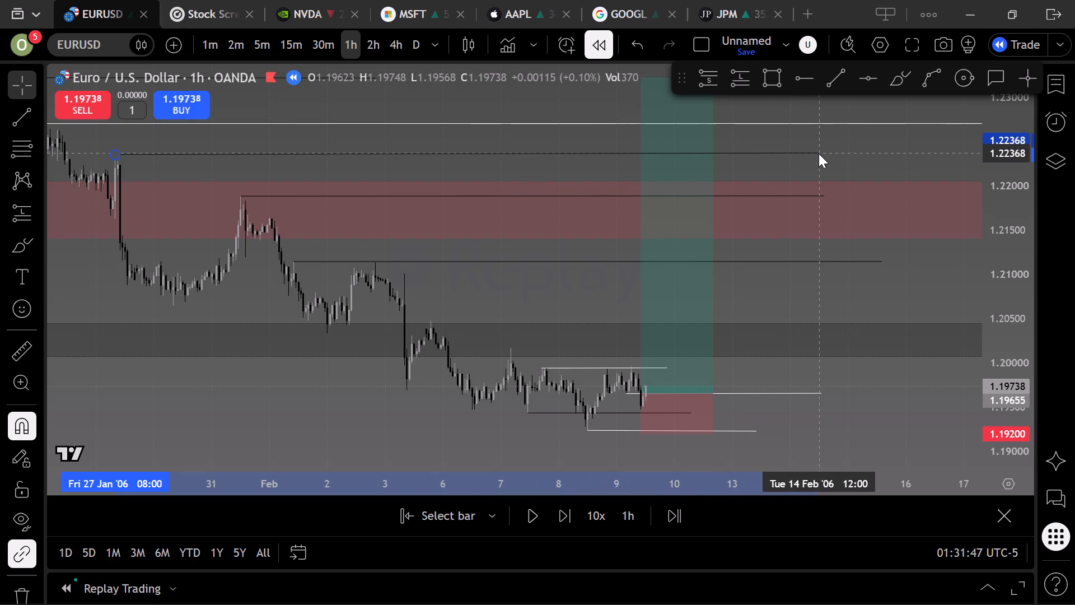
{"action": "left_click_drag", "start_coordinate": [819, 153], "coordinate": [838, 156]}
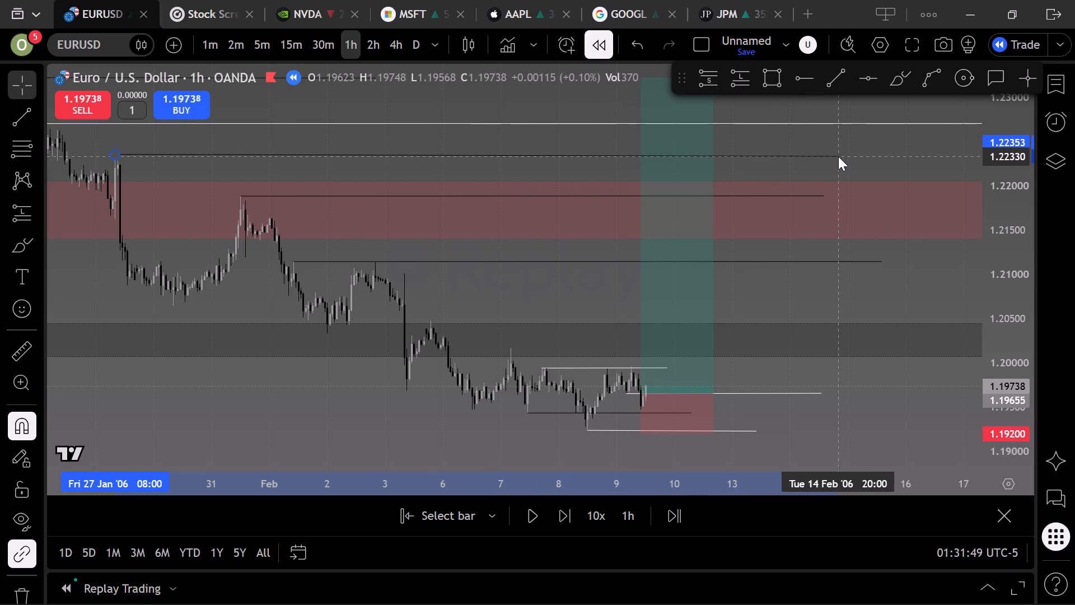
{"action": "left_click_drag", "start_coordinate": [838, 156], "coordinate": [839, 155]}
{"action": "left_click", "coordinate": [901, 149]}
Extend the level line from the 23 January high, at about 1.2322, forward to 16 February 08:00.
{"action": "scroll", "coordinate": [562, 134], "scroll_direction": "down", "scroll_amount": 3}
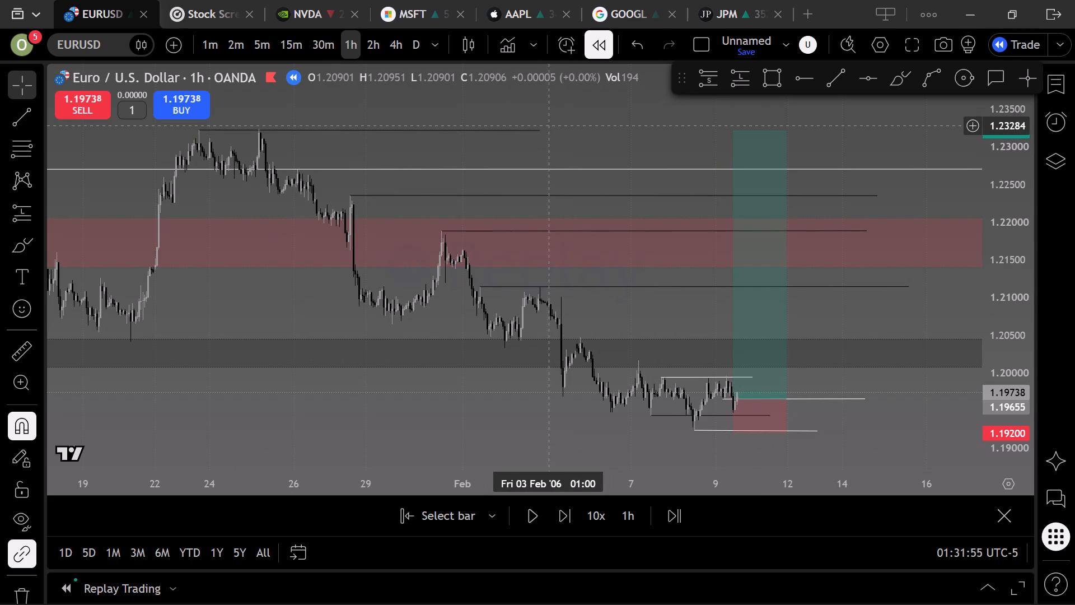
{"action": "left_click_drag", "start_coordinate": [543, 128], "coordinate": [820, 133]}
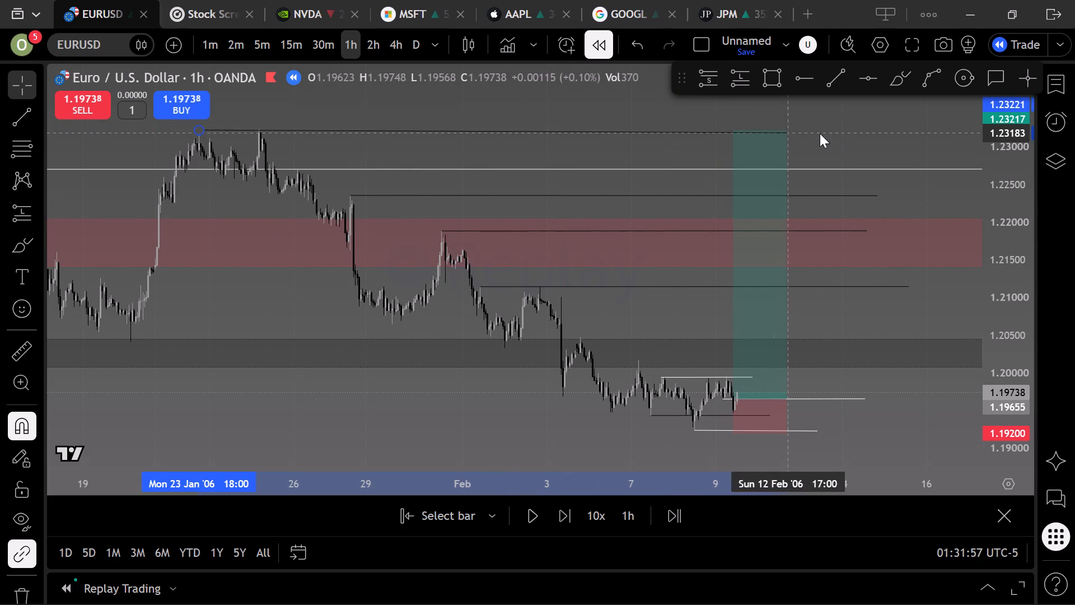
{"action": "left_click_drag", "start_coordinate": [820, 133], "coordinate": [938, 129]}
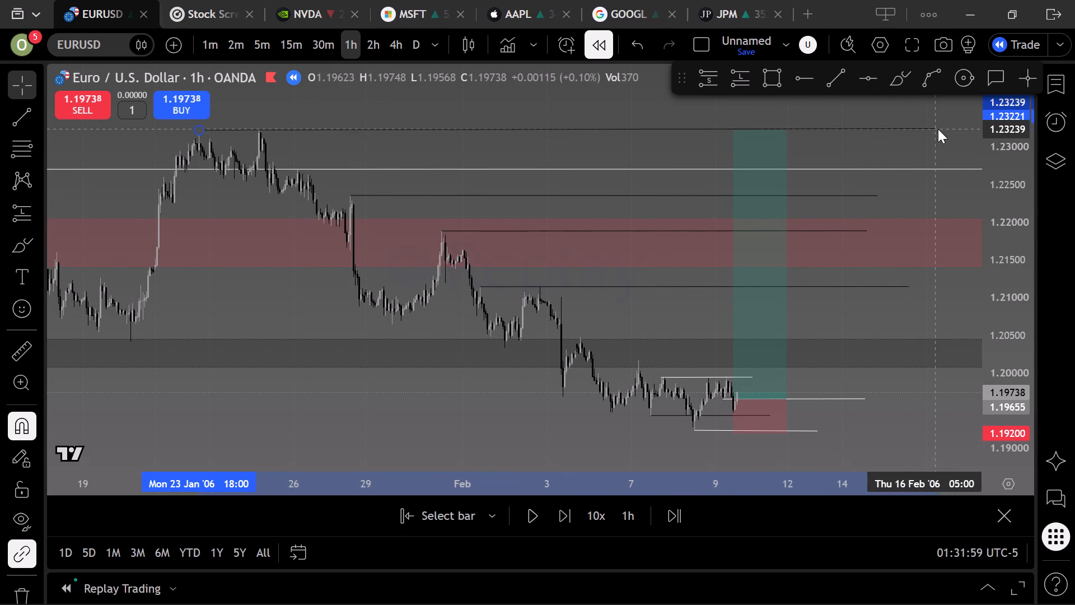
{"action": "left_click_drag", "start_coordinate": [938, 129], "coordinate": [941, 130]}
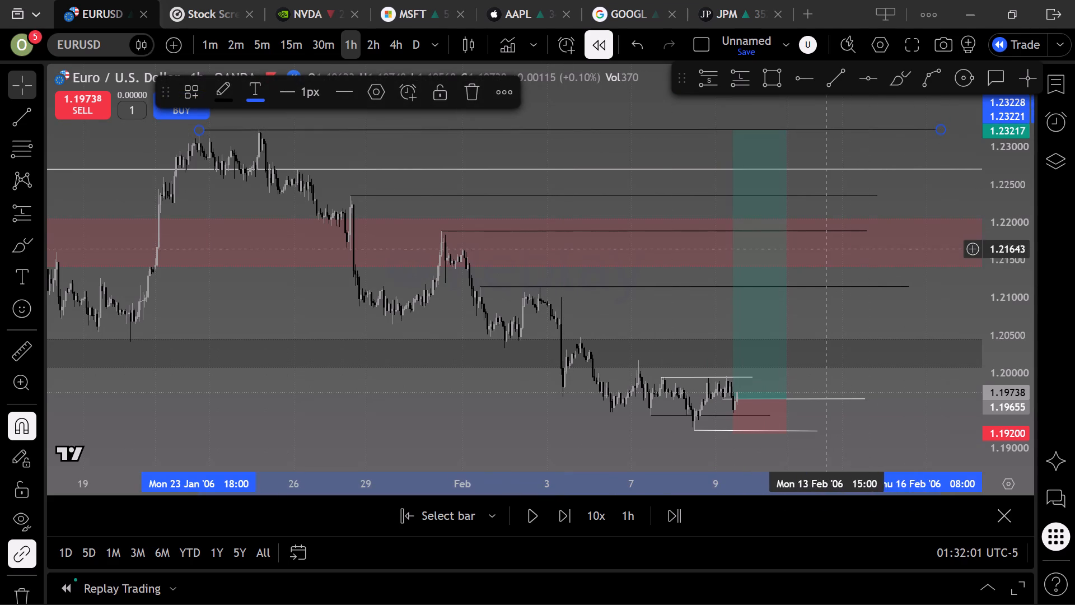
Delete the short black level line at 1.19431 that starts at the 7 February 11:00 low.
{"action": "left_click_drag", "start_coordinate": [858, 309], "coordinate": [698, 199]}
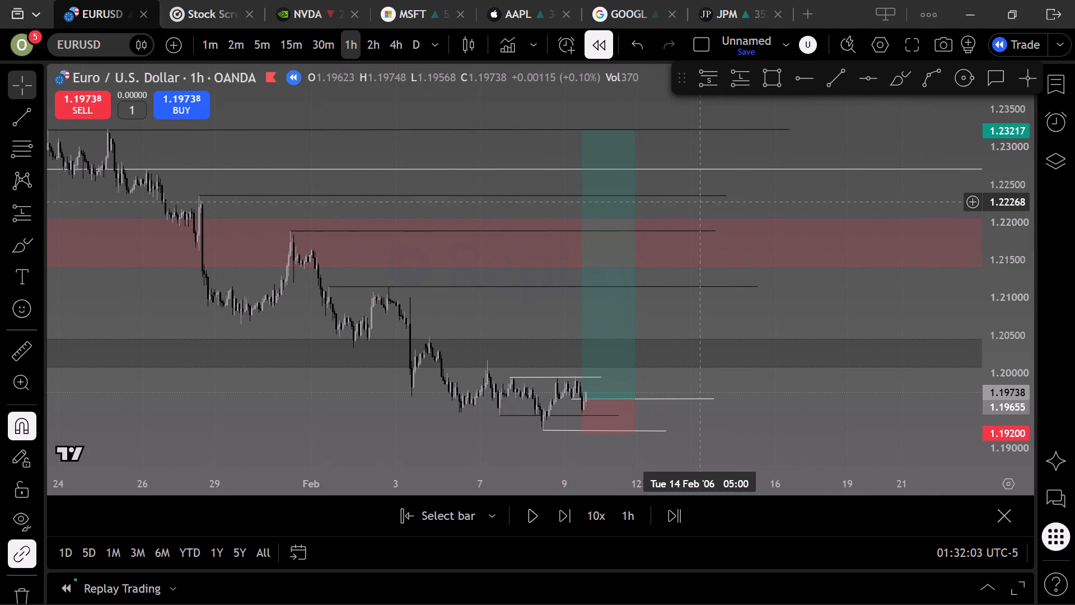
{"action": "left_click_drag", "start_coordinate": [812, 412], "coordinate": [774, 395]}
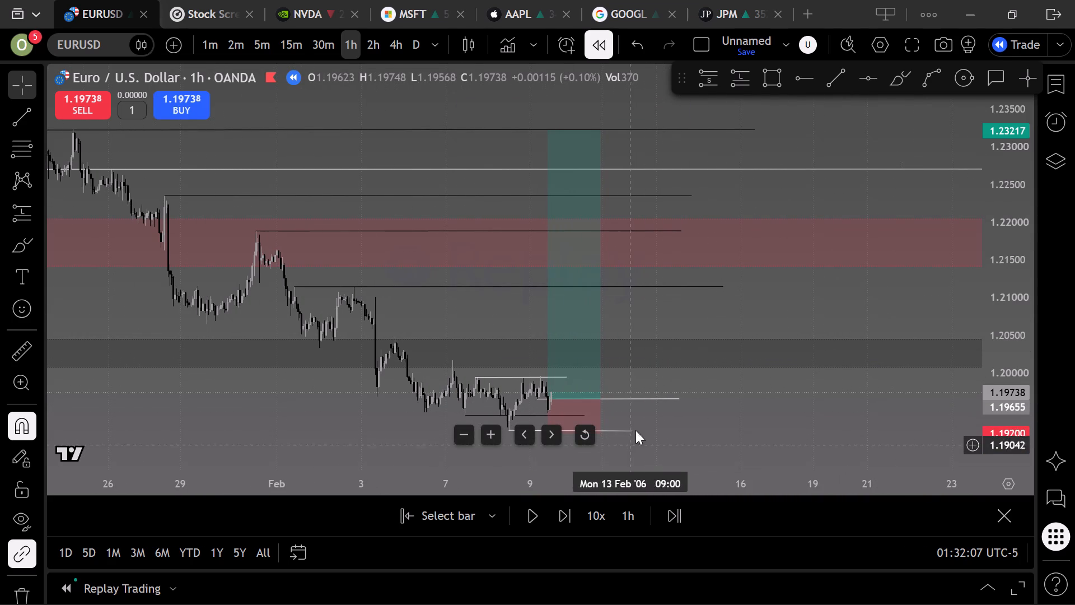
{"action": "left_click", "coordinate": [531, 414]}
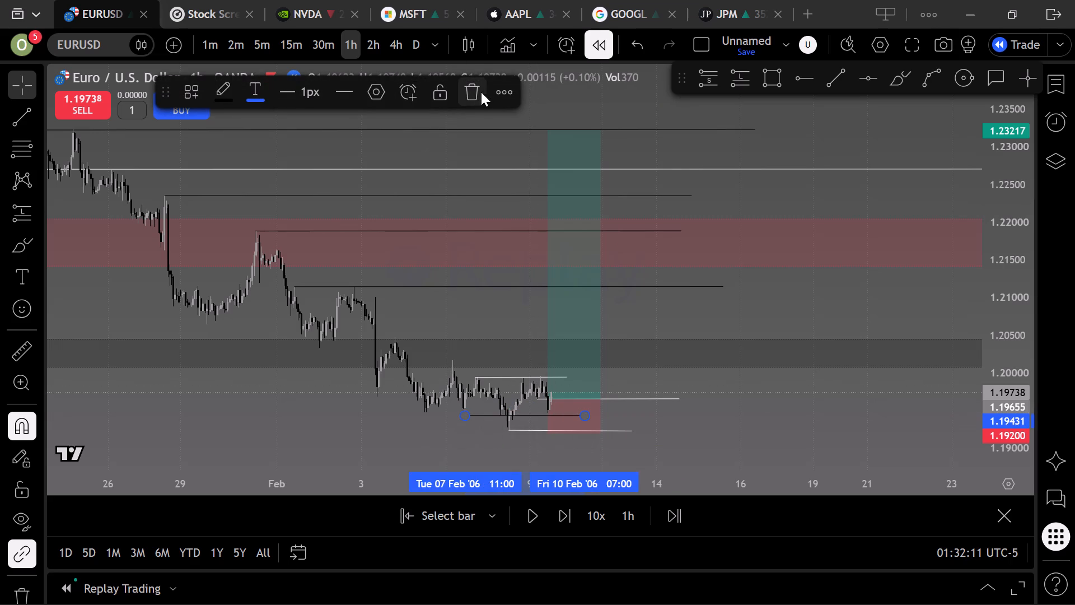
{"action": "left_click", "coordinate": [468, 89]}
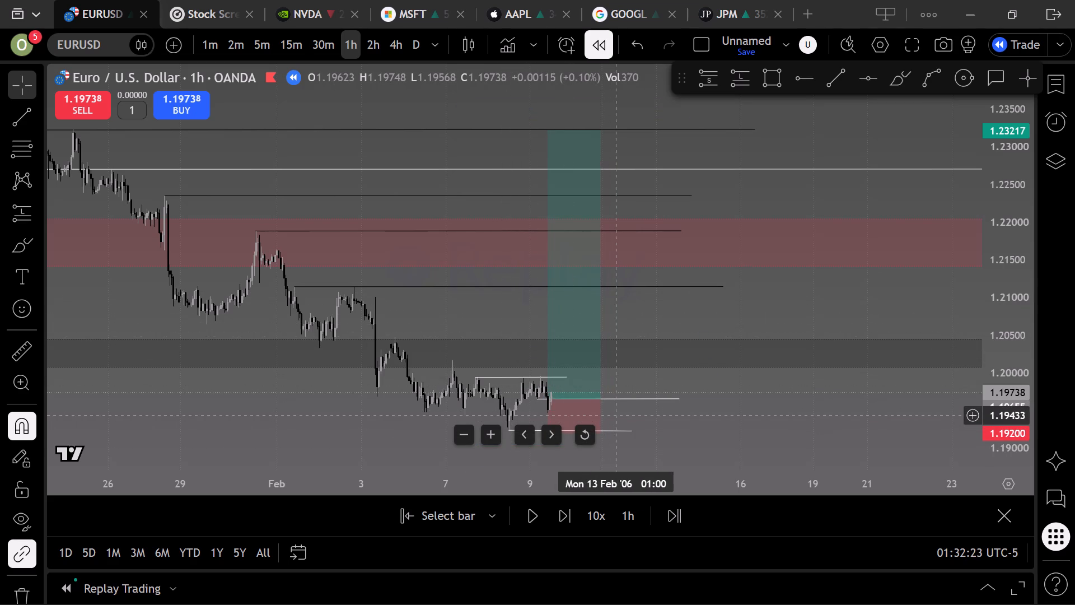
Draw a curve beneath the 8 February swing low, ending at 18:00, with its ends near 1.1925.
{"action": "left_click_drag", "start_coordinate": [675, 411], "coordinate": [519, 348]}
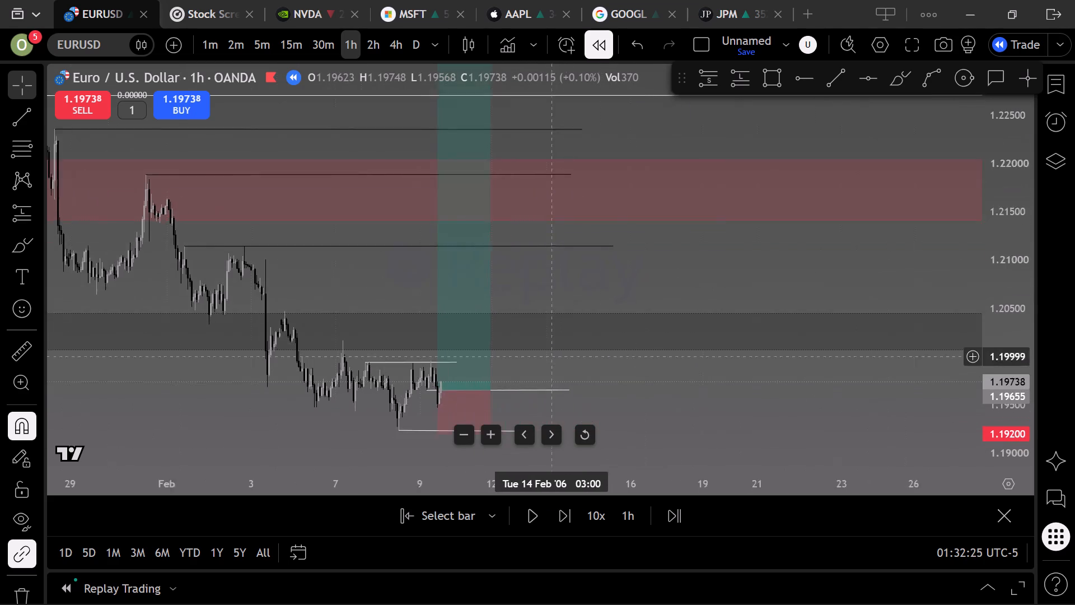
{"action": "left_click_drag", "start_coordinate": [519, 348], "coordinate": [452, 329]}
{"action": "scroll", "coordinate": [451, 328], "scroll_direction": "up", "scroll_amount": 4}
{"action": "left_click_drag", "start_coordinate": [369, 357], "coordinate": [864, 296]}
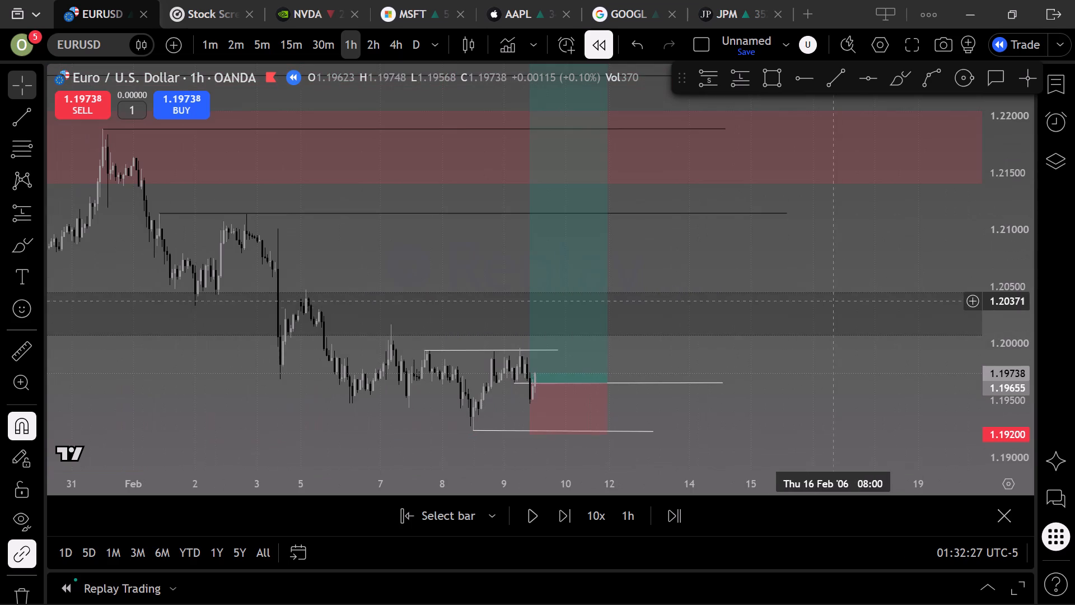
{"action": "scroll", "coordinate": [779, 389], "scroll_direction": "up", "scroll_amount": 4}
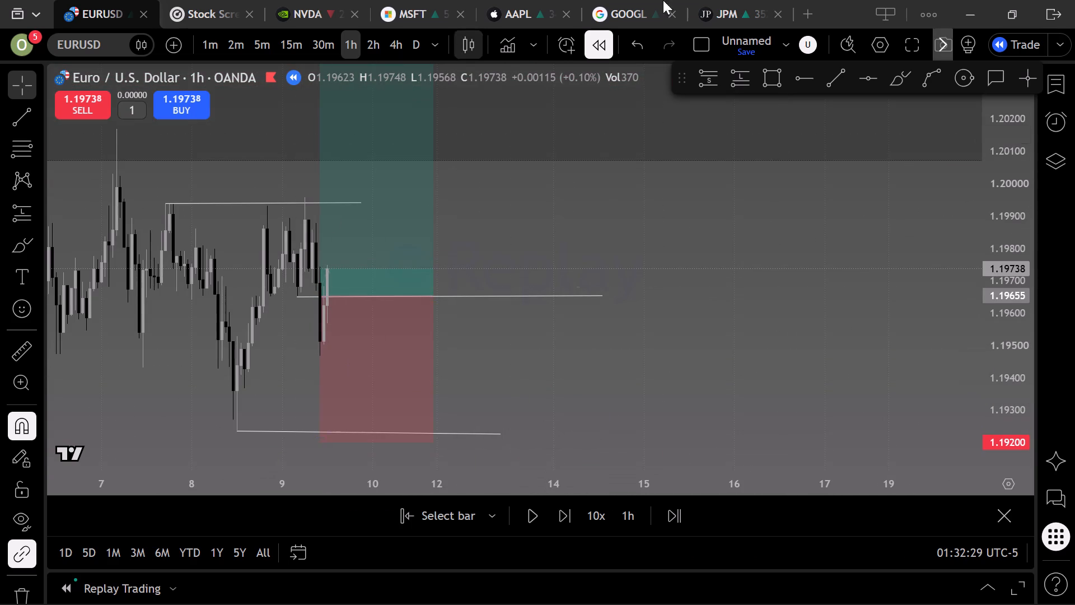
{"action": "left_click", "coordinate": [937, 73]}
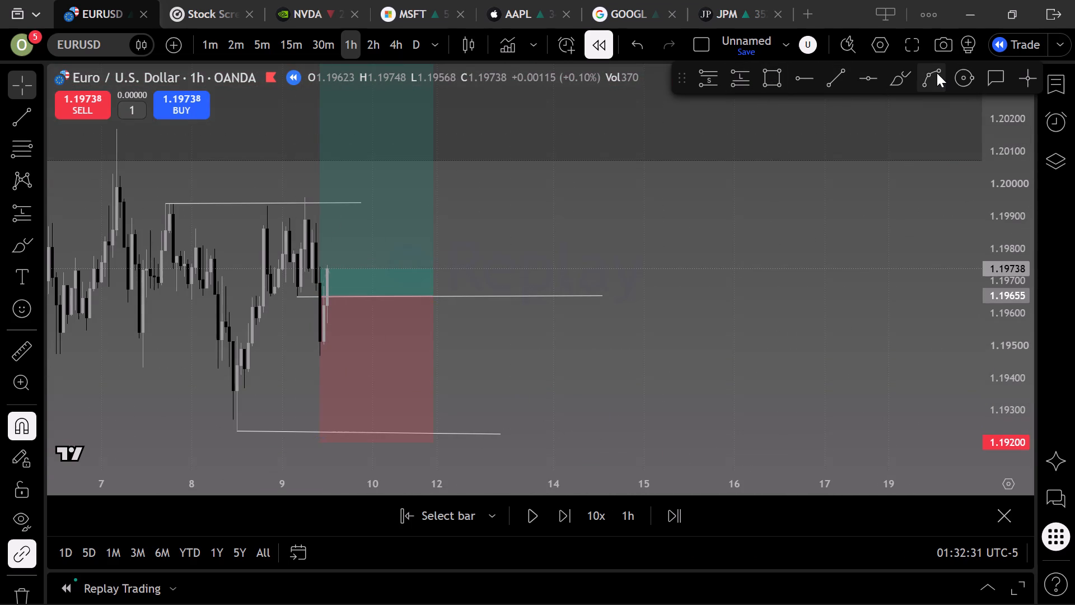
{"action": "left_click", "coordinate": [213, 424]}
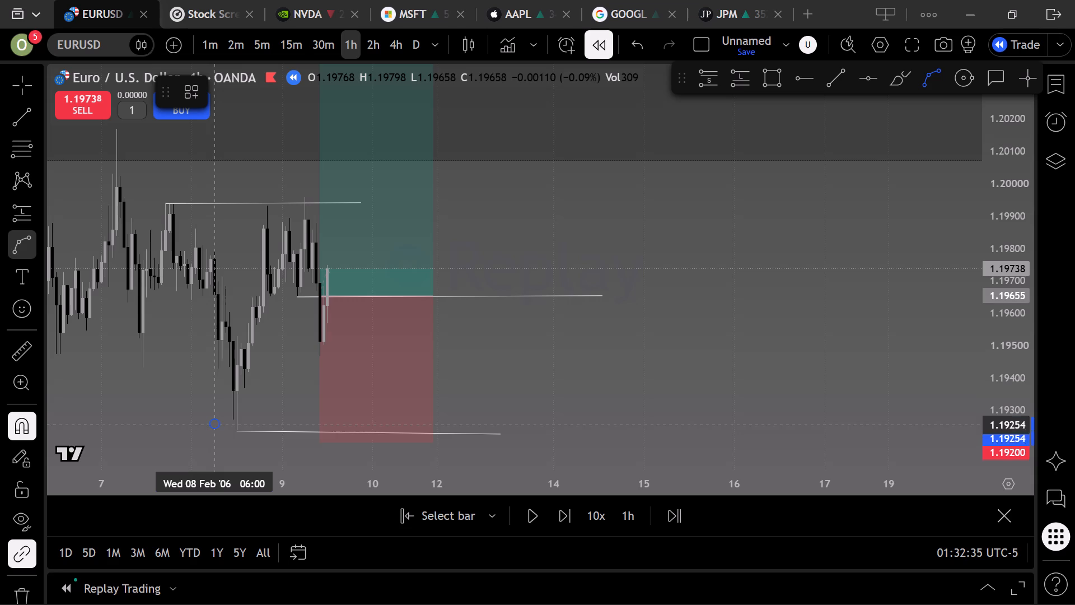
{"action": "left_click", "coordinate": [261, 425]}
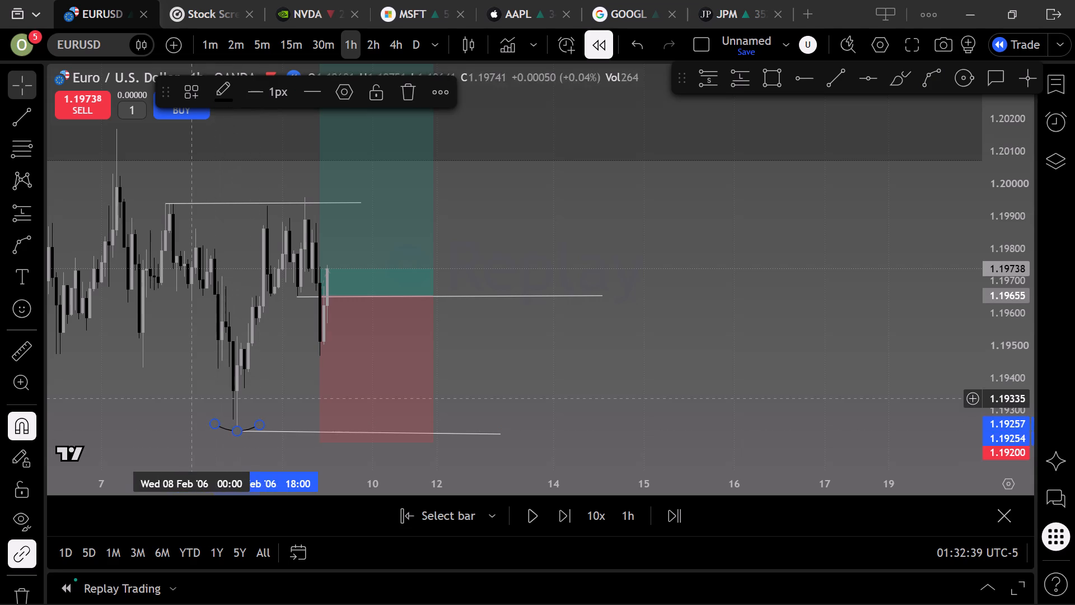
{"action": "left_click", "coordinate": [188, 393]}
Turn off magnet snapping and deepen the curve under the 8 February swing low to a bottom at about 1.1918.
{"action": "left_click_drag", "start_coordinate": [237, 426], "coordinate": [236, 427]}
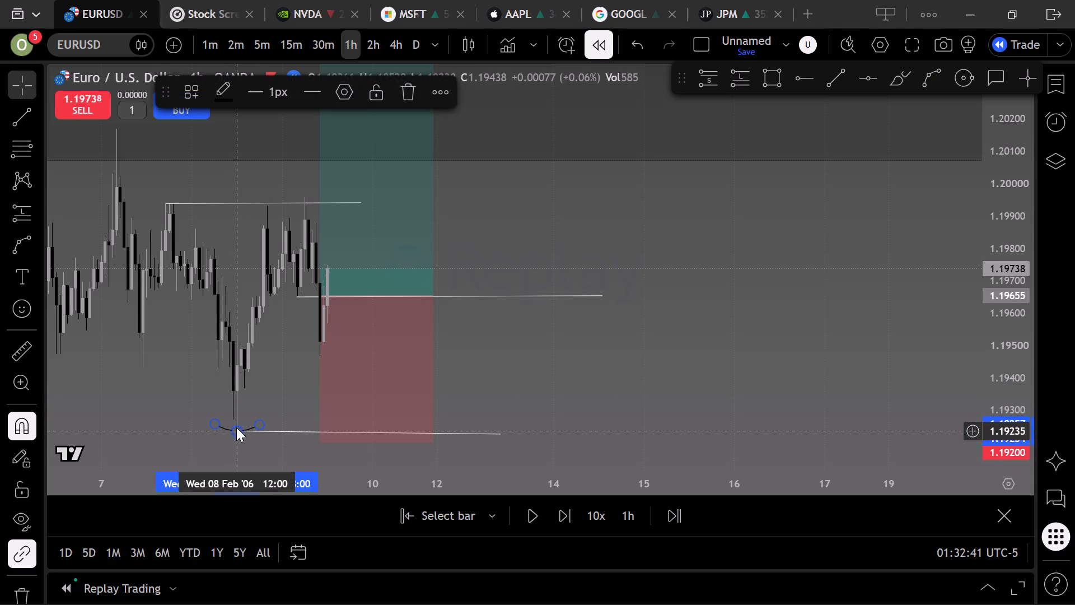
{"action": "left_click_drag", "start_coordinate": [236, 427], "coordinate": [236, 441]}
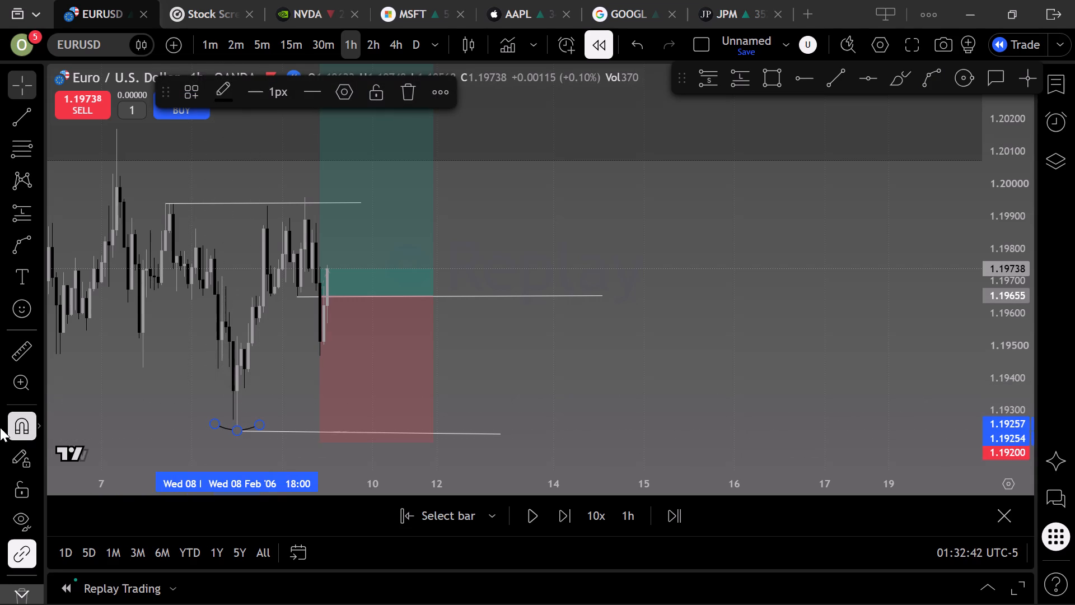
{"action": "left_click", "coordinate": [24, 417]}
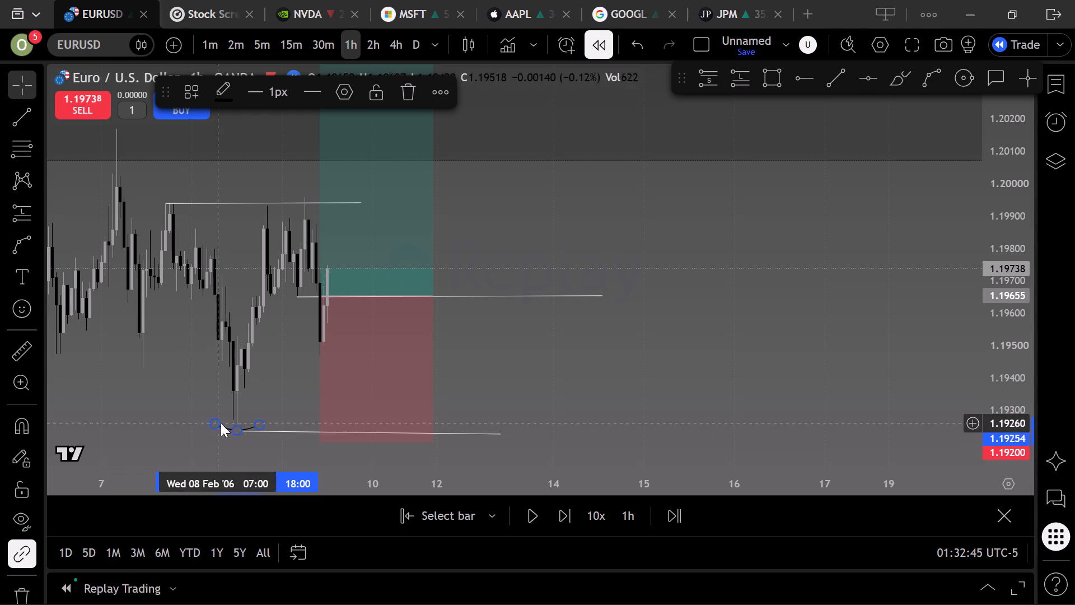
{"action": "left_click_drag", "start_coordinate": [235, 432], "coordinate": [227, 446]}
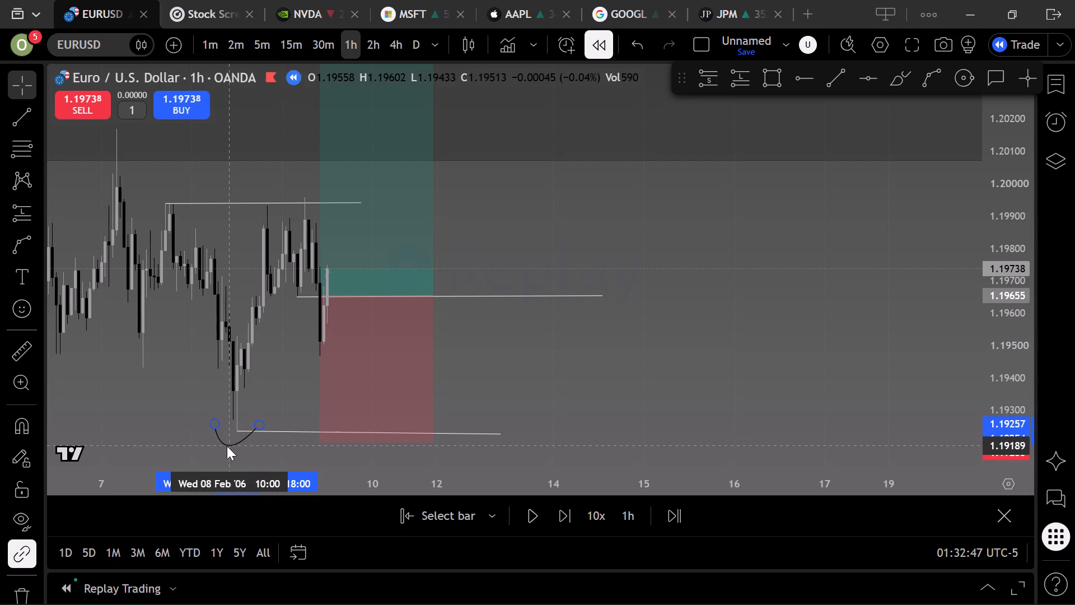
{"action": "left_click_drag", "start_coordinate": [227, 446], "coordinate": [231, 447]}
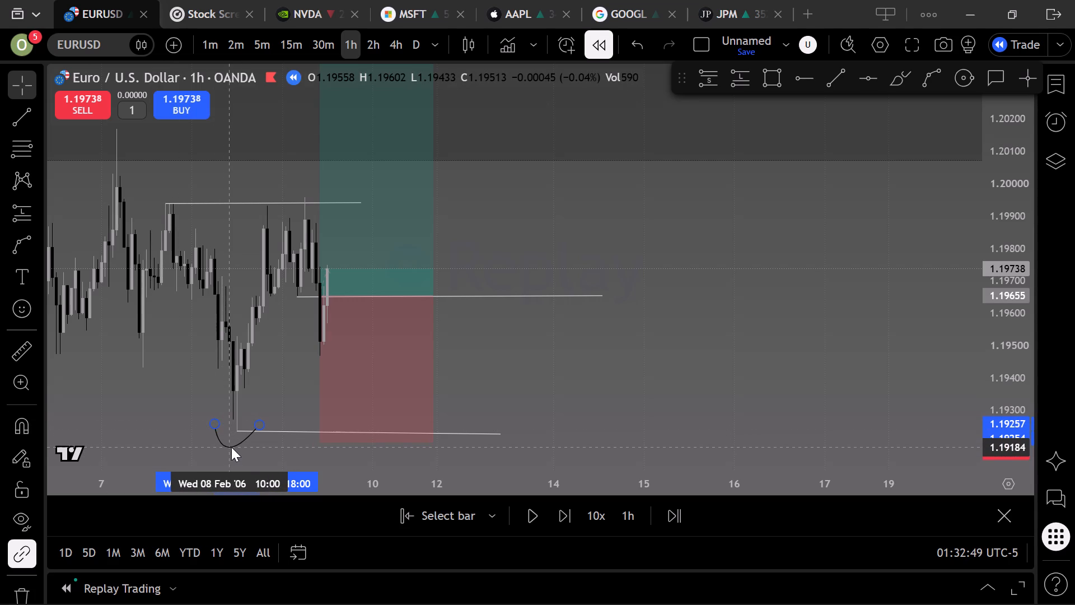
{"action": "left_click_drag", "start_coordinate": [231, 447], "coordinate": [234, 448]}
{"action": "left_click", "coordinate": [197, 402]}
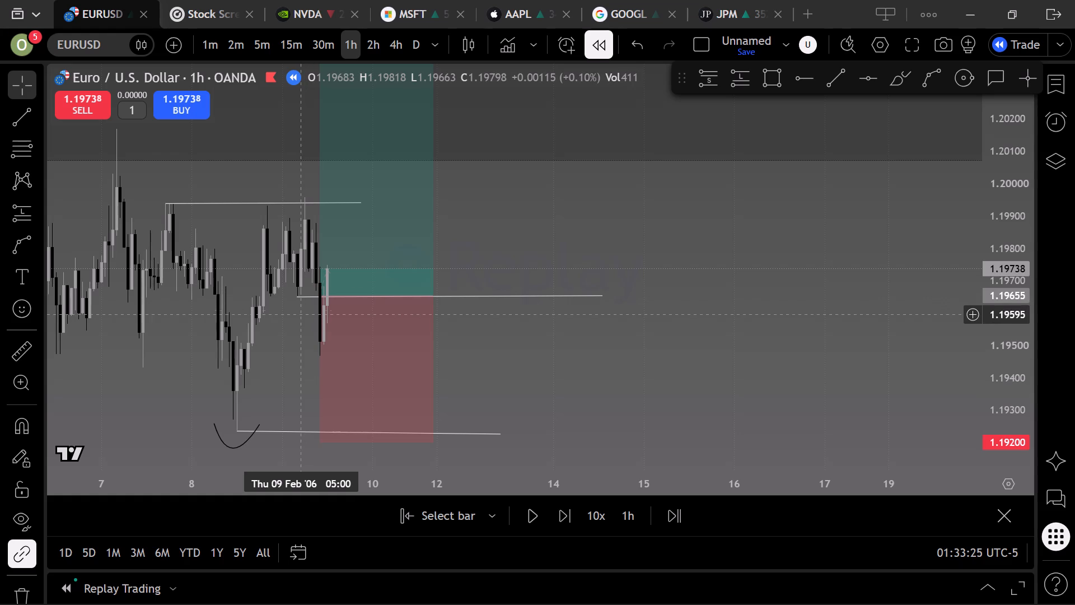
Delete the white level line at about 1.1965 that runs from 9 February 04:00 to 14 February 13:00.
{"action": "scroll", "coordinate": [344, 348], "scroll_direction": "down", "scroll_amount": 4}
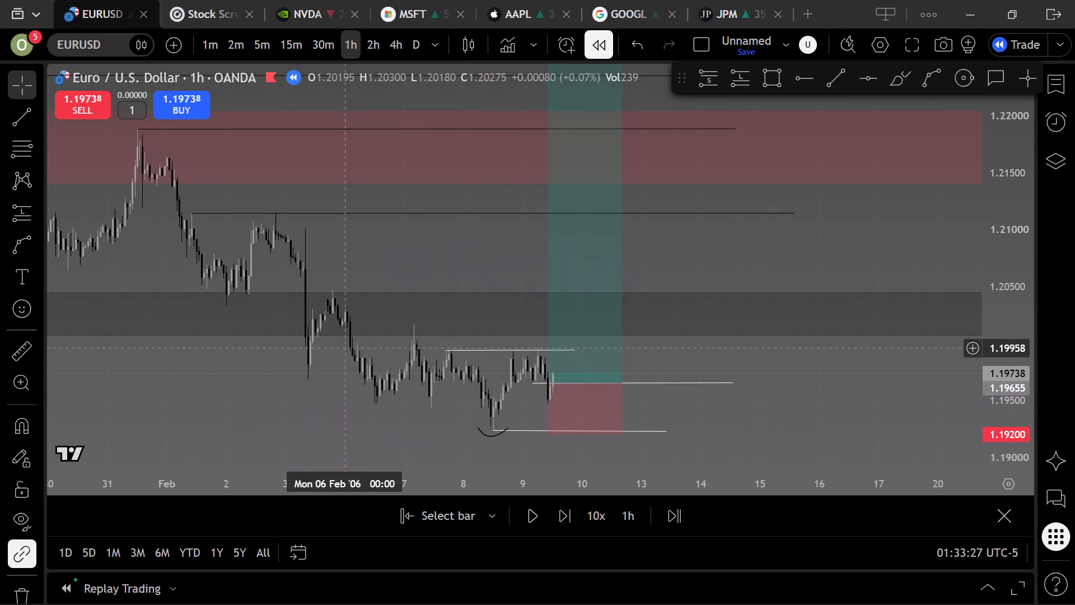
{"action": "scroll", "coordinate": [647, 342], "scroll_direction": "up", "scroll_amount": 1}
{"action": "left_click_drag", "start_coordinate": [260, 415], "coordinate": [480, 438]}
{"action": "scroll", "coordinate": [469, 422], "scroll_direction": "up", "scroll_amount": 3}
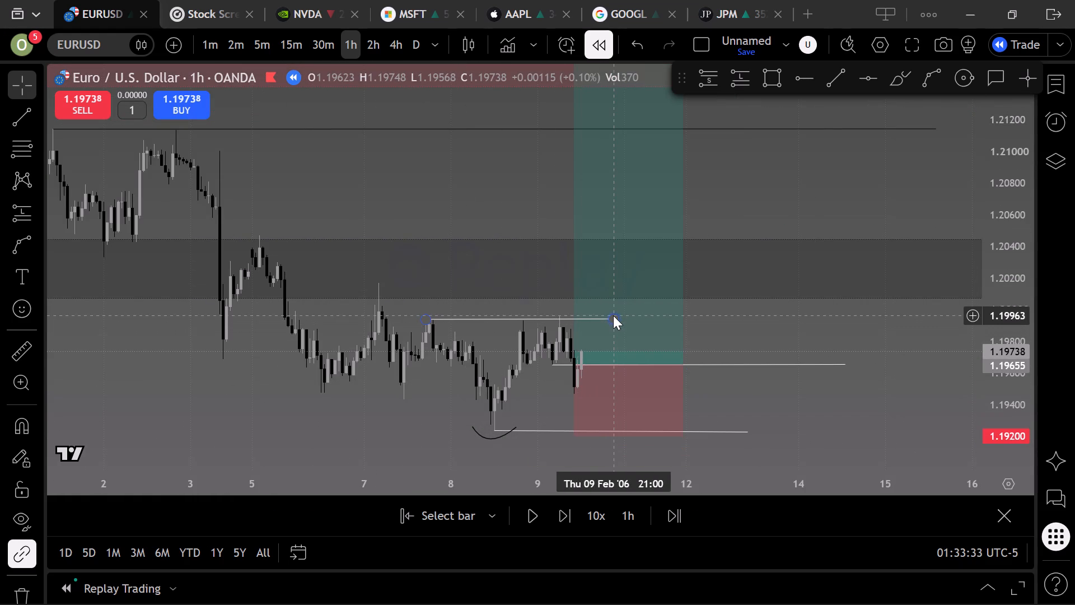
{"action": "left_click", "coordinate": [838, 362]}
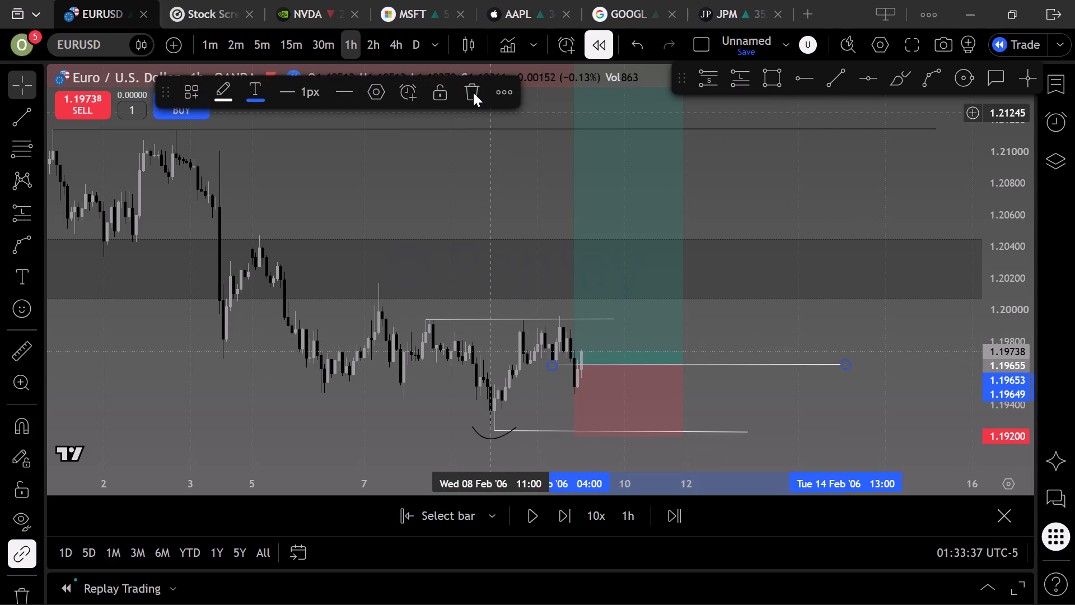
{"action": "left_click", "coordinate": [471, 87]}
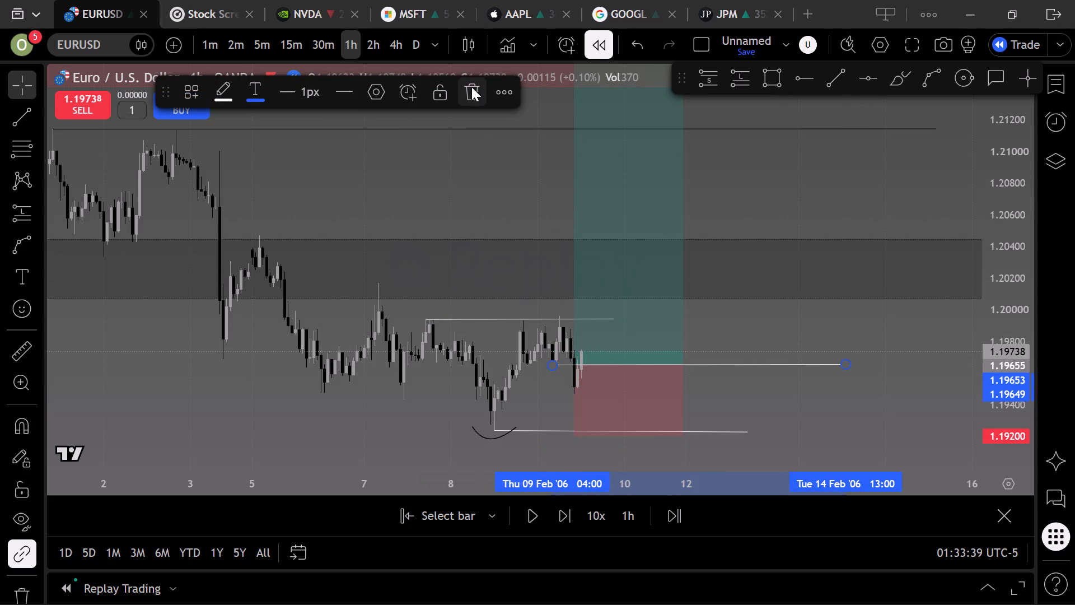
Extend the white level line from the 7 February 17:00 high, at about 1.1994, forward to 15 February 01:00.
{"action": "left_click_drag", "start_coordinate": [610, 317], "coordinate": [869, 315]}
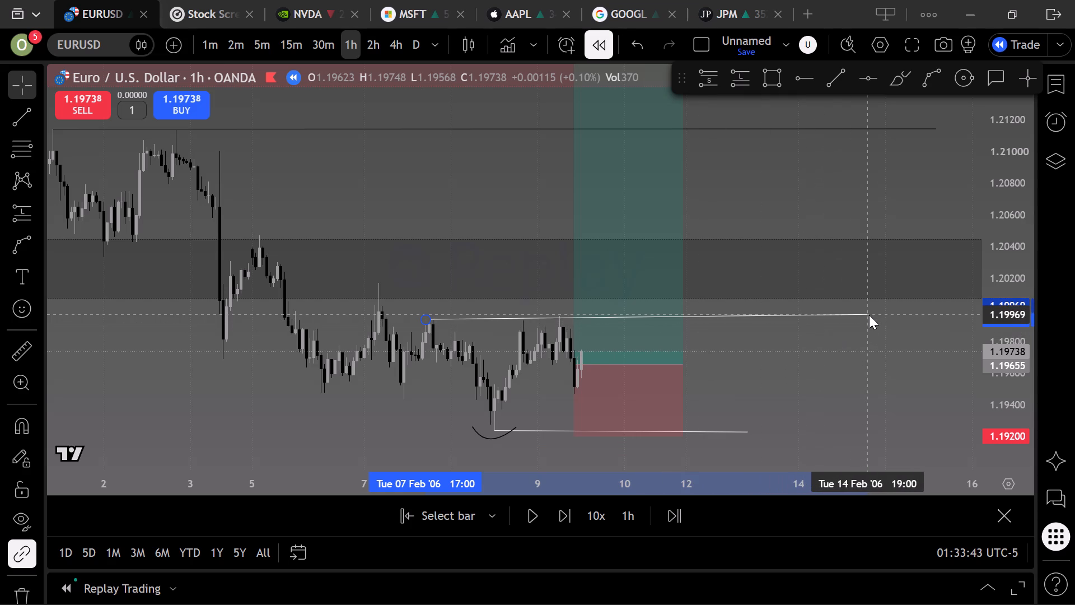
{"action": "left_click_drag", "start_coordinate": [869, 315], "coordinate": [885, 318]}
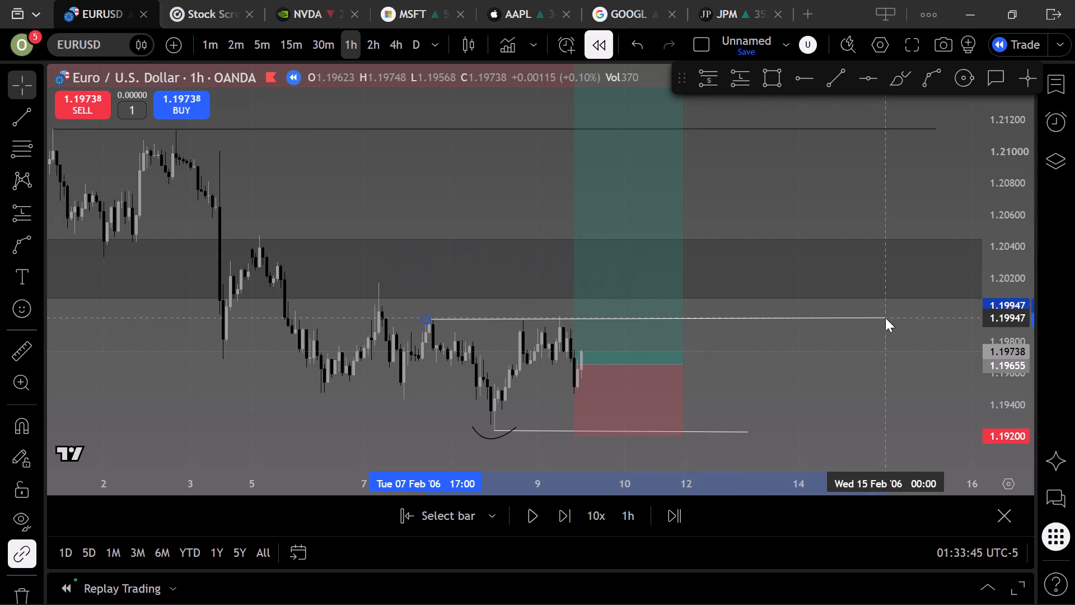
{"action": "left_click_drag", "start_coordinate": [885, 318], "coordinate": [891, 319]}
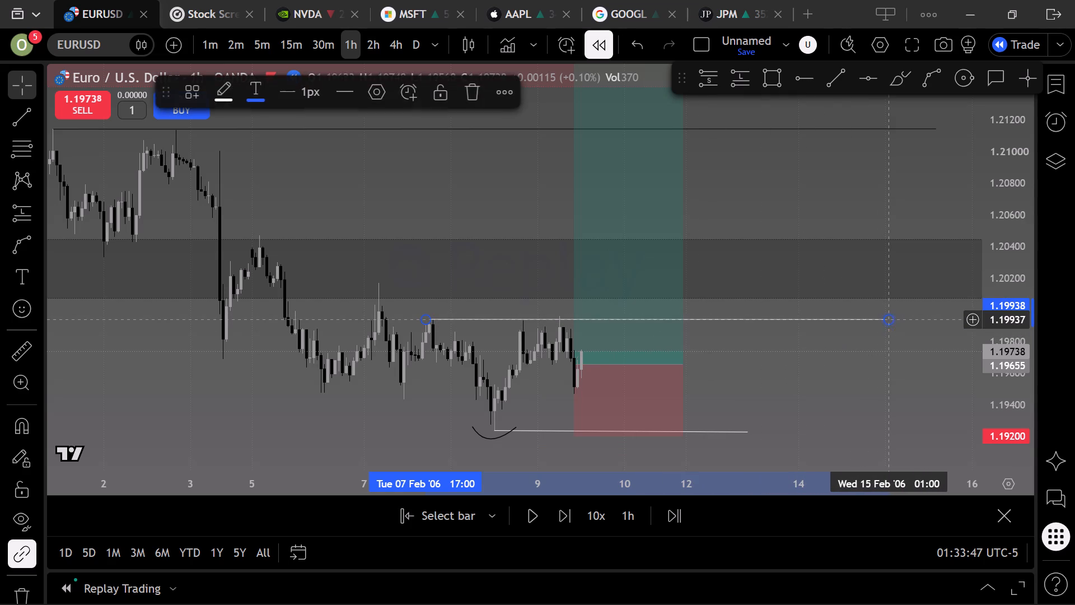
{"action": "left_click", "coordinate": [819, 370]}
Run the EURUSD replay briefly, pause it, and advance three more hourly bars.
{"action": "left_click", "coordinate": [527, 523]}
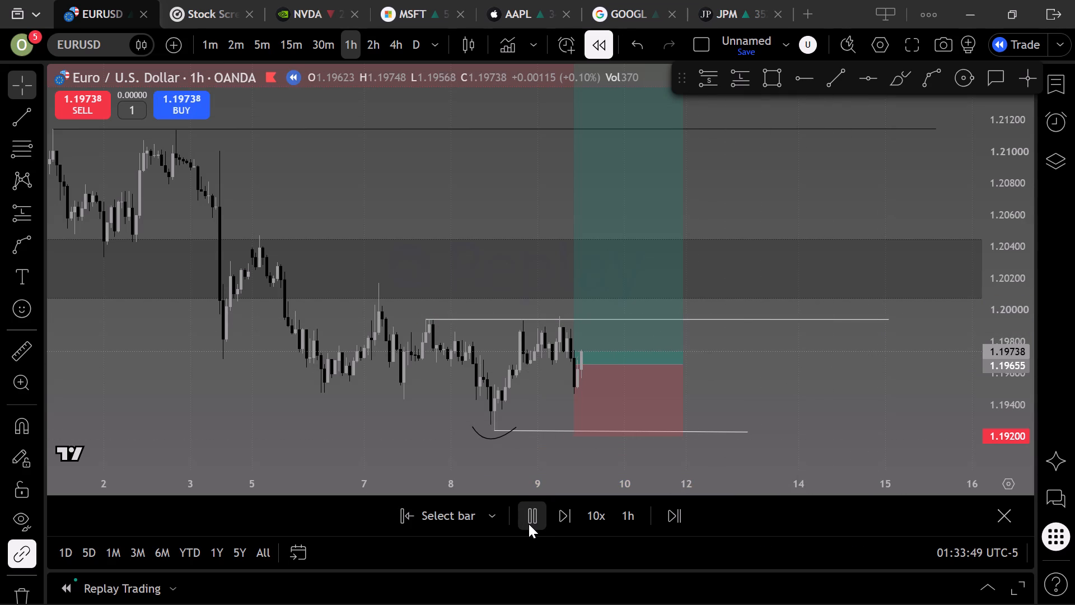
{"action": "left_click", "coordinate": [529, 524]}
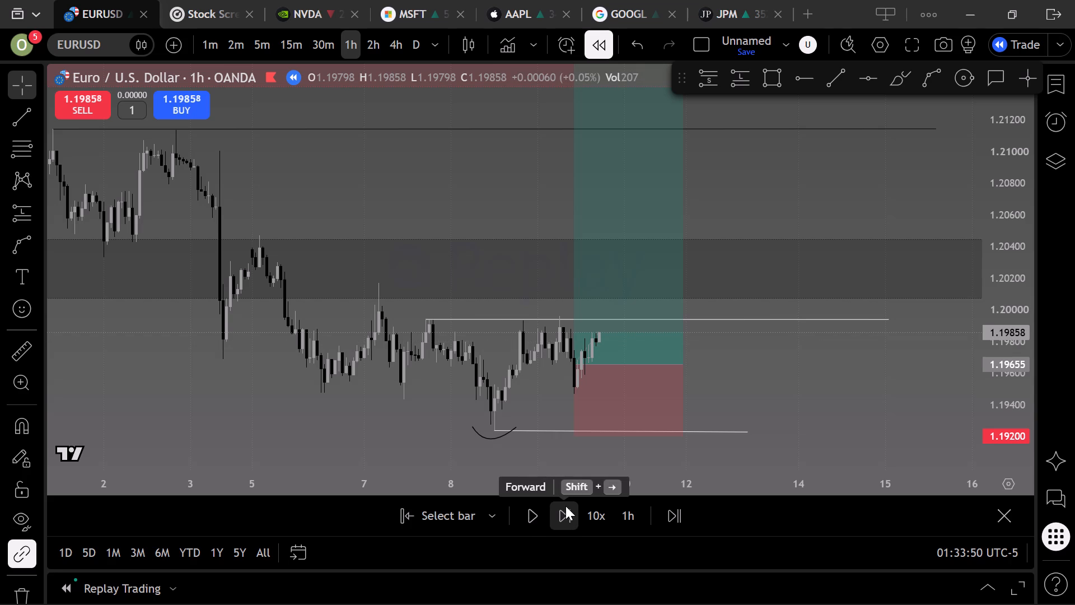
{"action": "left_click", "coordinate": [565, 506]}
{"action": "left_click", "coordinate": [565, 506]}
{"action": "left_click", "coordinate": [565, 506]}
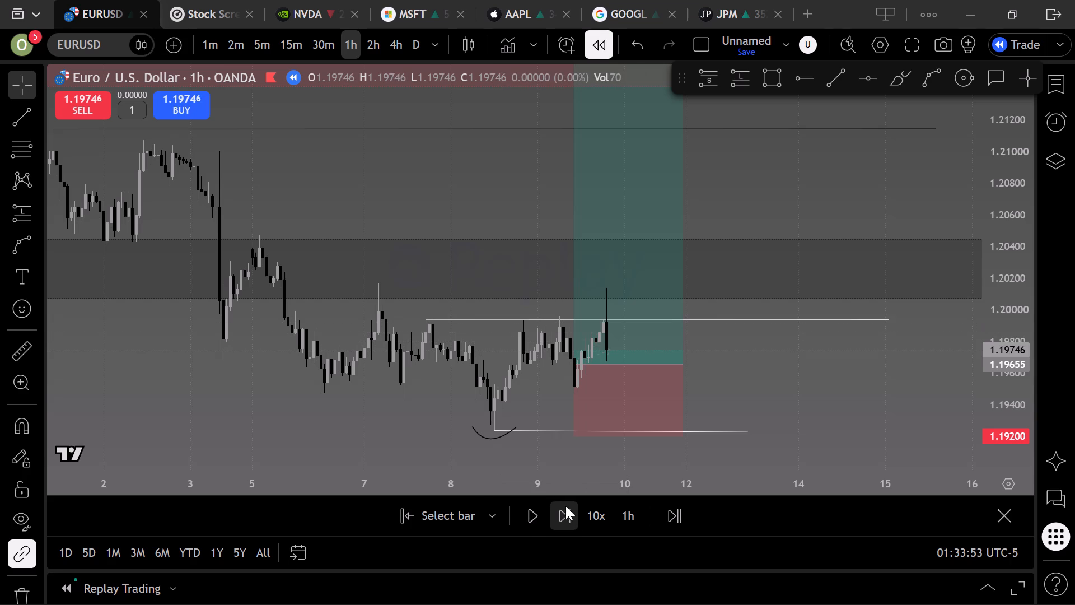
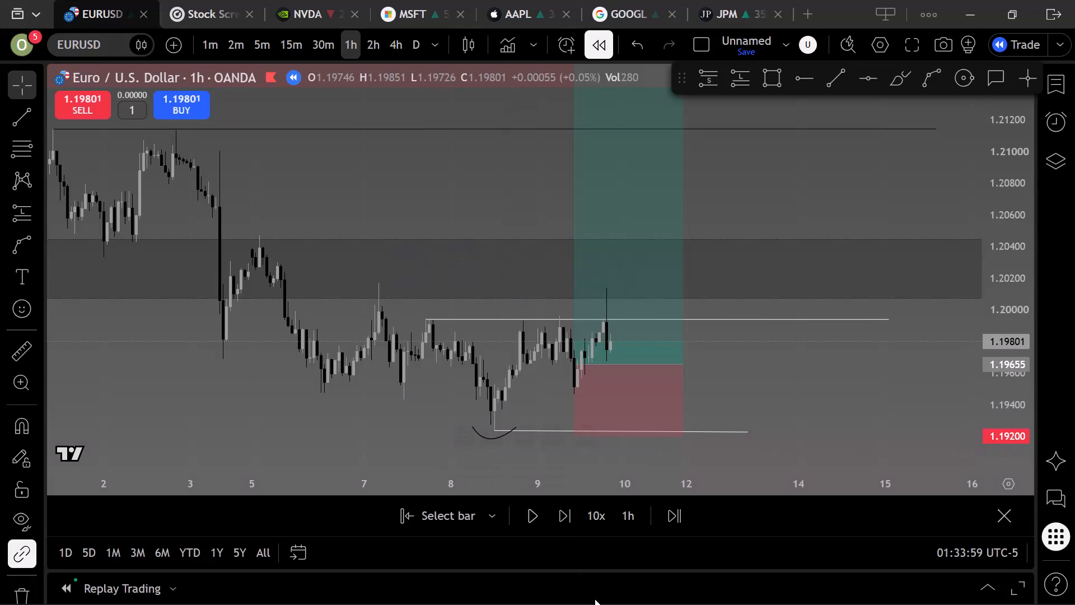
Advance the EURUSD replay bar by bar through 9 February to the 10 February 10:00 candle.
{"action": "left_click", "coordinate": [565, 515]}
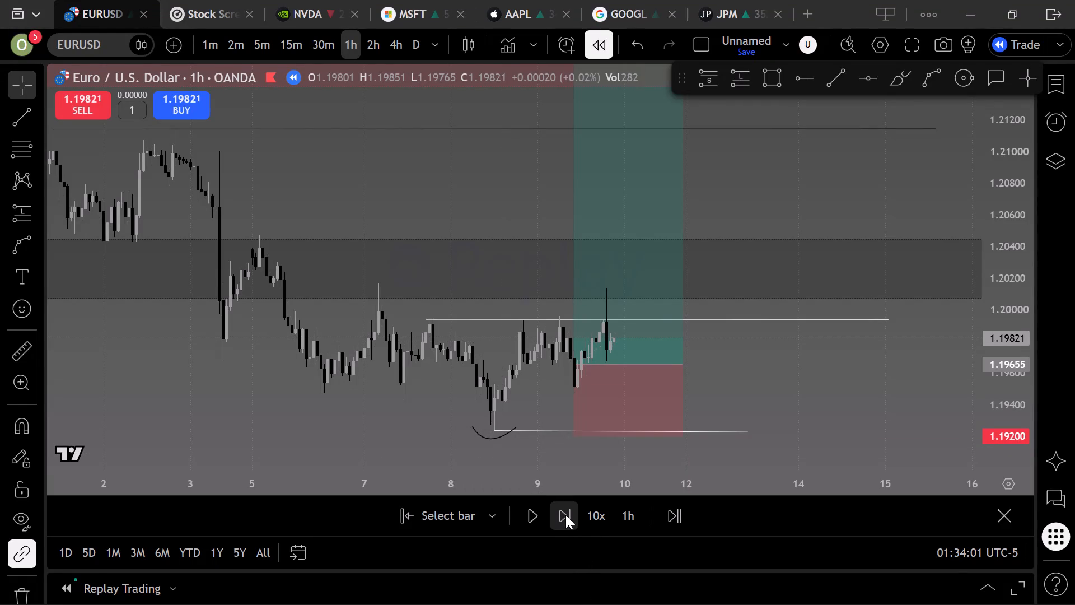
{"action": "left_click", "coordinate": [565, 515]}
{"action": "left_click", "coordinate": [565, 515]}
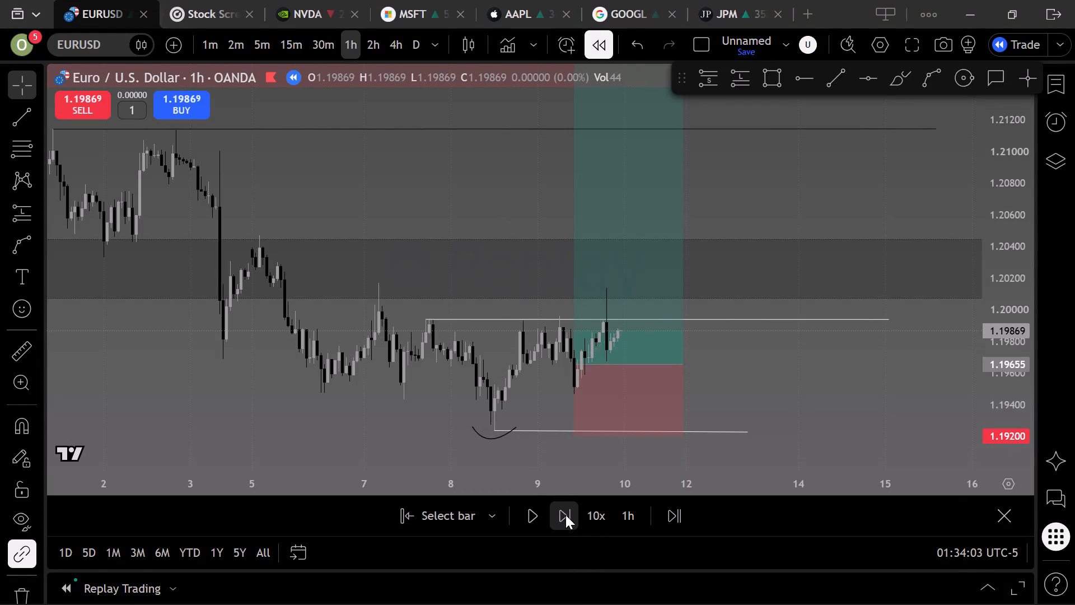
{"action": "left_click", "coordinate": [565, 515]}
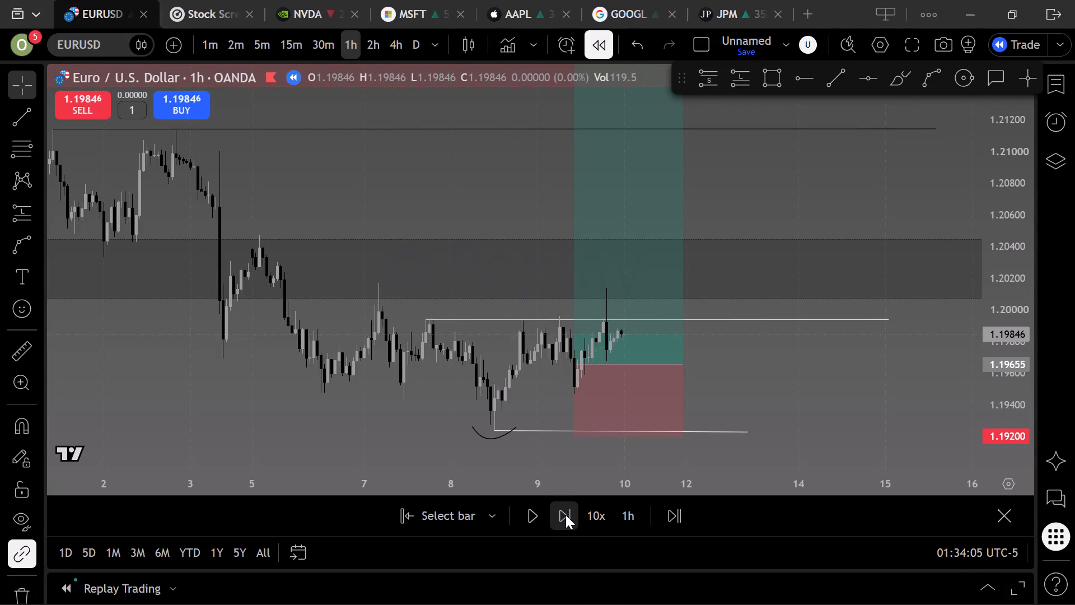
{"action": "left_click", "coordinate": [565, 515]}
{"action": "left_click", "coordinate": [565, 515]}
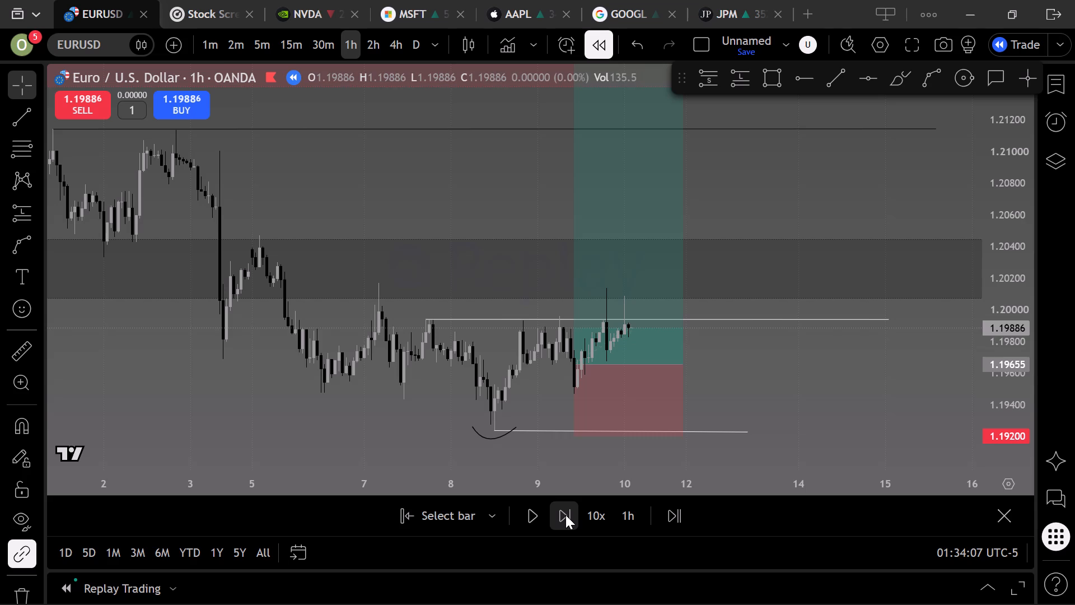
{"action": "left_click", "coordinate": [565, 515]}
{"action": "left_click", "coordinate": [565, 515]}
{"action": "left_click", "coordinate": [565, 515]}
{"action": "left_click", "coordinate": [565, 515]}
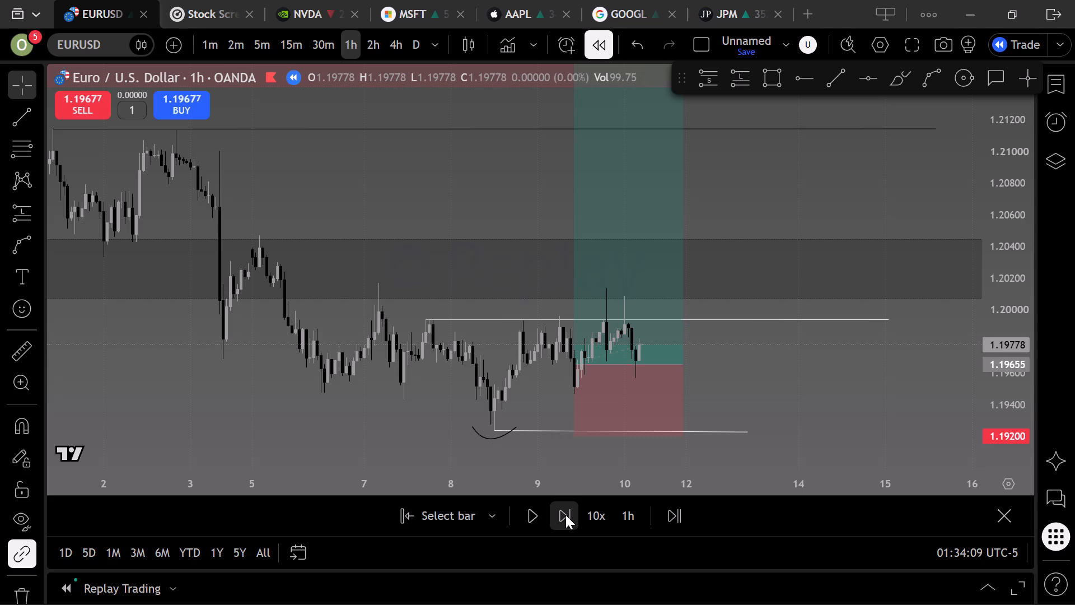
{"action": "left_click", "coordinate": [565, 515]}
{"action": "double_click", "coordinate": [565, 515]}
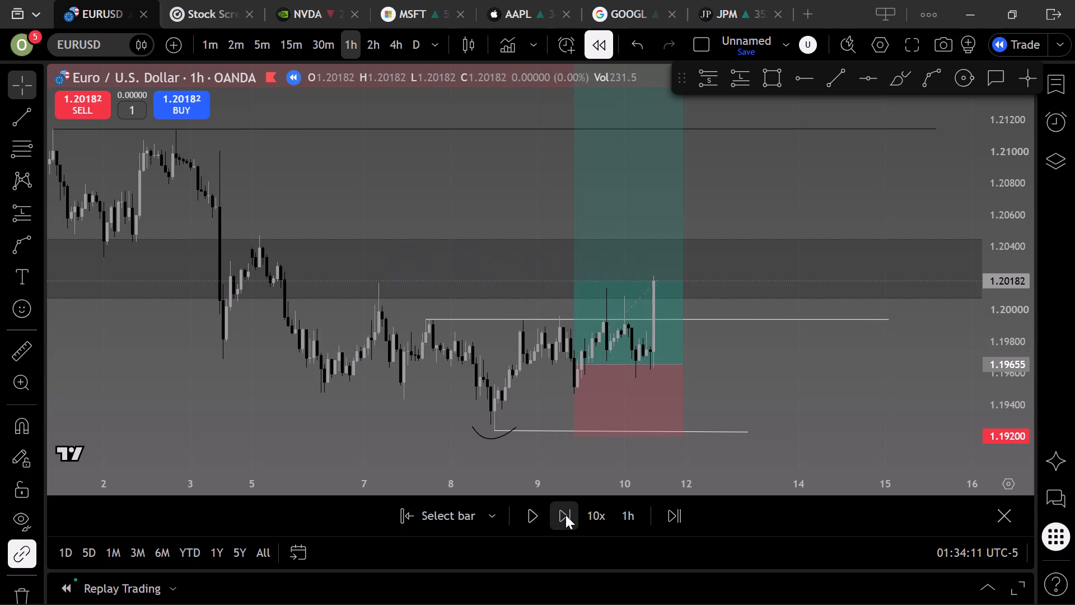
{"action": "left_click", "coordinate": [565, 515]}
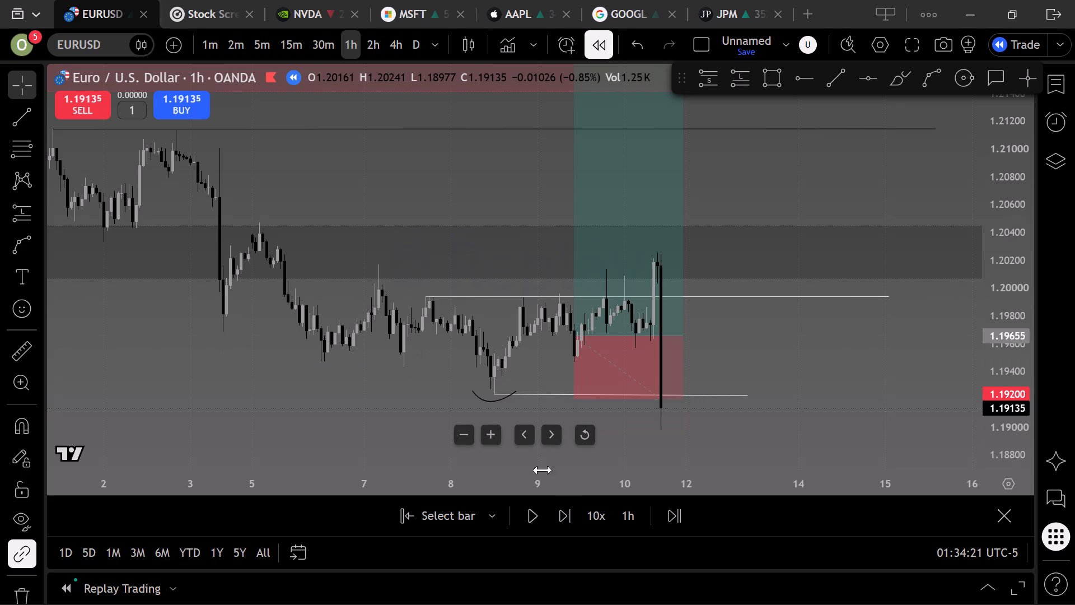
Turn on magnet snapping and delete the curve under the 8 February swing low.
{"action": "left_click", "coordinate": [493, 395]}
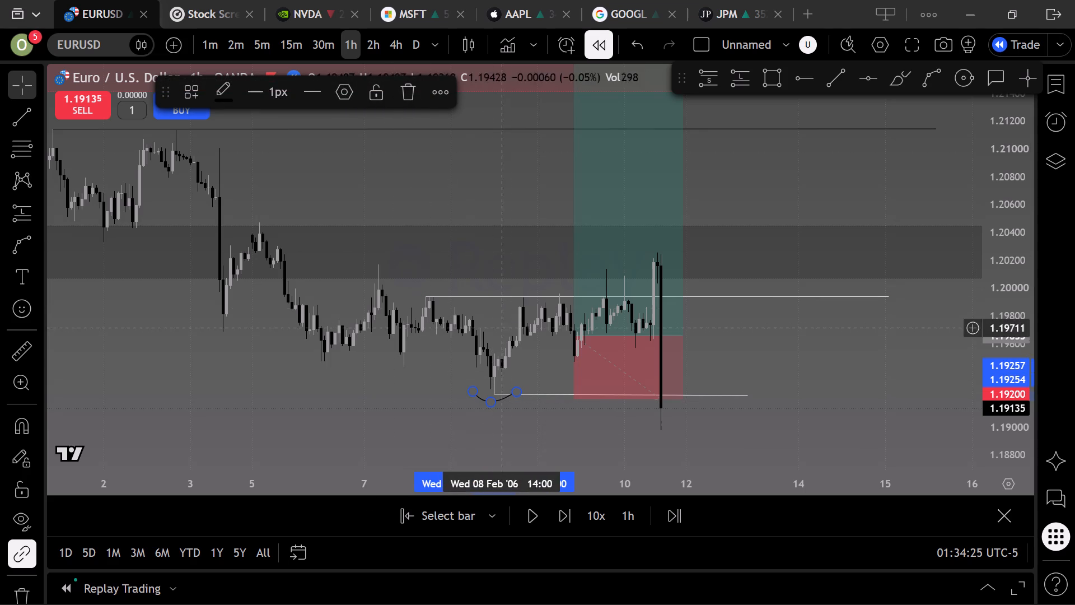
{"action": "left_click", "coordinate": [503, 394]}
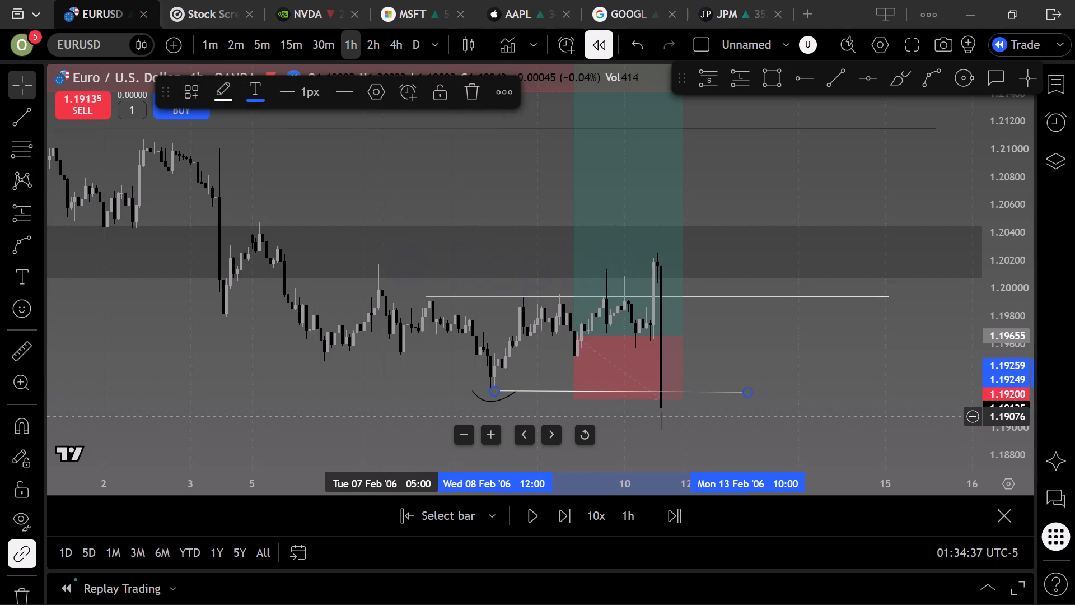
{"action": "left_click", "coordinate": [404, 458]}
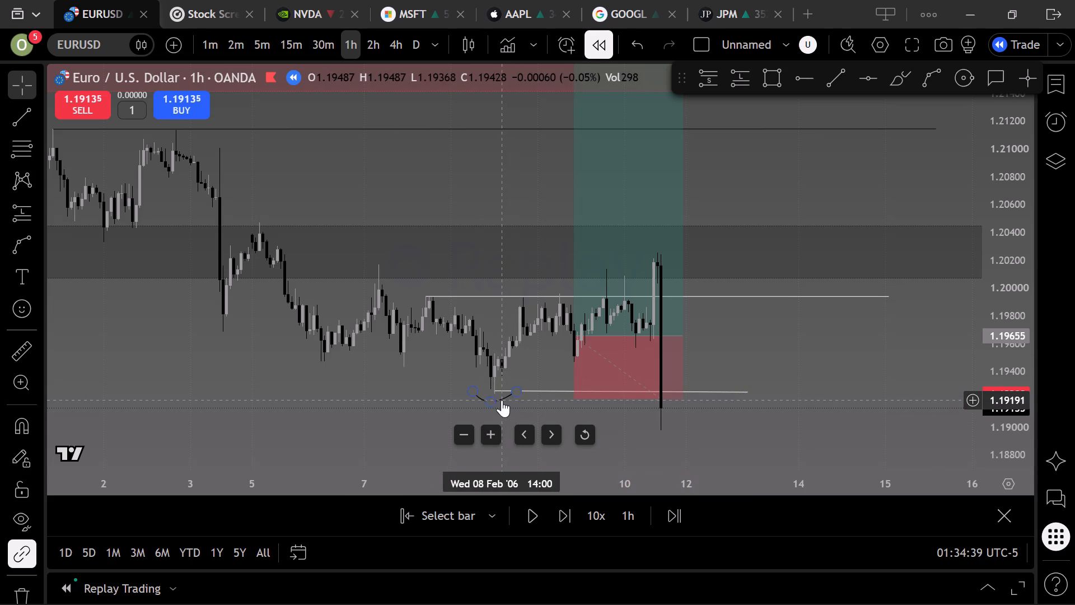
{"action": "left_click", "coordinate": [492, 399]}
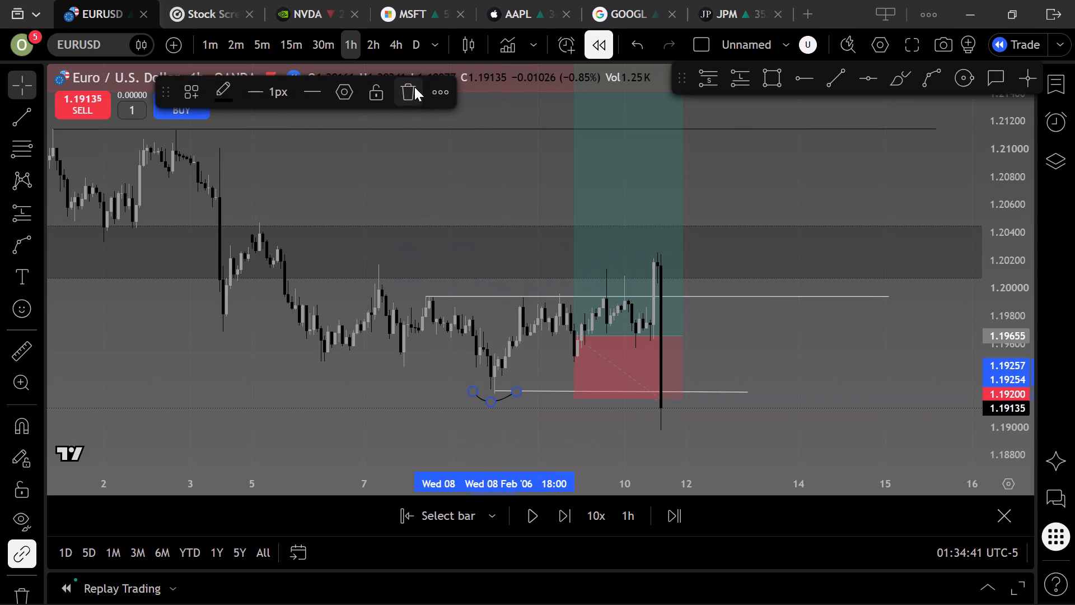
{"action": "left_click", "coordinate": [26, 427]}
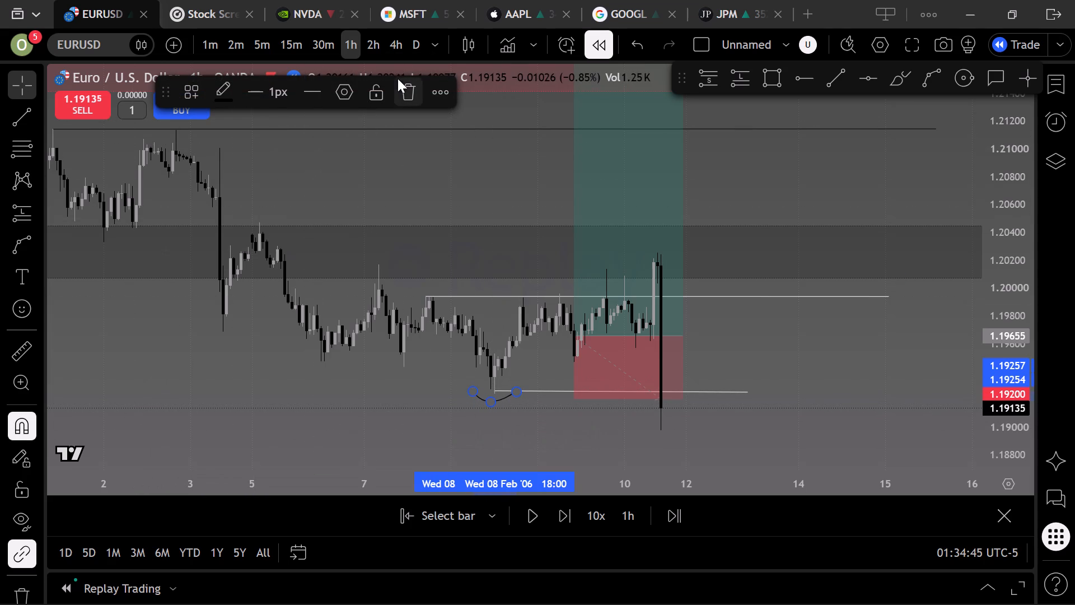
{"action": "left_click", "coordinate": [398, 93]}
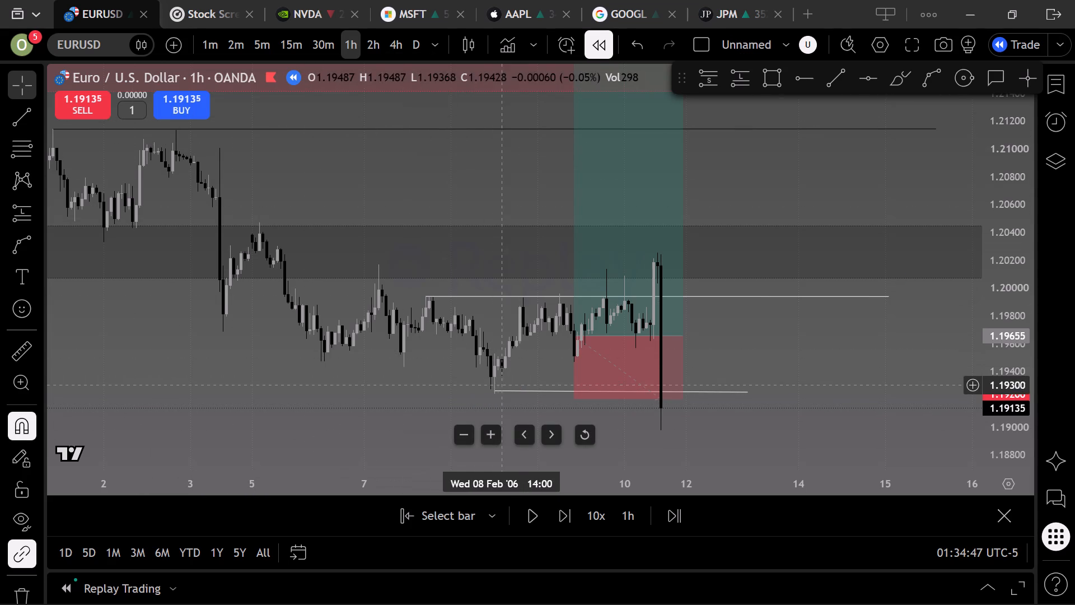
Snap the lower white level line to the 8 February 12:00 low and extend it to 14 February 07:00 at about 1.1924.
{"action": "left_click", "coordinate": [493, 393]}
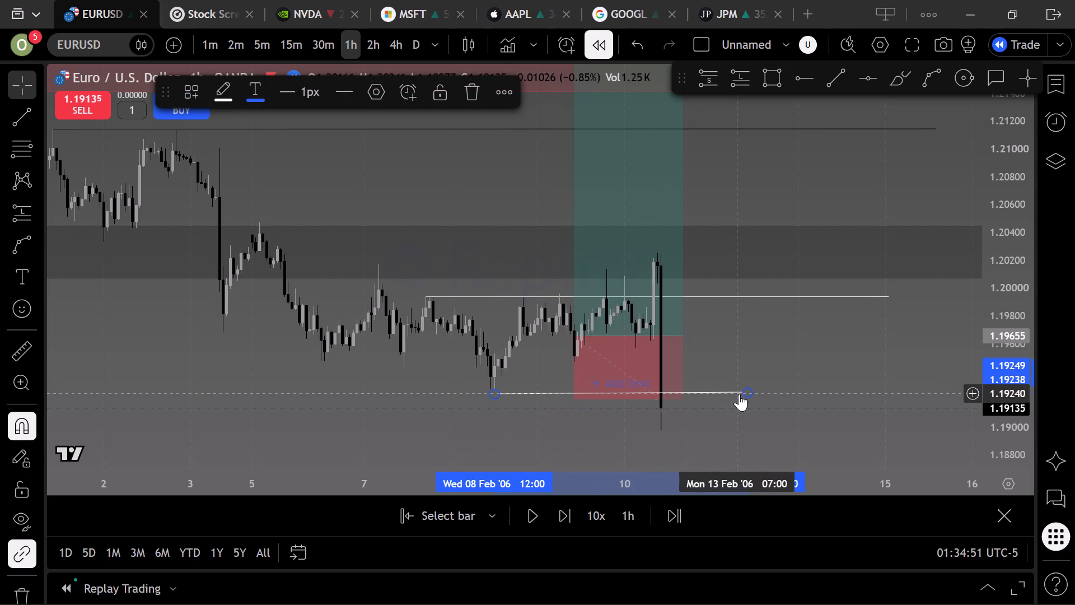
{"action": "left_click_drag", "start_coordinate": [746, 392], "coordinate": [820, 393]}
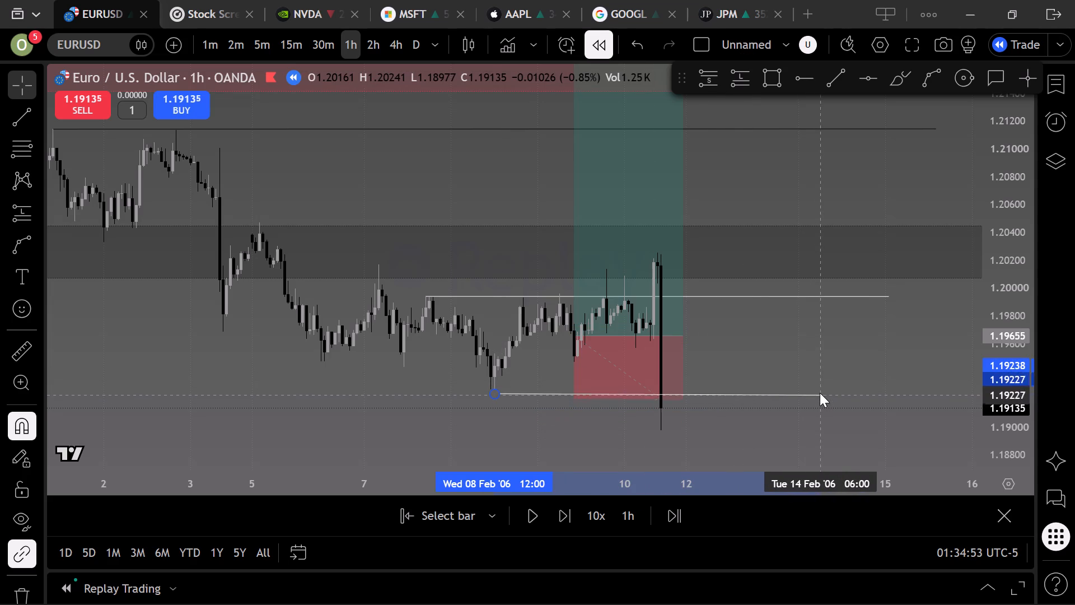
{"action": "left_click_drag", "start_coordinate": [820, 393], "coordinate": [824, 393]}
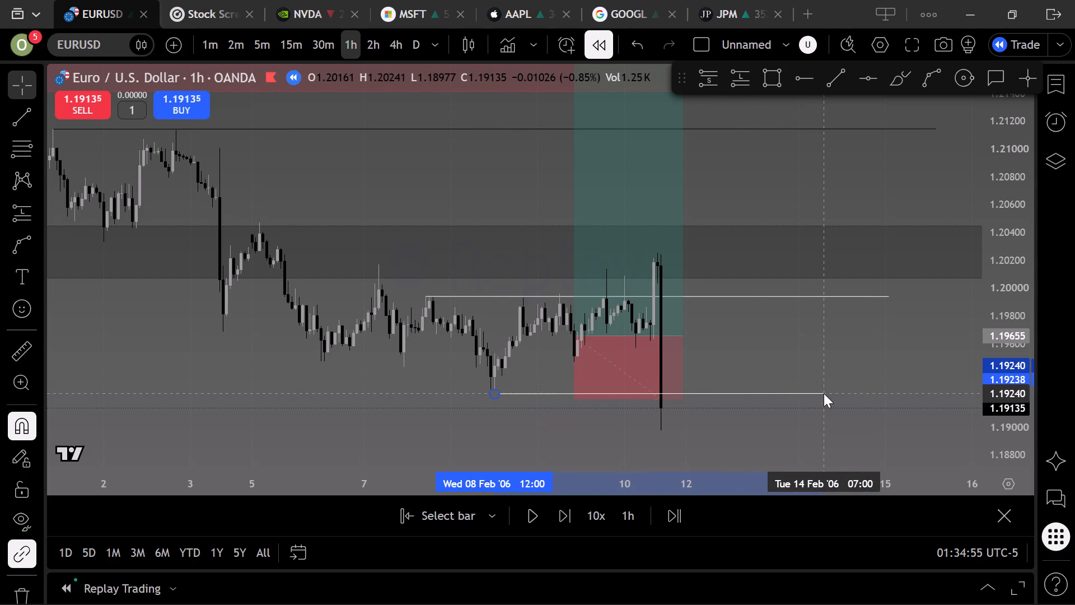
{"action": "left_click_drag", "start_coordinate": [824, 393], "coordinate": [825, 393]}
{"action": "left_click", "coordinate": [788, 346]}
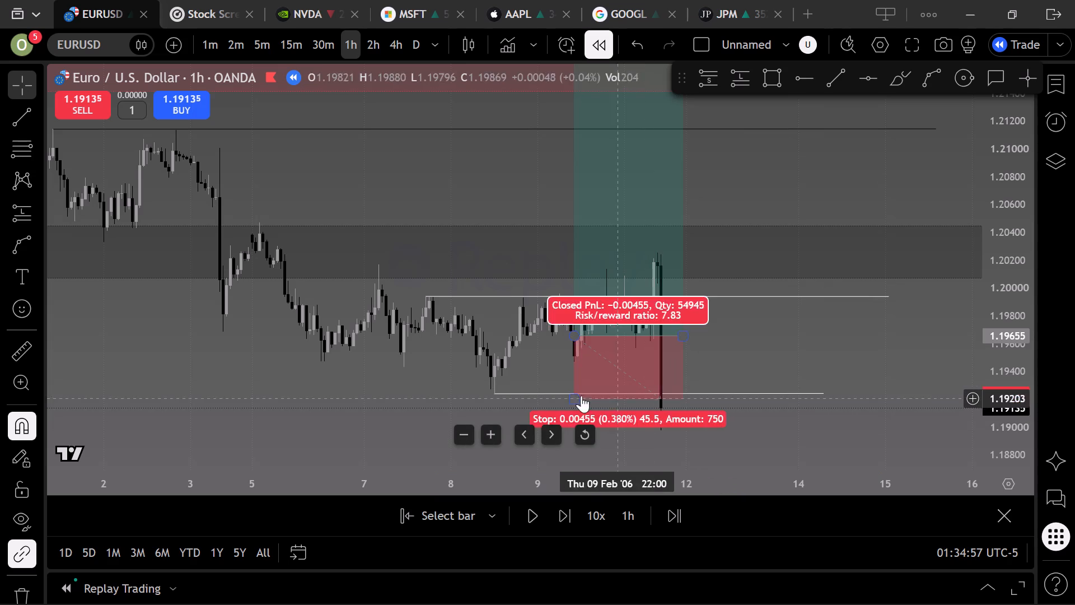
Advance the EURUSD replay four more hourly bars on 10 February.
{"action": "left_click", "coordinate": [554, 519]}
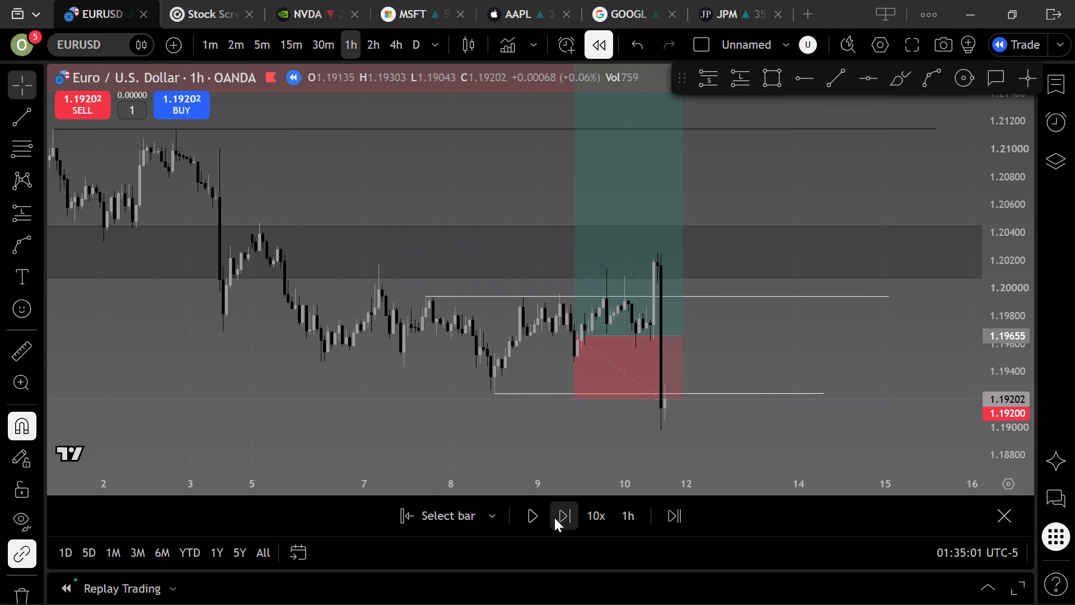
{"action": "left_click", "coordinate": [554, 518]}
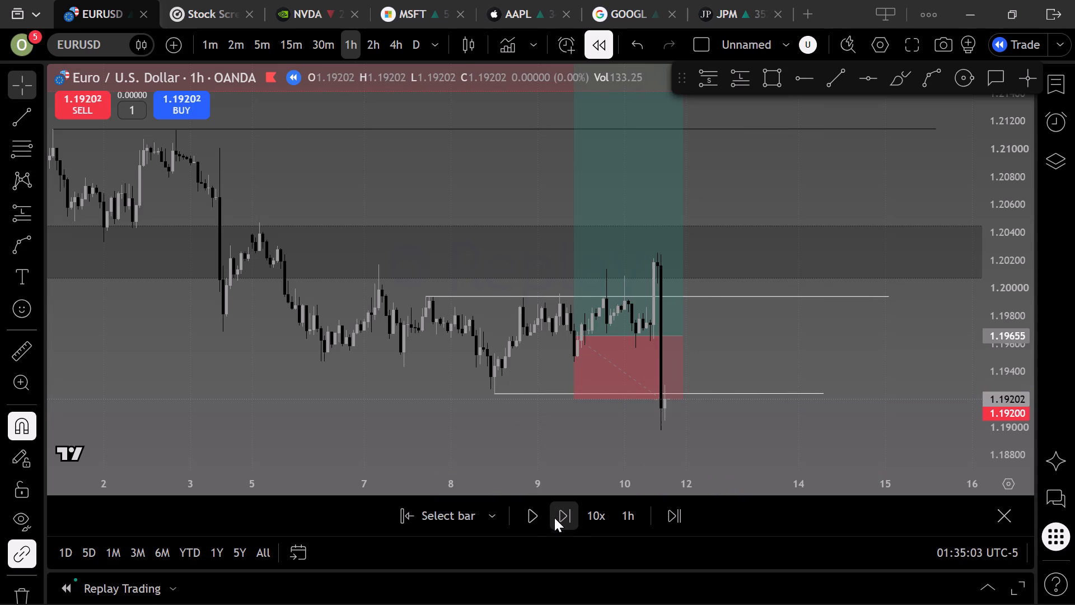
{"action": "left_click", "coordinate": [554, 518]}
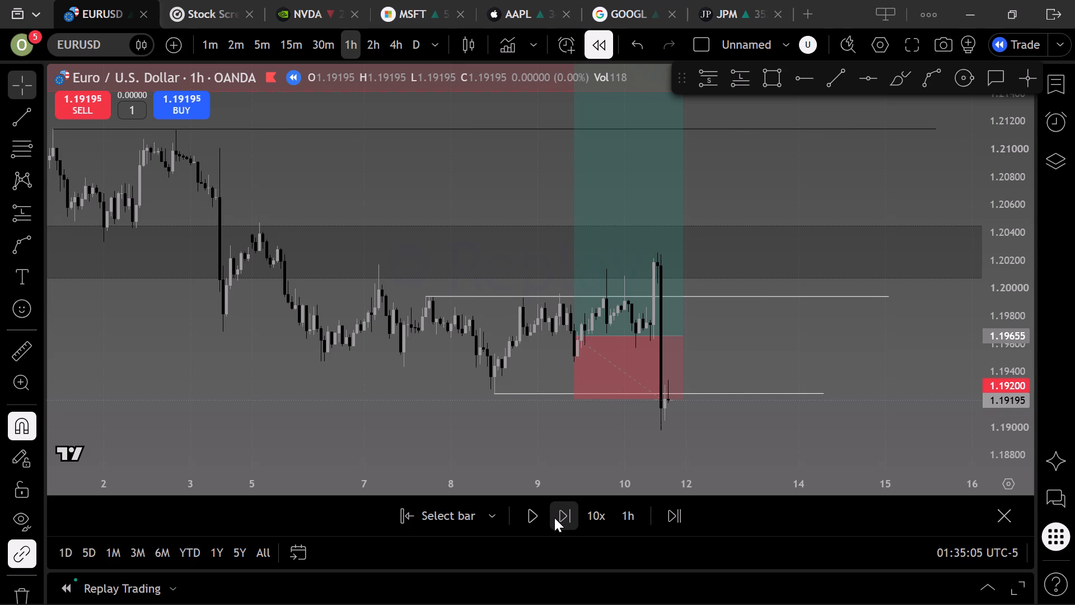
{"action": "left_click", "coordinate": [554, 518]}
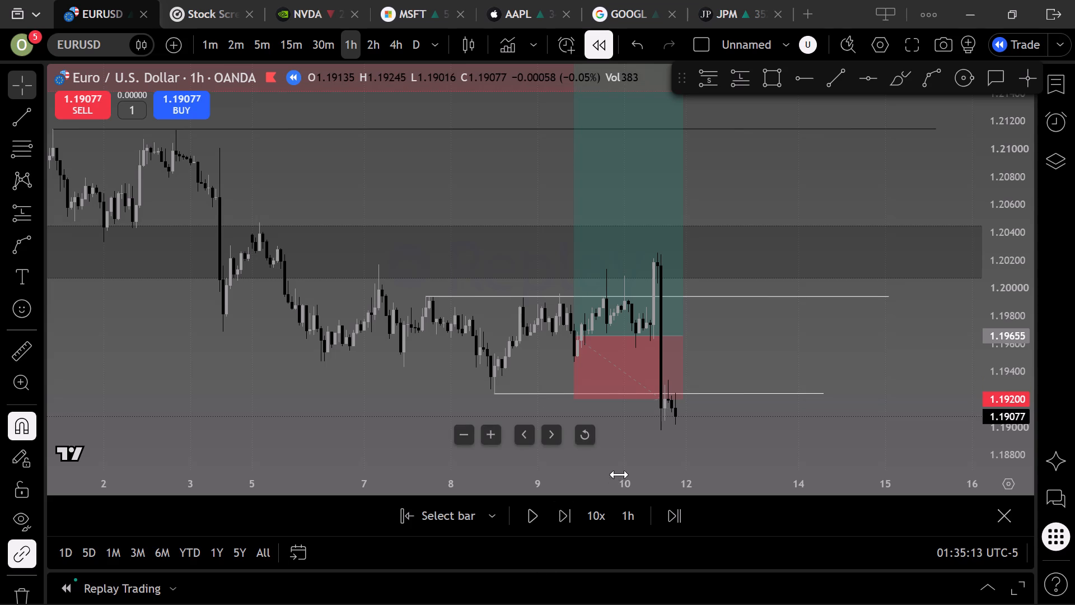
Draw a trend line from the 10 February 10:00 low, at about 1.1897, level across to 14 February 17:00.
{"action": "left_click_drag", "start_coordinate": [772, 352], "coordinate": [656, 322]}
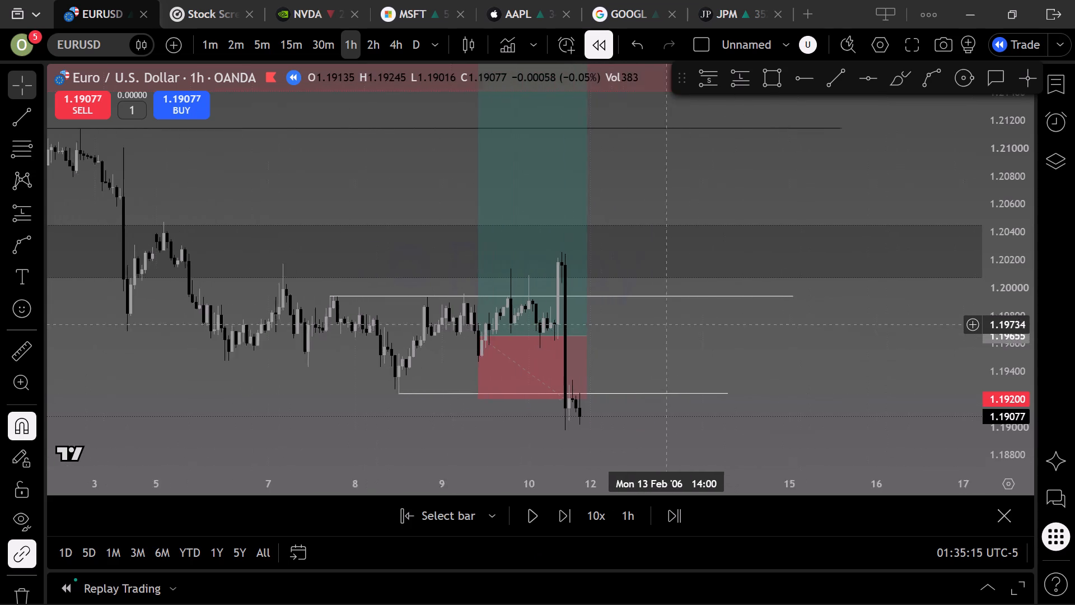
{"action": "left_click_drag", "start_coordinate": [656, 322], "coordinate": [599, 311]}
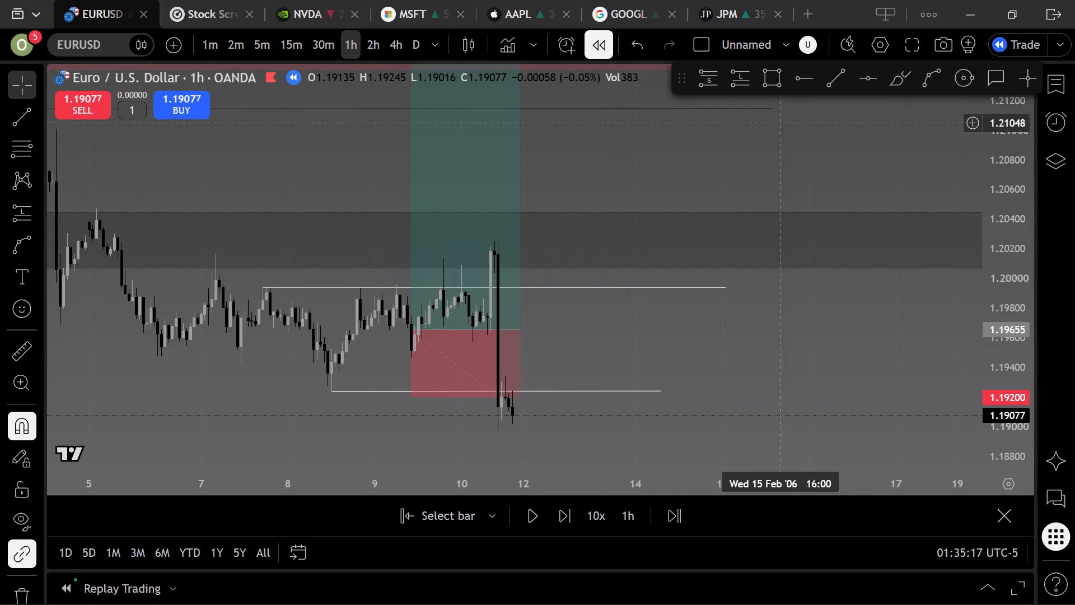
{"action": "left_click", "coordinate": [820, 85]}
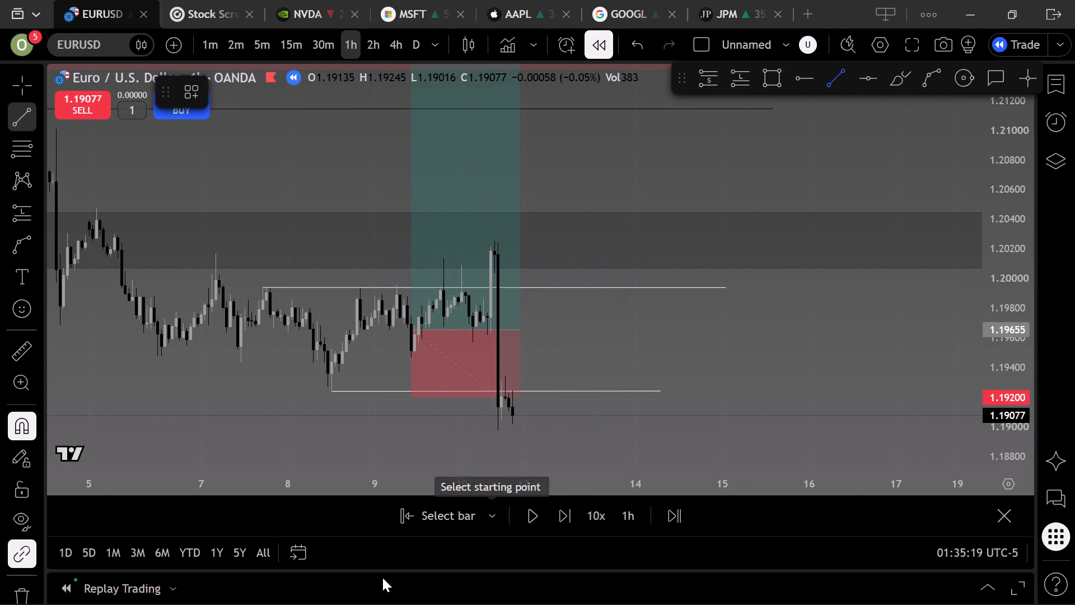
{"action": "left_click", "coordinate": [499, 449]}
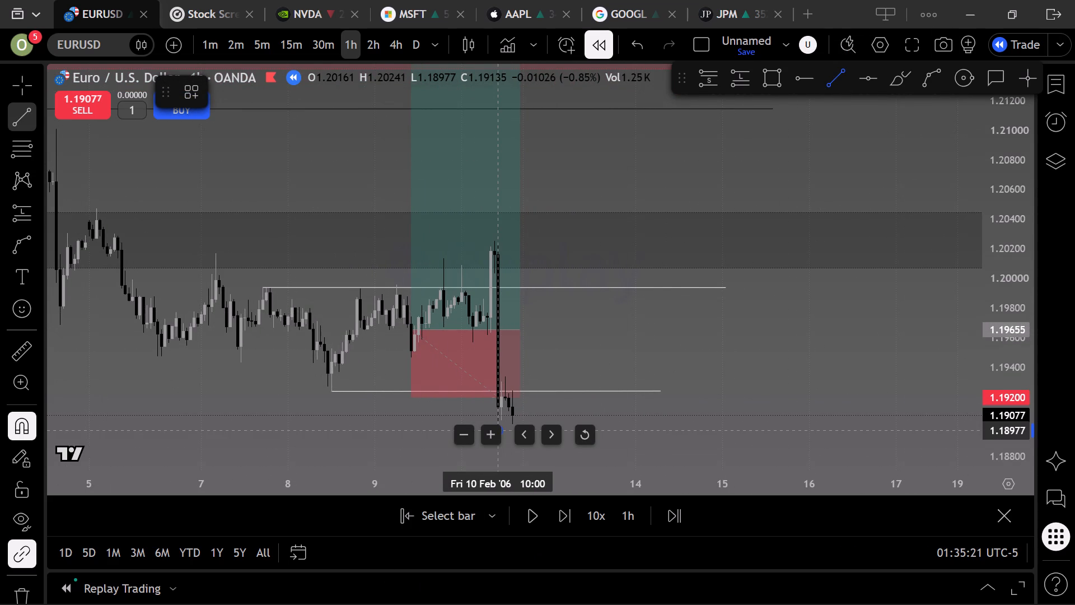
{"action": "left_click", "coordinate": [695, 431]}
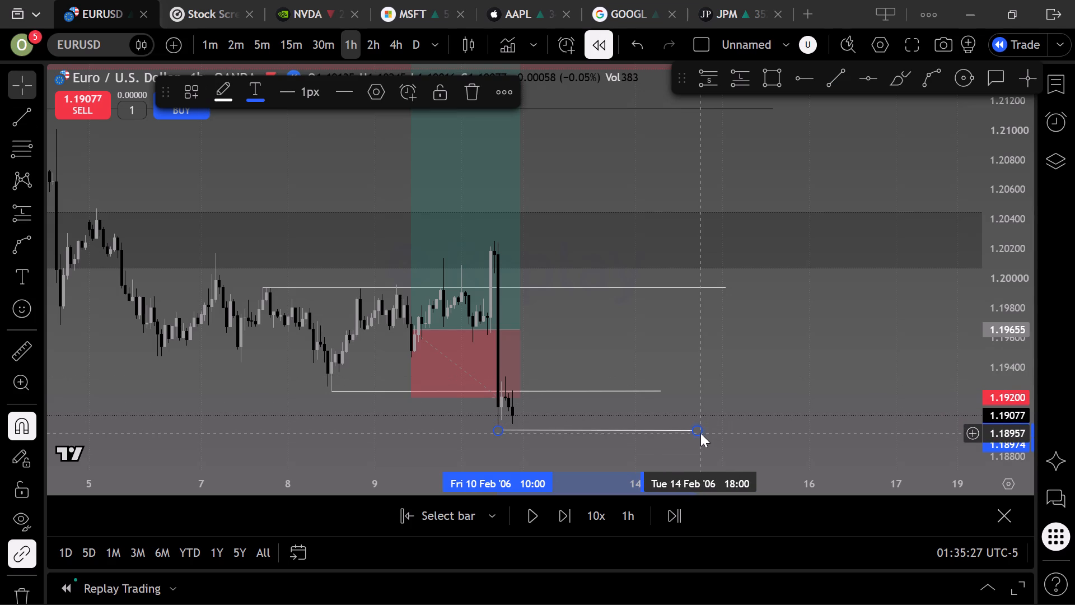
{"action": "left_click", "coordinate": [727, 365]}
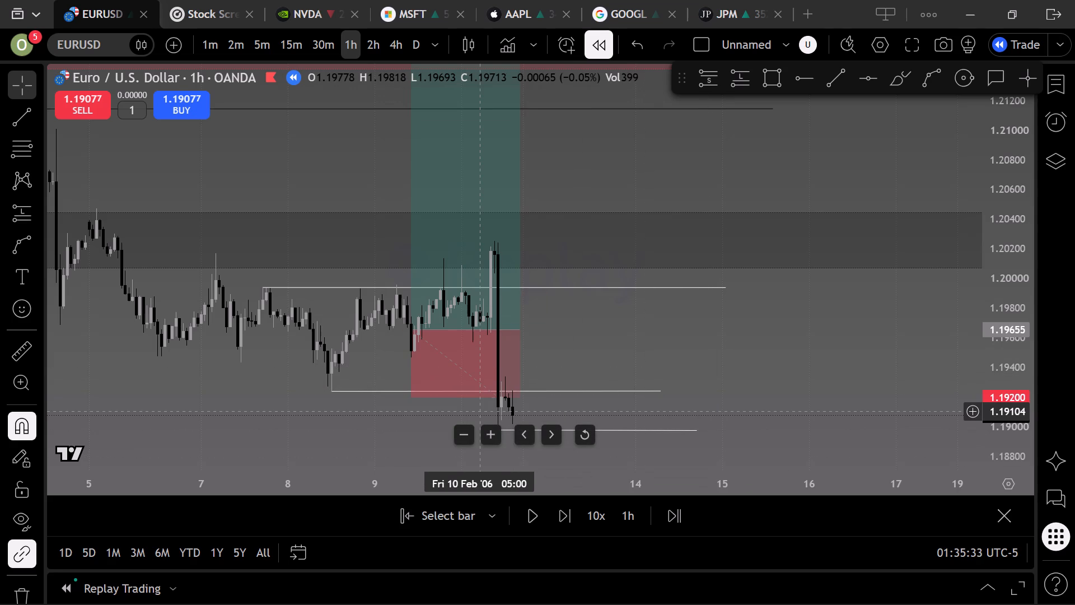
Run the EURUSD replay briefly, pause it, and advance bar by bar into 13 February.
{"action": "left_click", "coordinate": [527, 511]}
{"action": "left_click", "coordinate": [530, 511]}
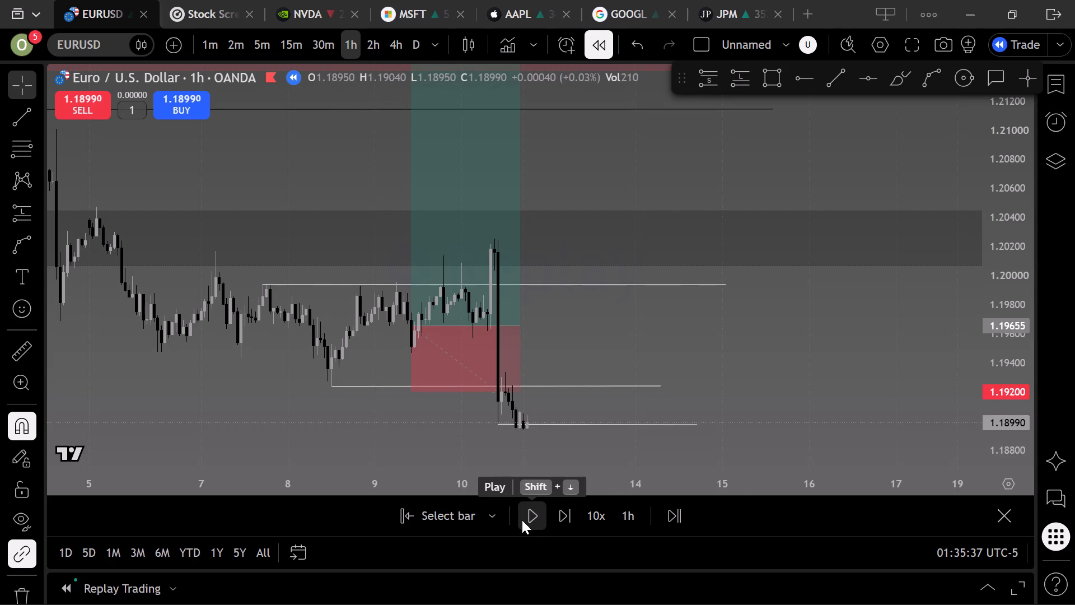
{"action": "left_click", "coordinate": [564, 516]}
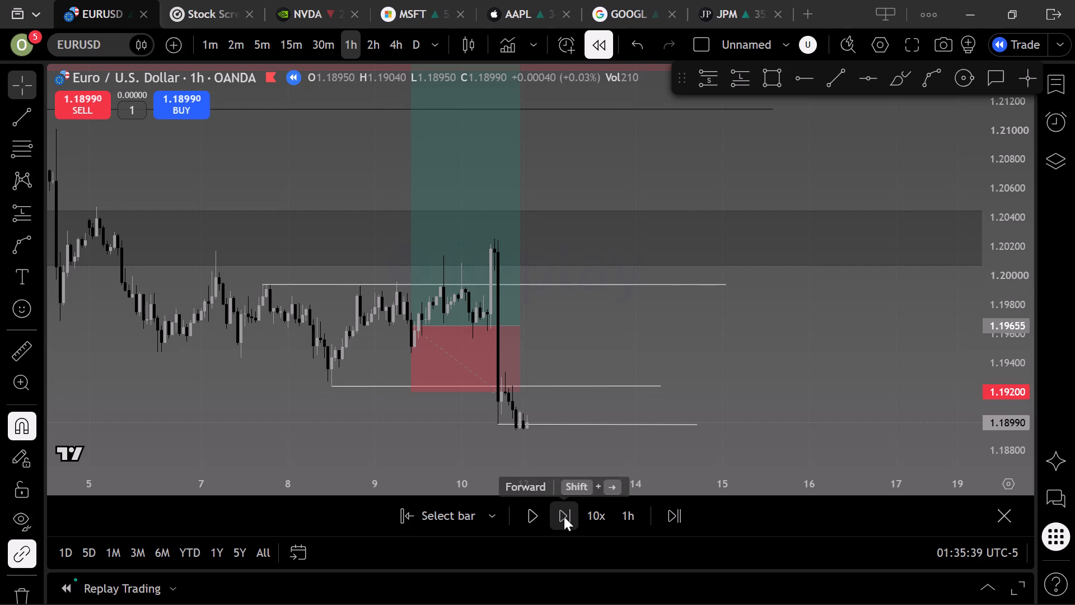
{"action": "left_click", "coordinate": [564, 516]}
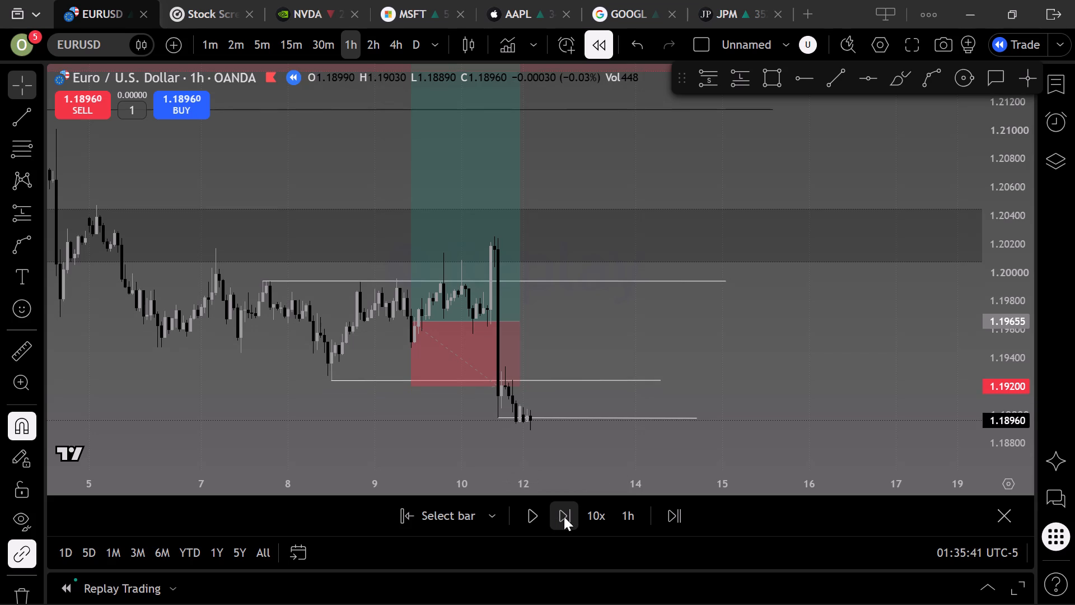
{"action": "left_click", "coordinate": [564, 516]}
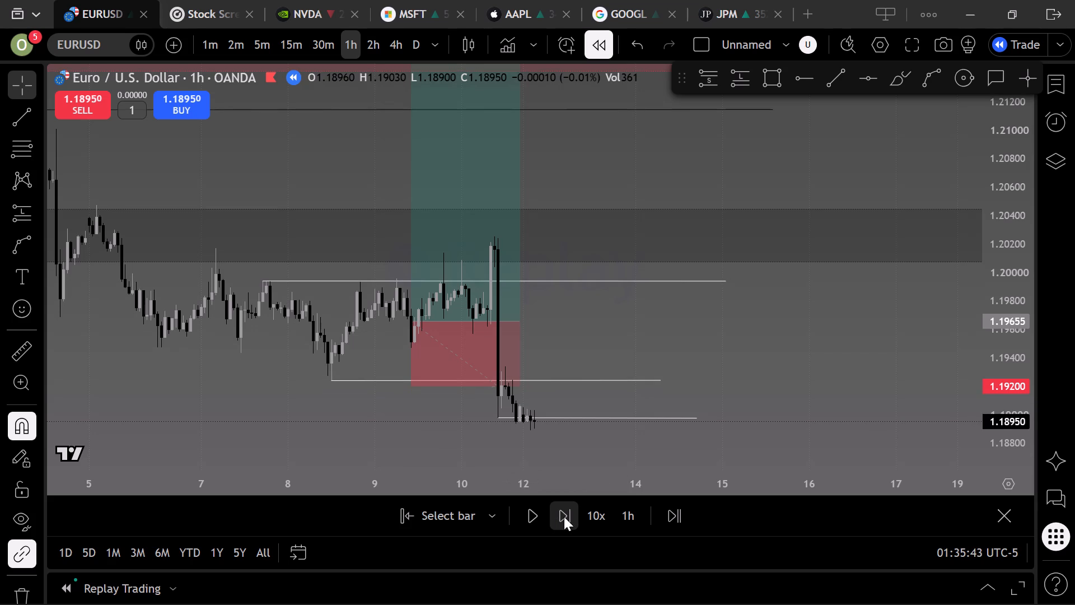
{"action": "left_click", "coordinate": [564, 516]}
{"action": "left_click", "coordinate": [564, 516]}
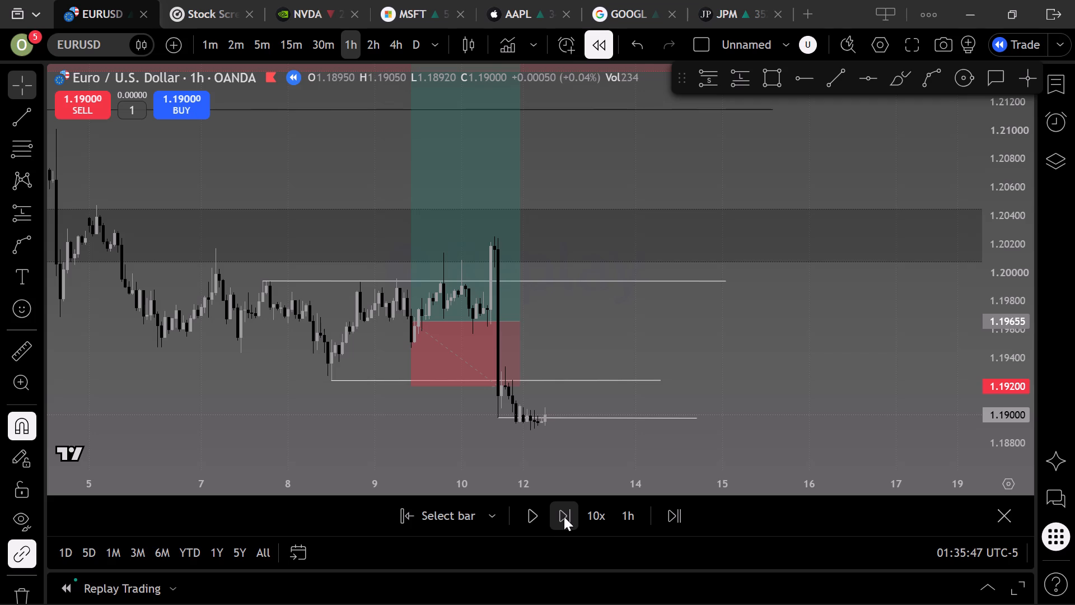
{"action": "left_click", "coordinate": [564, 516]}
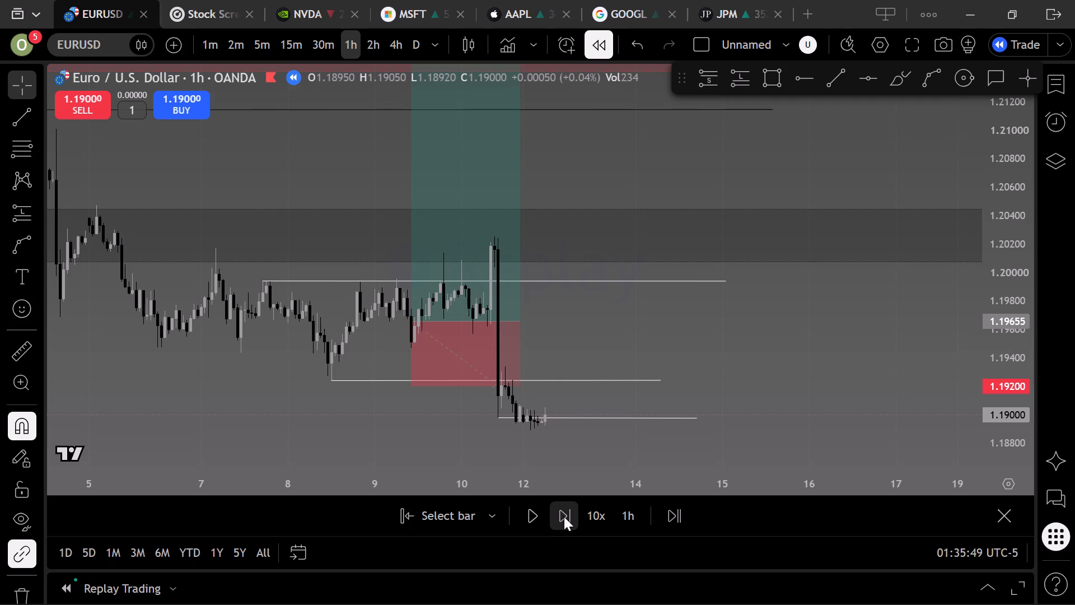
{"action": "left_click", "coordinate": [564, 516]}
{"action": "left_click", "coordinate": [564, 516]}
{"action": "double_click", "coordinate": [564, 516]}
{"action": "left_click", "coordinate": [564, 516]}
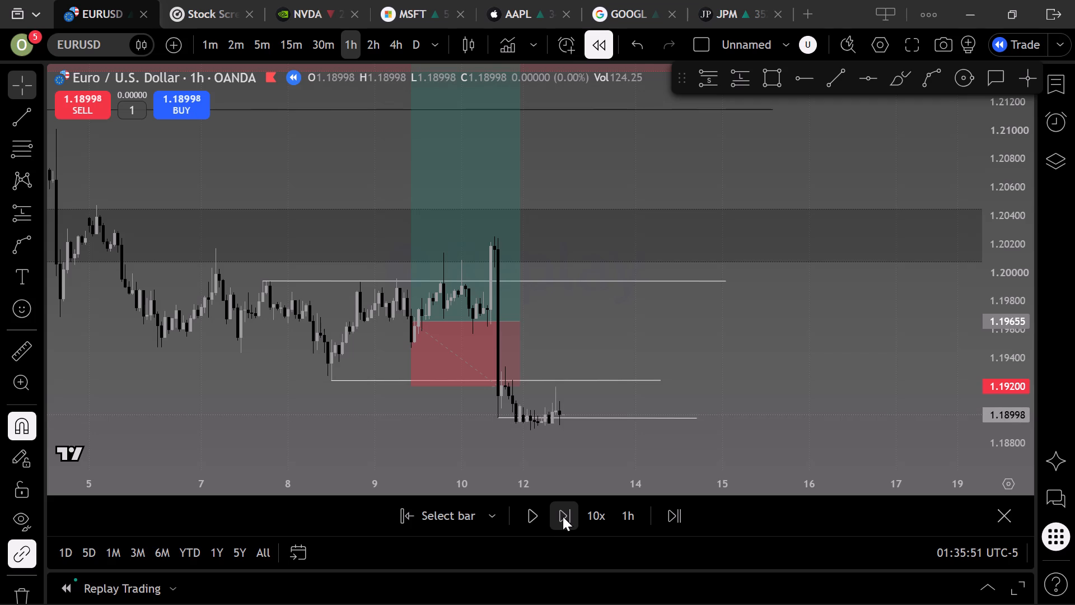
{"action": "double_click", "coordinate": [563, 516]}
{"action": "left_click", "coordinate": [563, 516]}
{"action": "left_click", "coordinate": [563, 516]}
{"action": "left_click", "coordinate": [563, 516]}
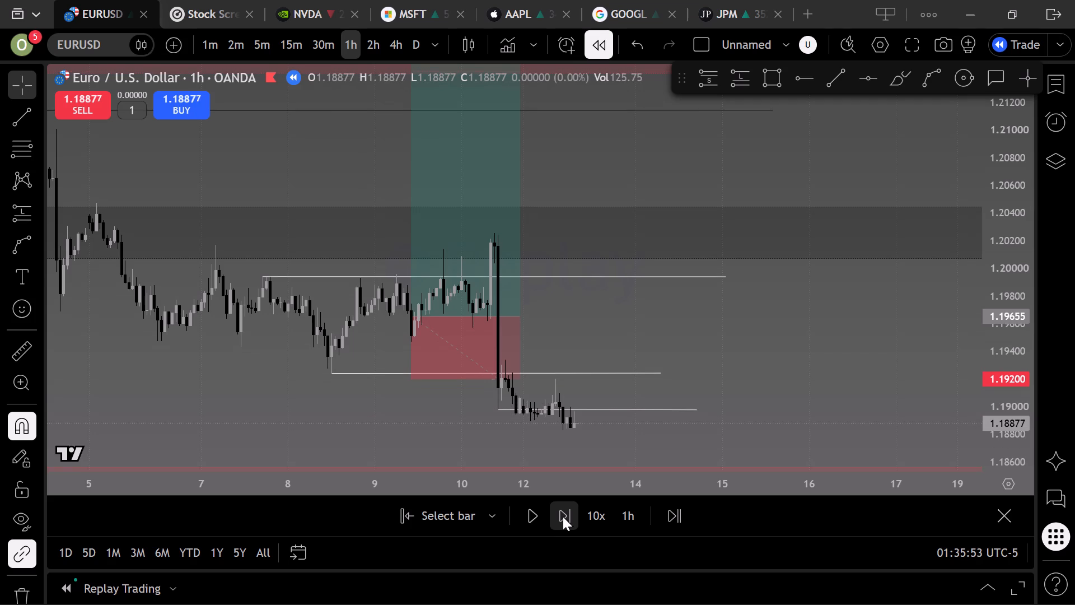
Advance the EURUSD replay bar by bar through the rest of 13 February.
{"action": "left_click", "coordinate": [563, 516]}
{"action": "left_click", "coordinate": [563, 516]}
{"action": "left_click", "coordinate": [563, 516]}
{"action": "double_click", "coordinate": [563, 516]}
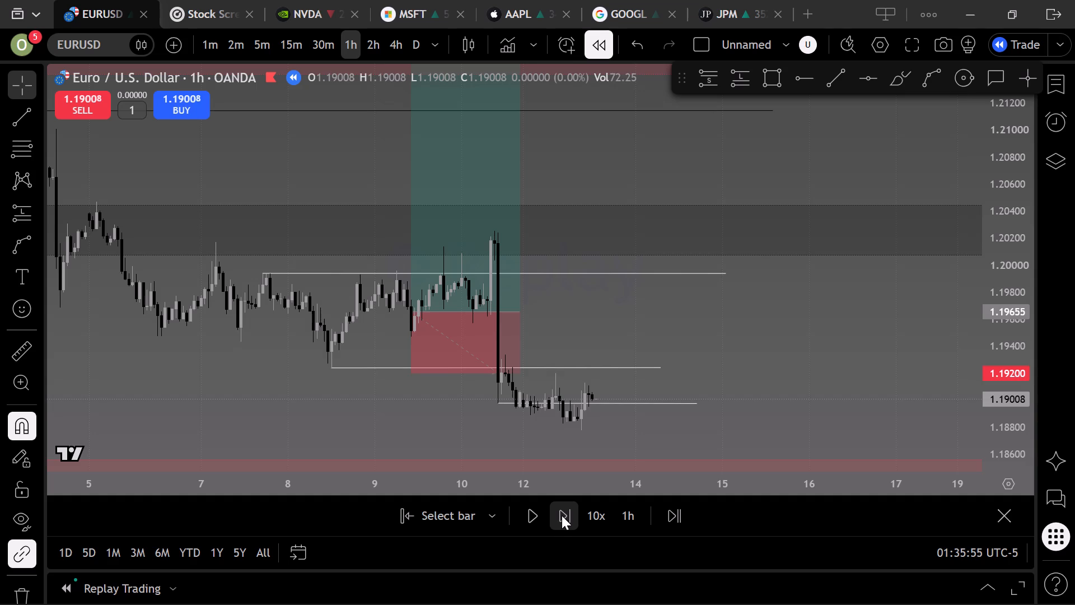
{"action": "double_click", "coordinate": [562, 515]}
{"action": "left_click", "coordinate": [562, 515]}
{"action": "left_click", "coordinate": [559, 514]}
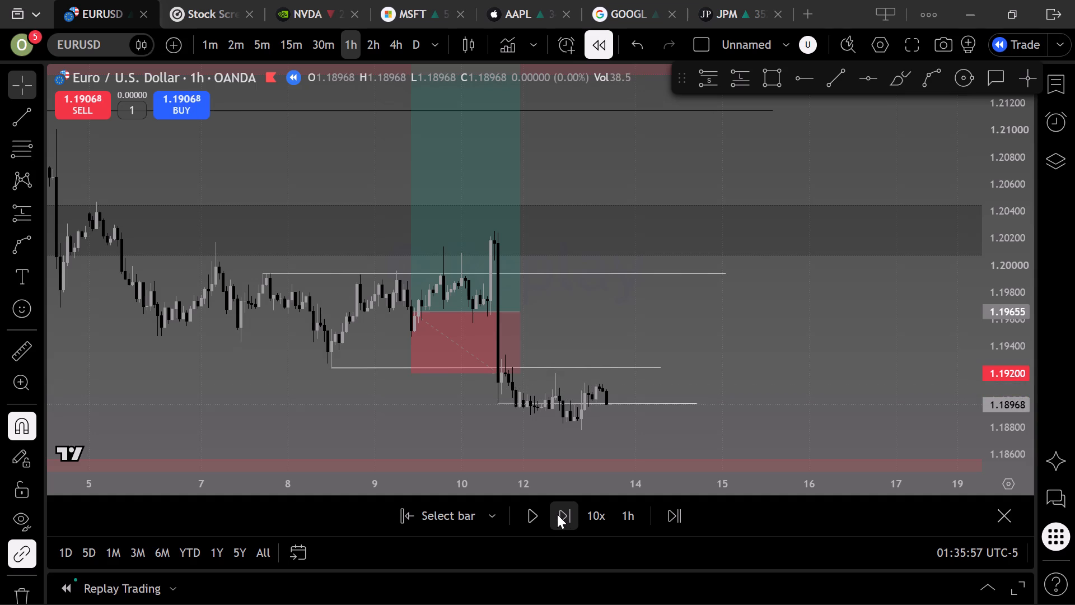
{"action": "left_click", "coordinate": [557, 514]}
{"action": "left_click", "coordinate": [557, 514]}
{"action": "double_click", "coordinate": [556, 514]}
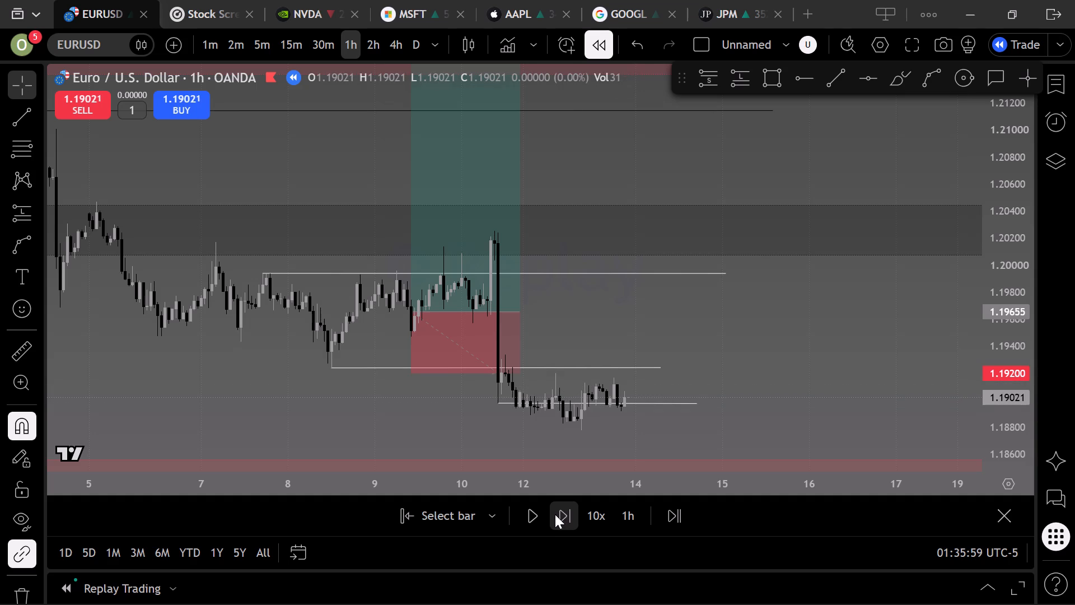
Advance the EURUSD hourly replay bar by bar through 14 February, up to the evening bars.
{"action": "triple_click", "coordinate": [555, 514]}
{"action": "left_click", "coordinate": [555, 514]}
{"action": "double_click", "coordinate": [555, 514]}
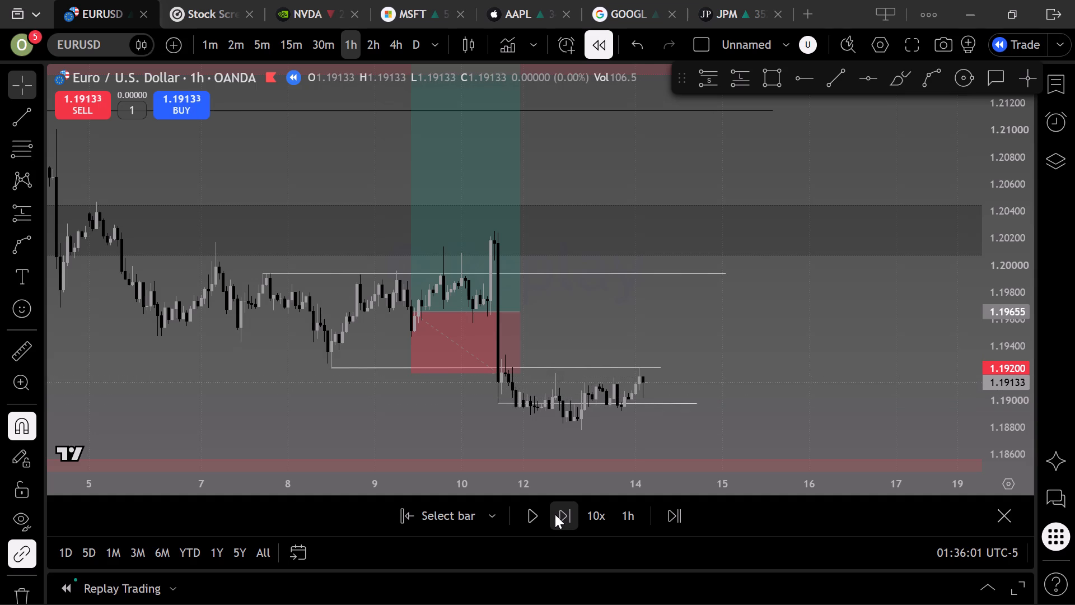
{"action": "triple_click", "coordinate": [555, 514]}
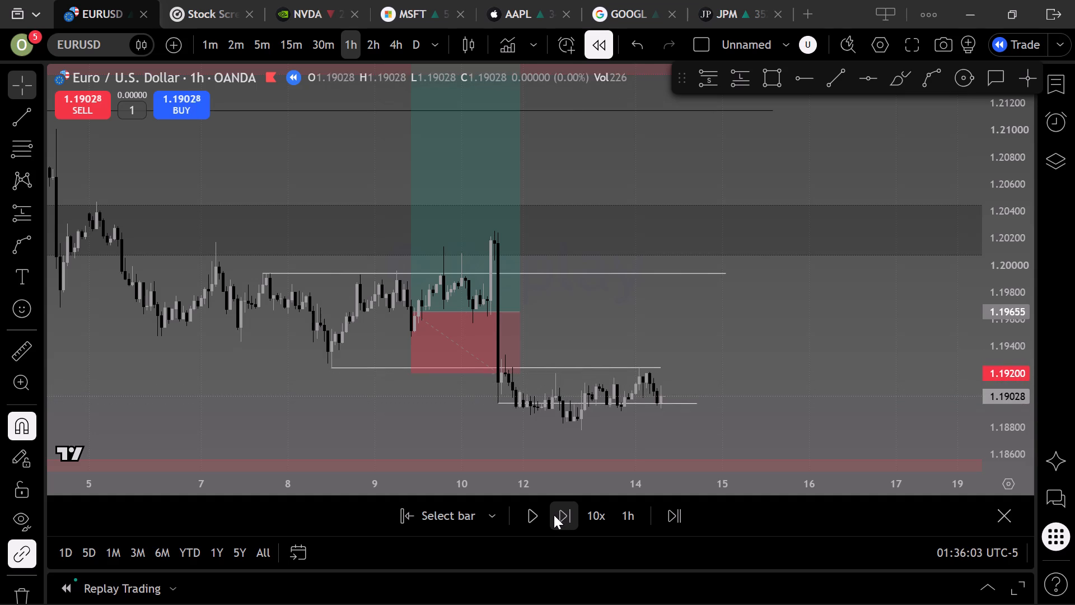
{"action": "left_click", "coordinate": [554, 515]}
{"action": "left_click", "coordinate": [554, 515]}
{"action": "left_click", "coordinate": [554, 515]}
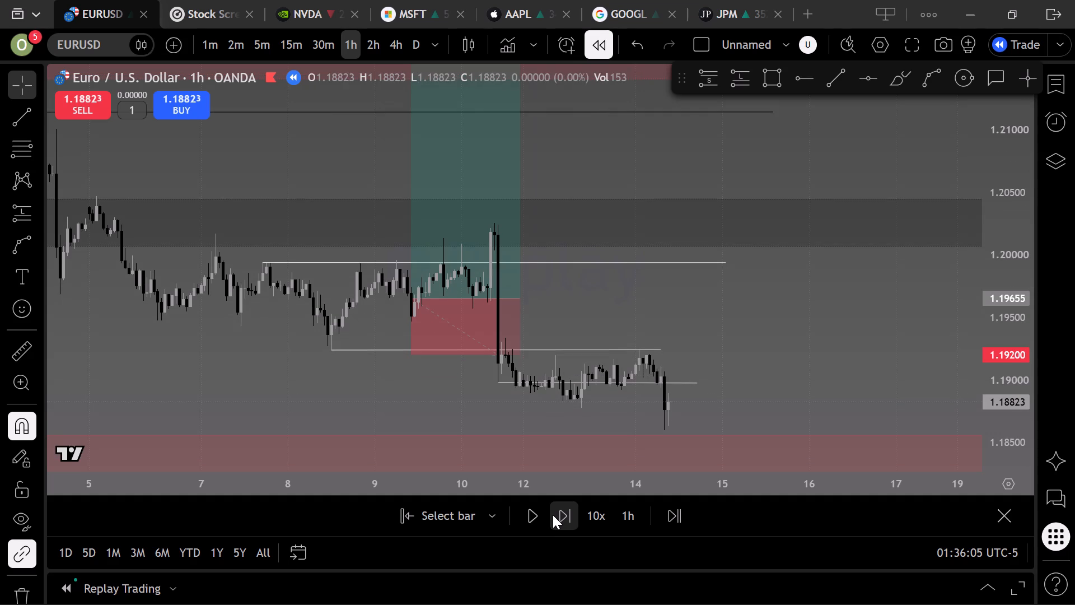
{"action": "double_click", "coordinate": [553, 515]}
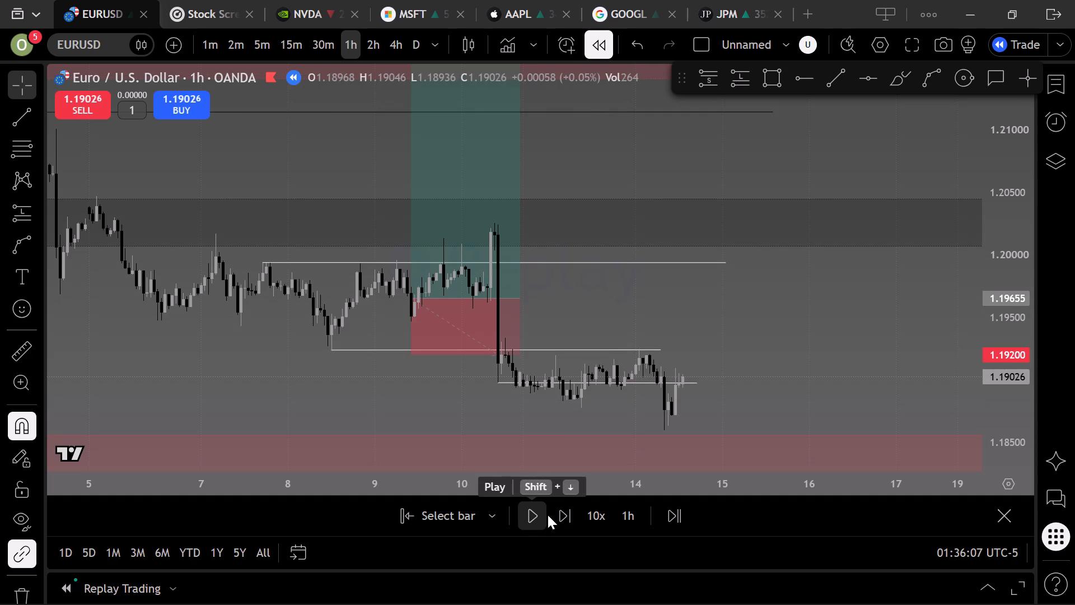
{"action": "left_click", "coordinate": [553, 524]}
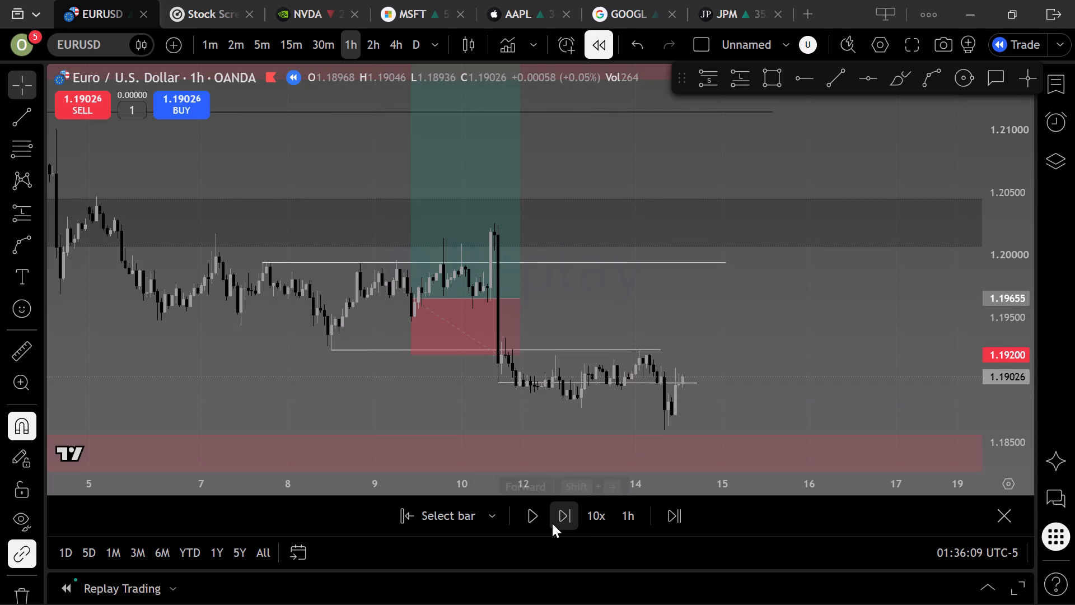
{"action": "left_click", "coordinate": [552, 523]}
{"action": "left_click", "coordinate": [552, 523]}
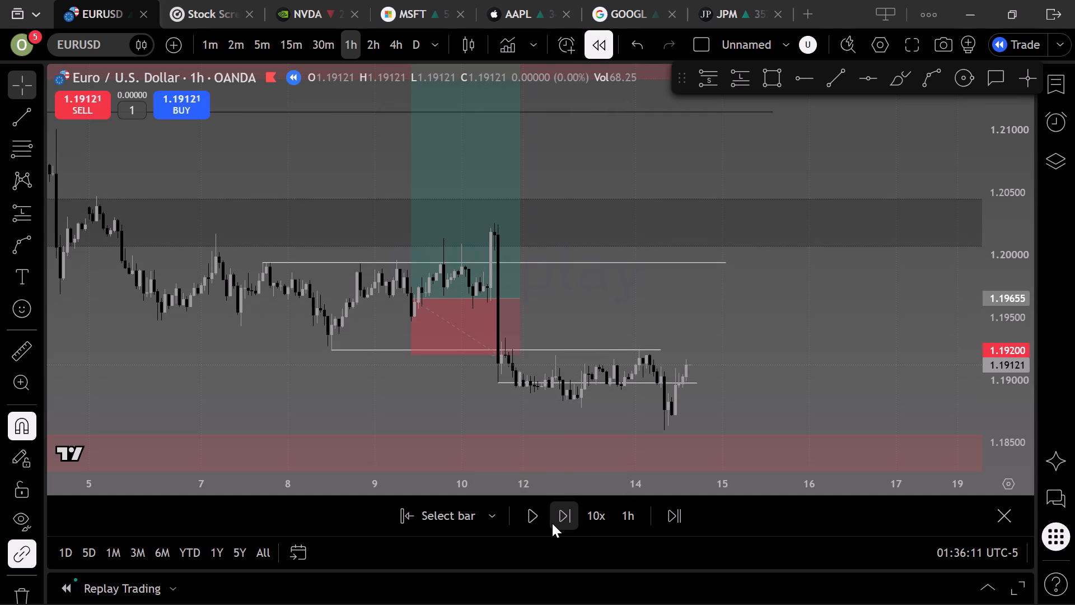
{"action": "left_click", "coordinate": [552, 523]}
{"action": "left_click", "coordinate": [552, 523]}
{"action": "left_click", "coordinate": [552, 523]}
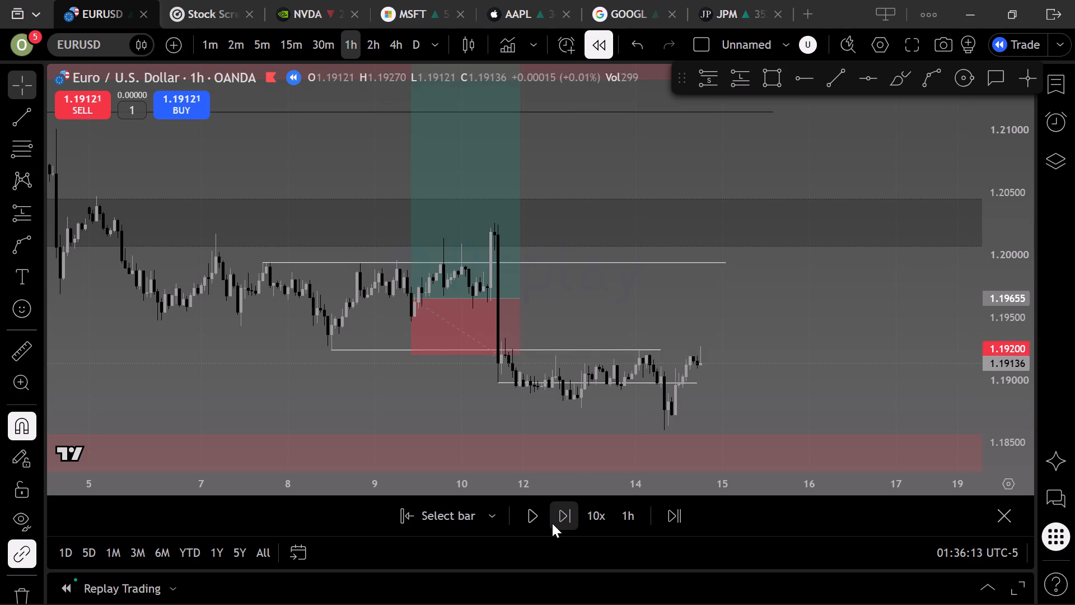
{"action": "left_click", "coordinate": [552, 523]}
{"action": "left_click", "coordinate": [551, 523]}
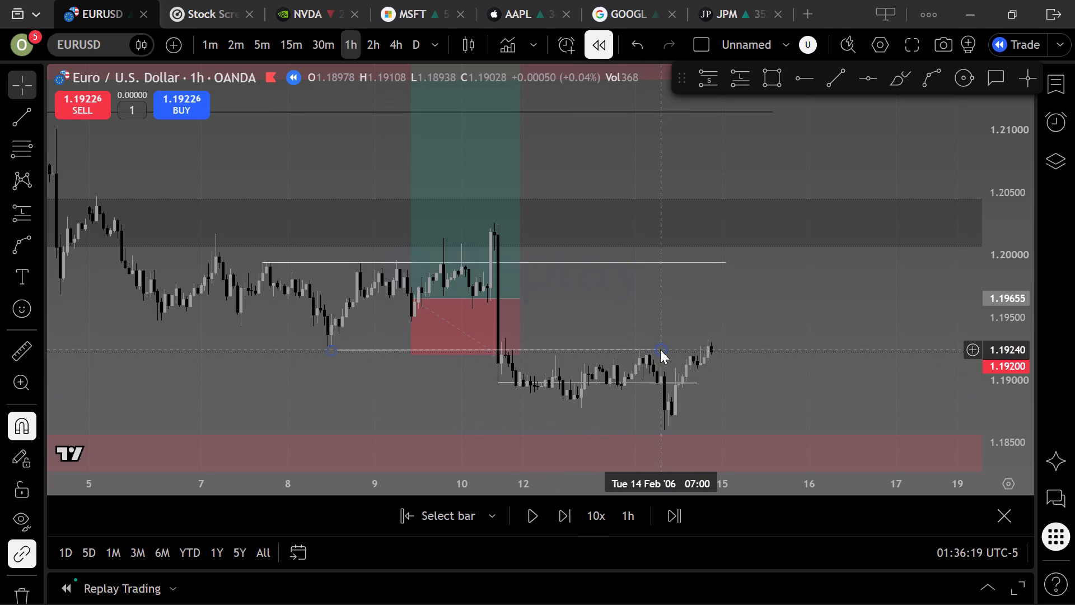
Extend the white level line from the 8 February low level across to 15 February 23:00 at about 1.1924.
{"action": "left_click_drag", "start_coordinate": [660, 350], "coordinate": [806, 357]}
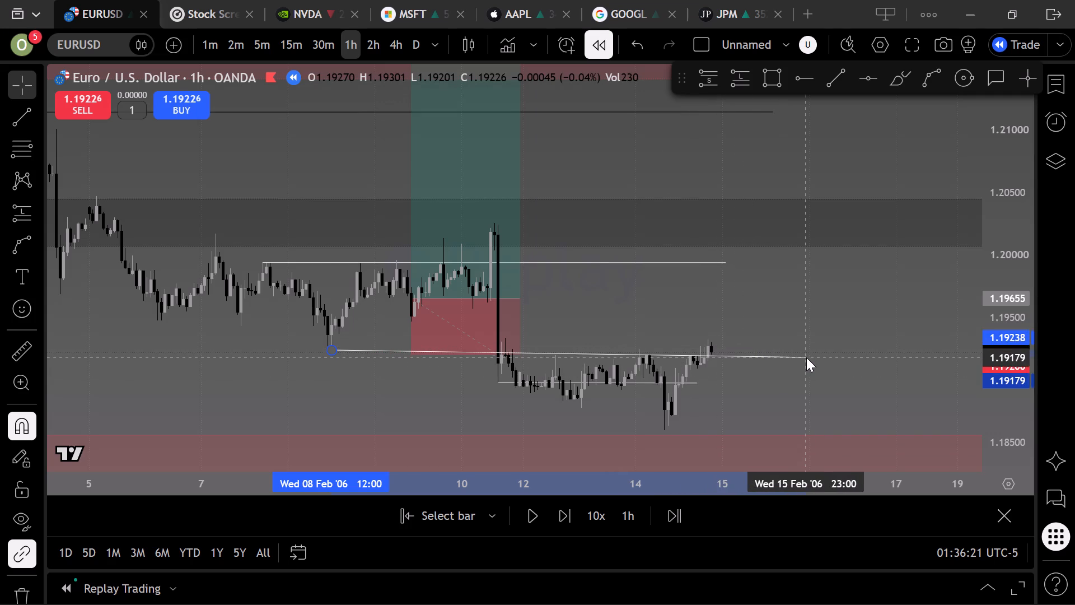
{"action": "left_click_drag", "start_coordinate": [806, 357], "coordinate": [805, 350]}
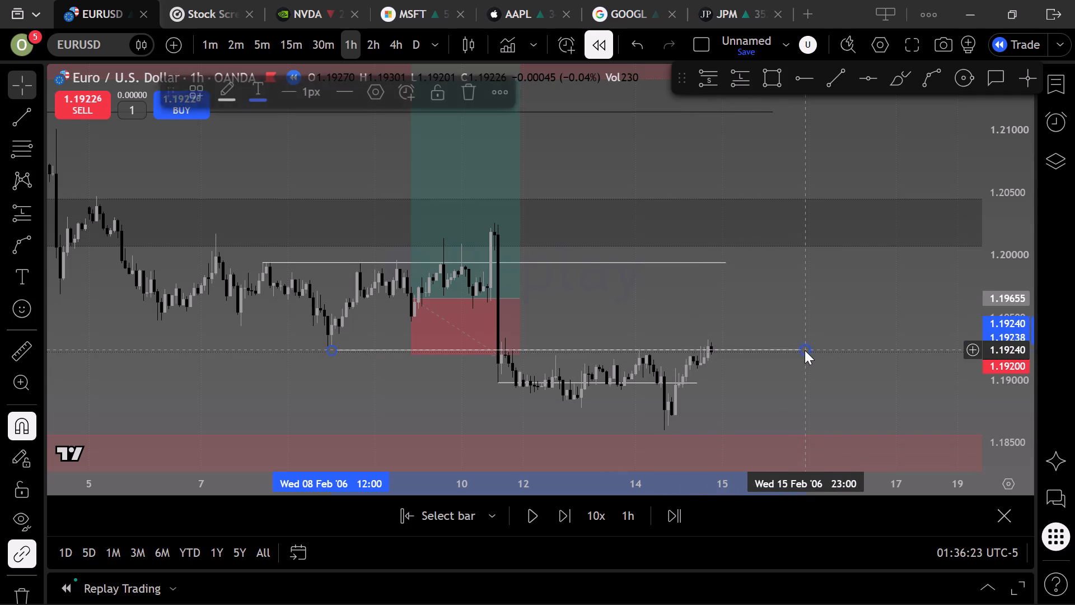
{"action": "left_click", "coordinate": [777, 322]}
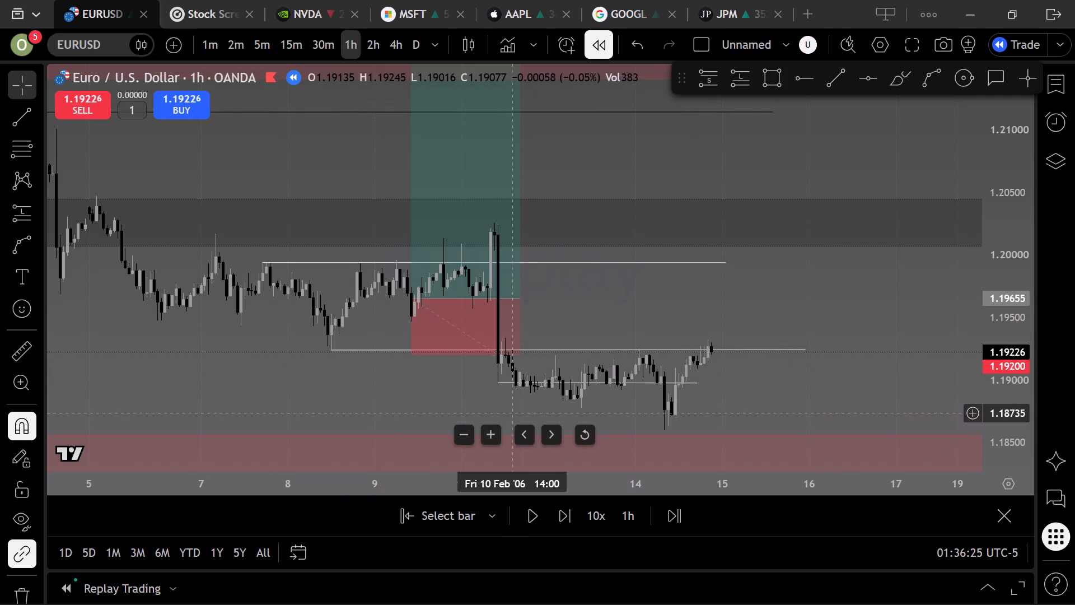
Move the lowest white level line to the 13 February swing low at about 1.1877, ending 15 February 16:00.
{"action": "left_click_drag", "start_coordinate": [590, 380], "coordinate": [593, 380]}
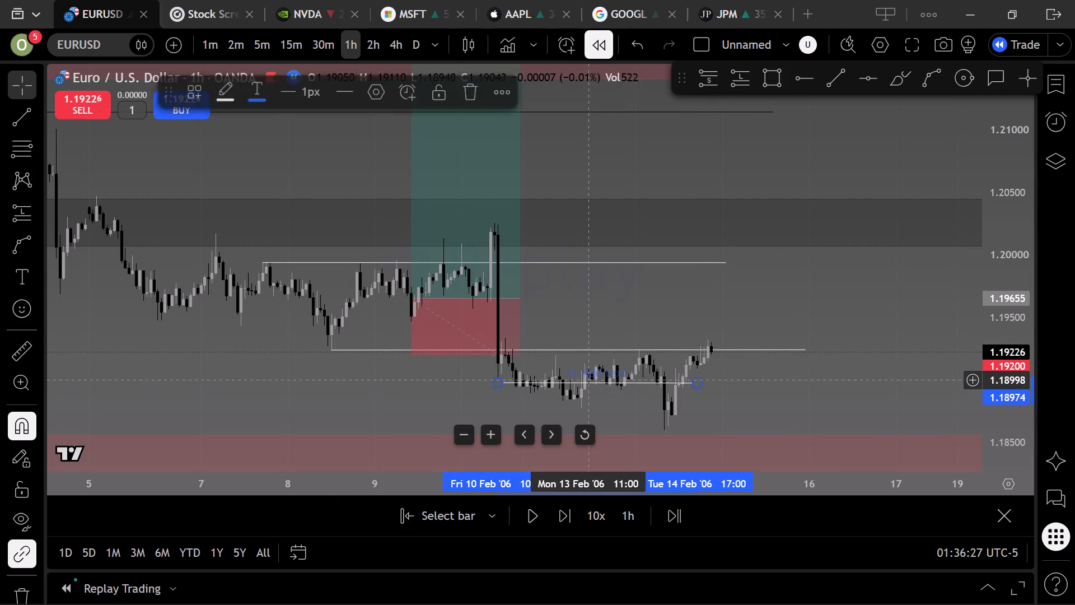
{"action": "left_click_drag", "start_coordinate": [593, 380], "coordinate": [677, 411]}
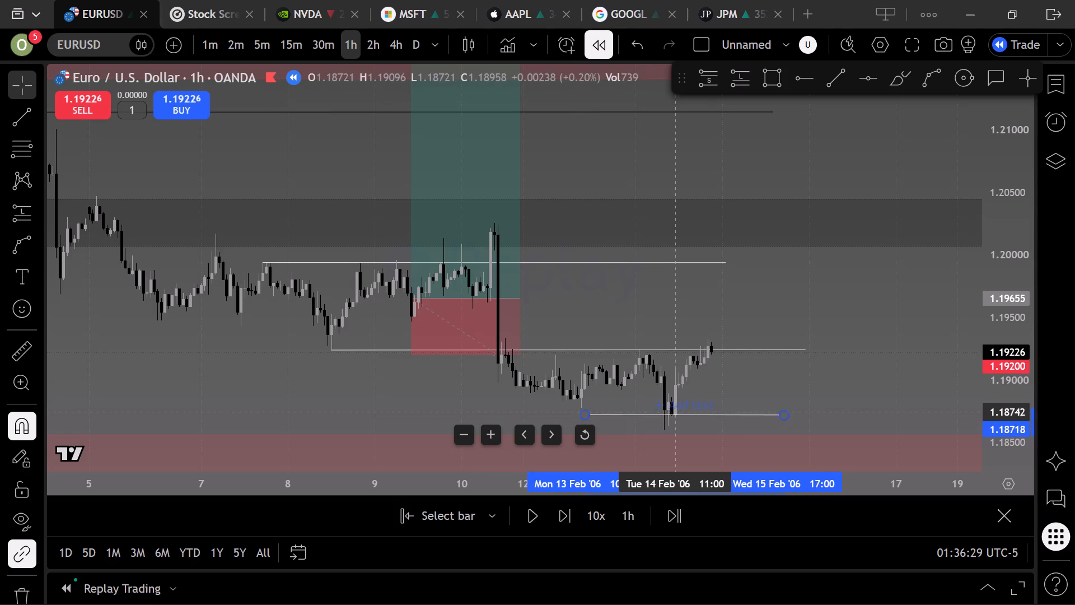
{"action": "left_click_drag", "start_coordinate": [677, 411], "coordinate": [673, 406]}
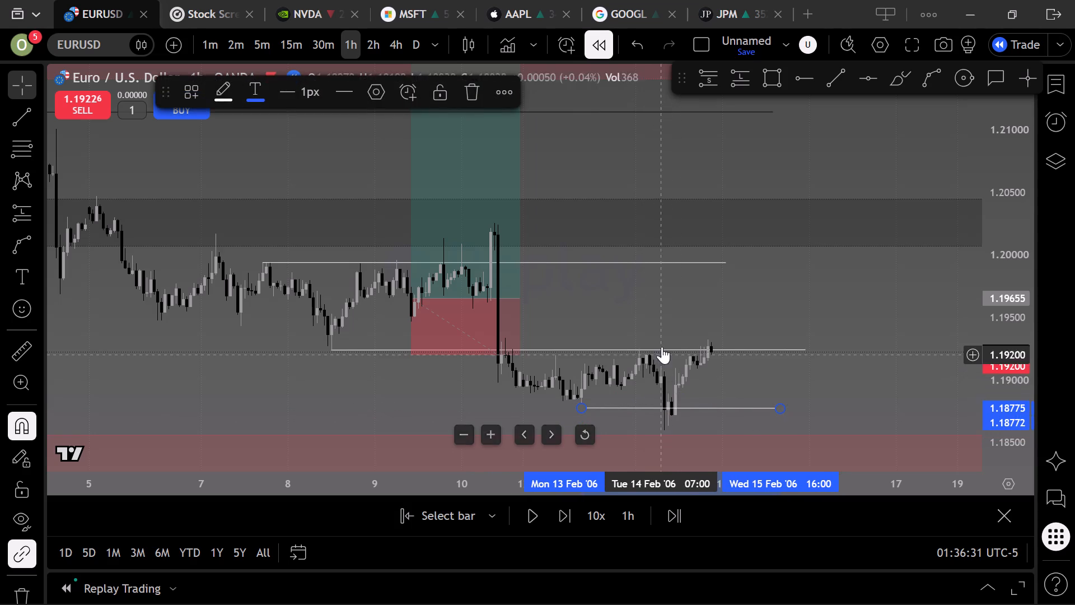
{"action": "left_click", "coordinate": [671, 313]}
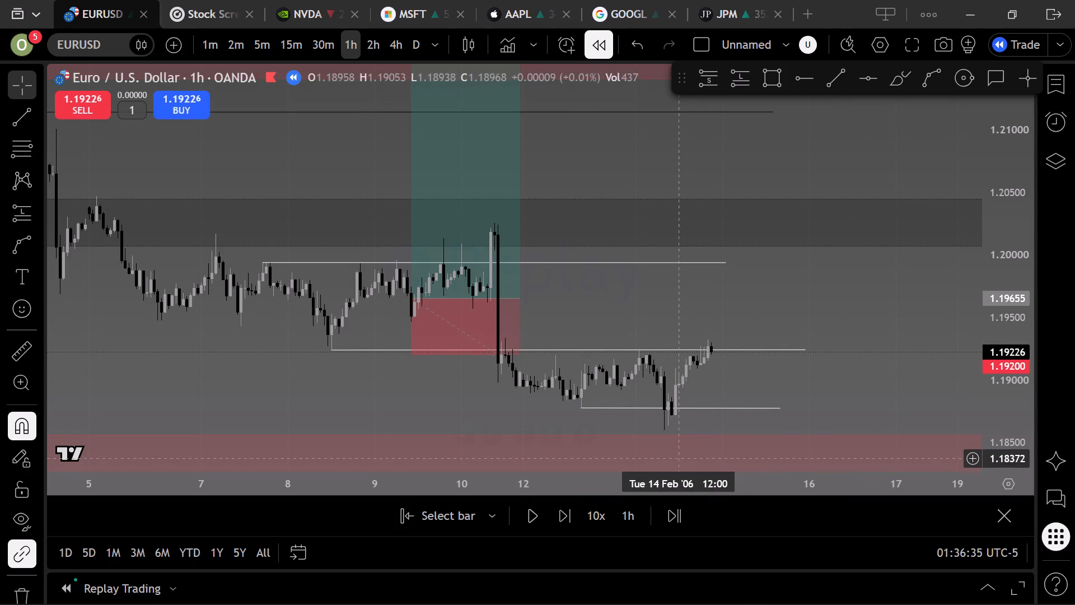
Examine the wider EURUSD structure since January and the recent price action around the marked levels and the grey zone.
{"action": "scroll", "coordinate": [685, 449], "scroll_direction": "down", "scroll_amount": 12}
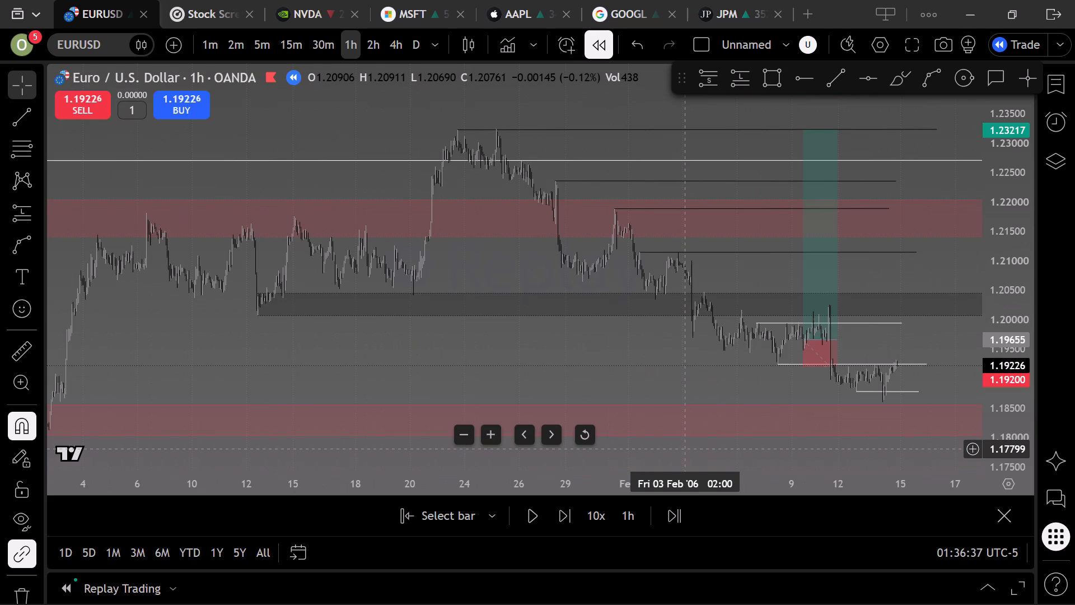
{"action": "scroll", "coordinate": [685, 449], "scroll_direction": "up", "scroll_amount": 9}
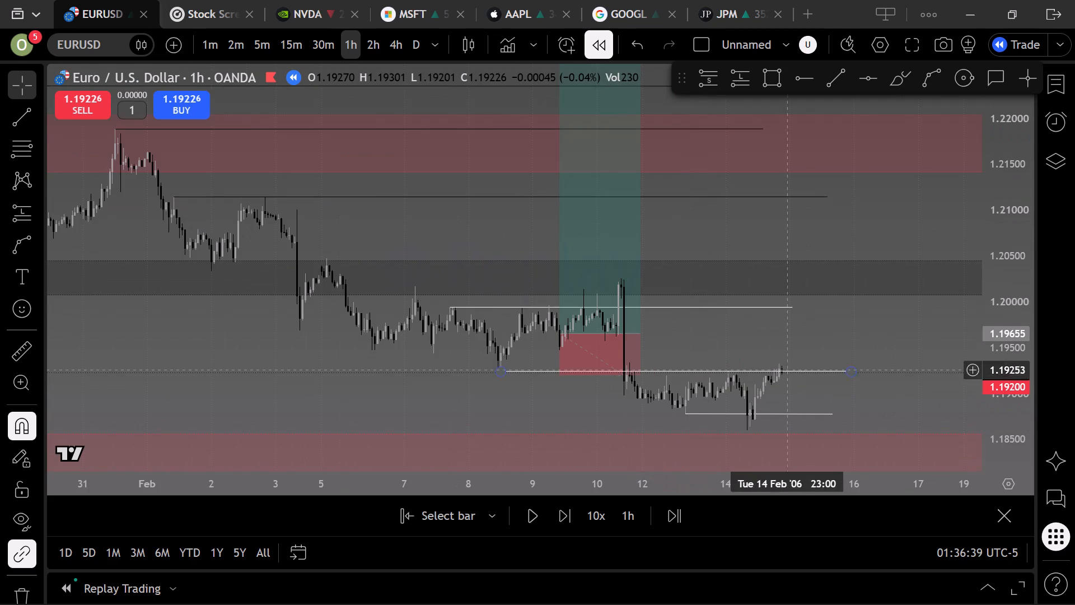
{"action": "left_click_drag", "start_coordinate": [821, 343], "coordinate": [647, 359]}
{"action": "left_click_drag", "start_coordinate": [647, 359], "coordinate": [730, 357]}
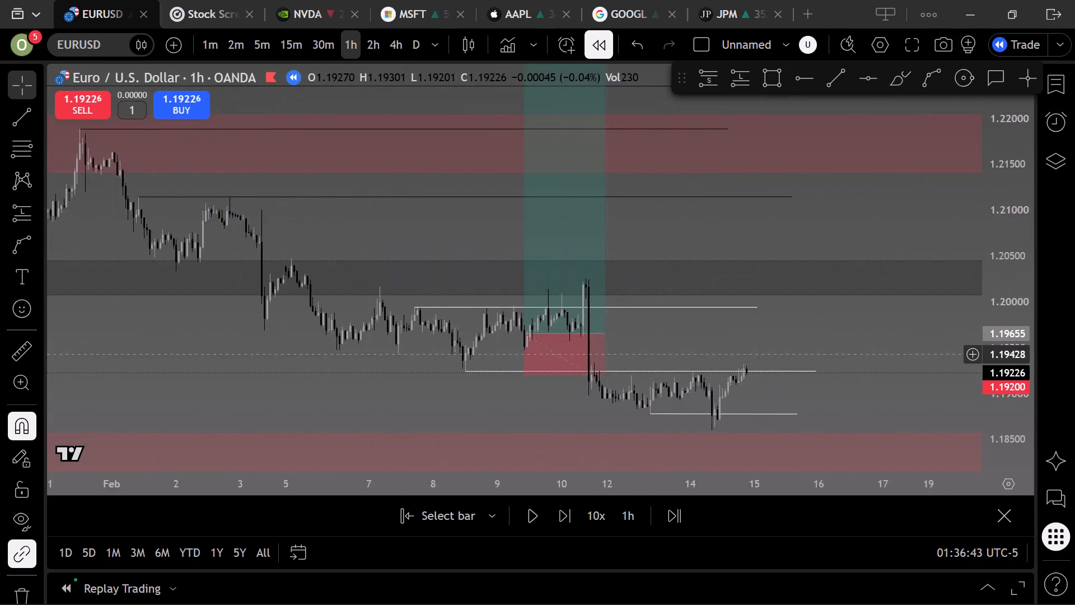
{"action": "left_click_drag", "start_coordinate": [730, 357], "coordinate": [670, 362]}
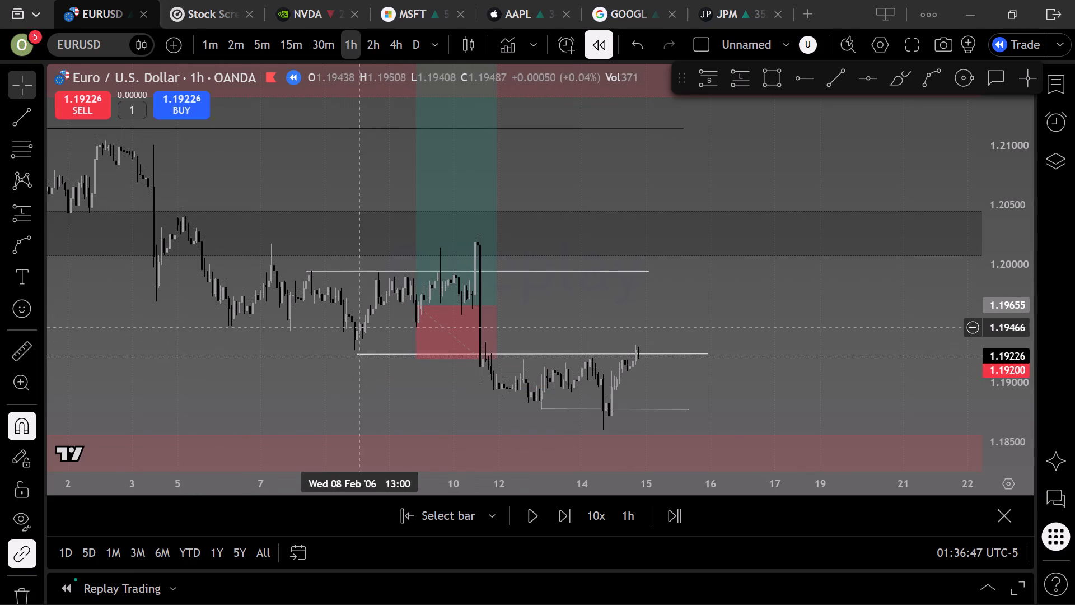
{"action": "left_click_drag", "start_coordinate": [816, 328], "coordinate": [797, 320]}
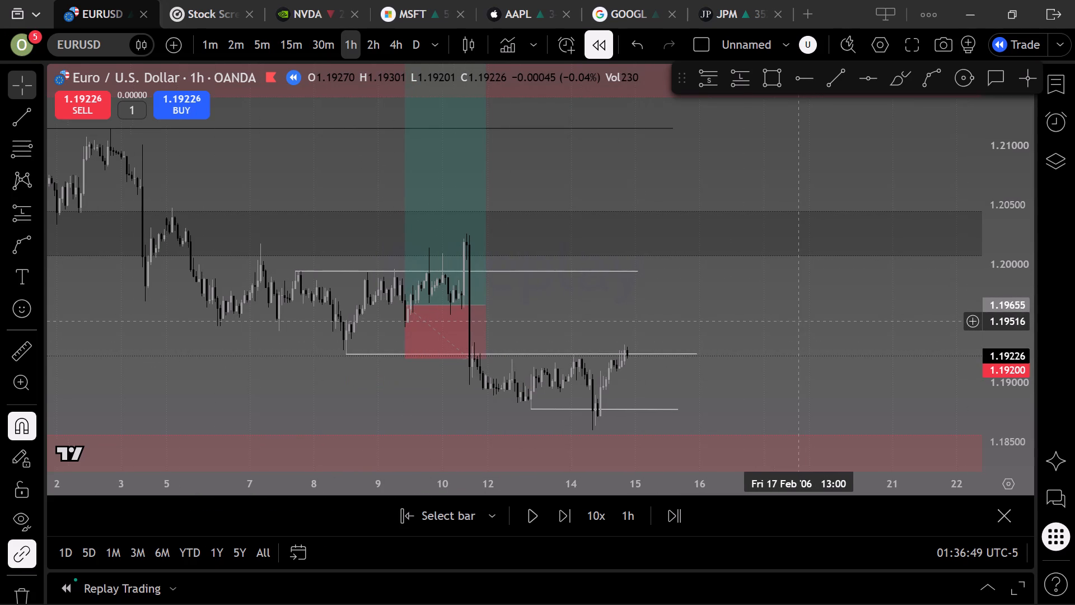
{"action": "scroll", "coordinate": [797, 328], "scroll_direction": "up", "scroll_amount": 3}
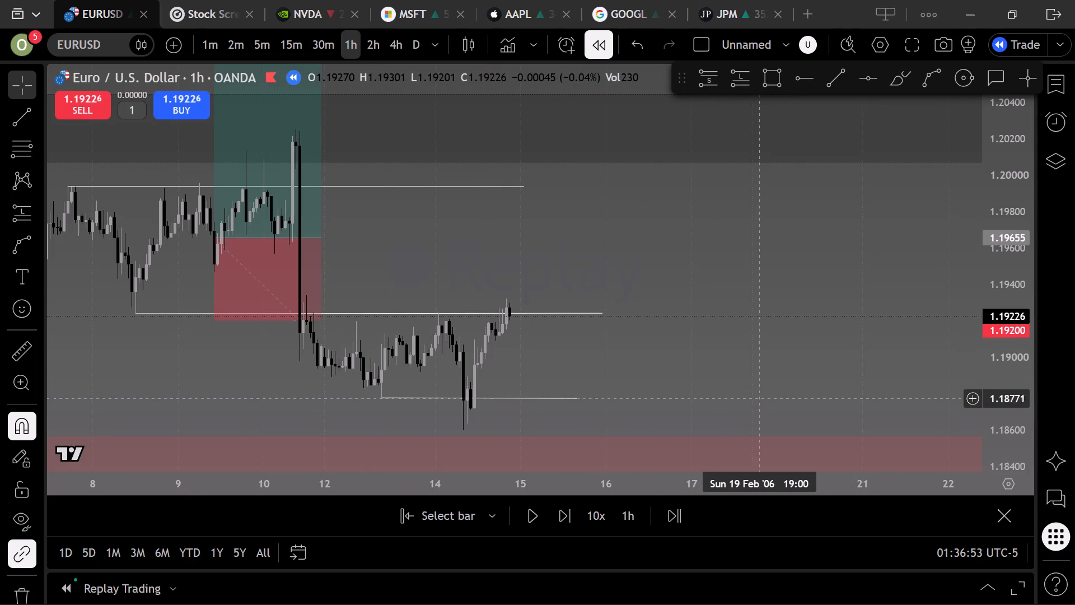
{"action": "left_click", "coordinate": [663, 164]}
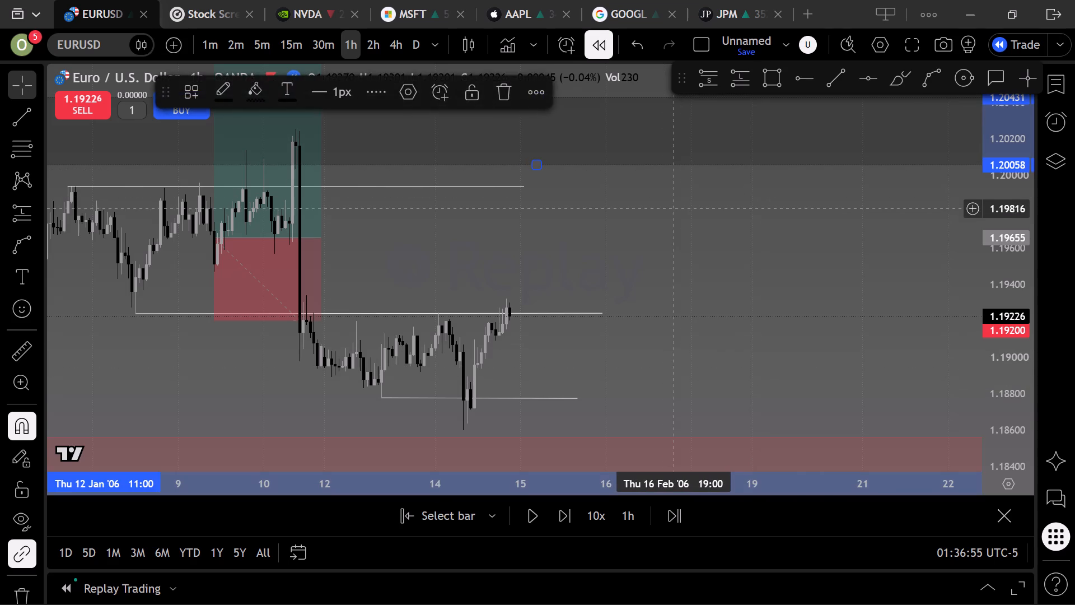
{"action": "left_click", "coordinate": [674, 211]}
{"action": "left_click_drag", "start_coordinate": [675, 213], "coordinate": [740, 250]}
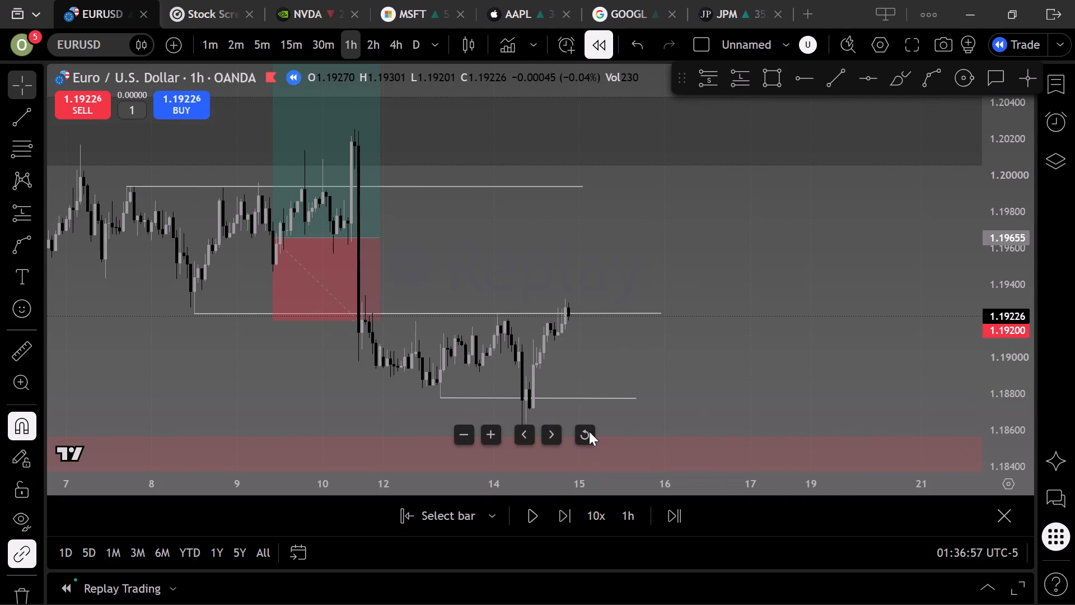
Advance the EURUSD replay four hourly bars to 15 February 01:00.
{"action": "left_click", "coordinate": [568, 515]}
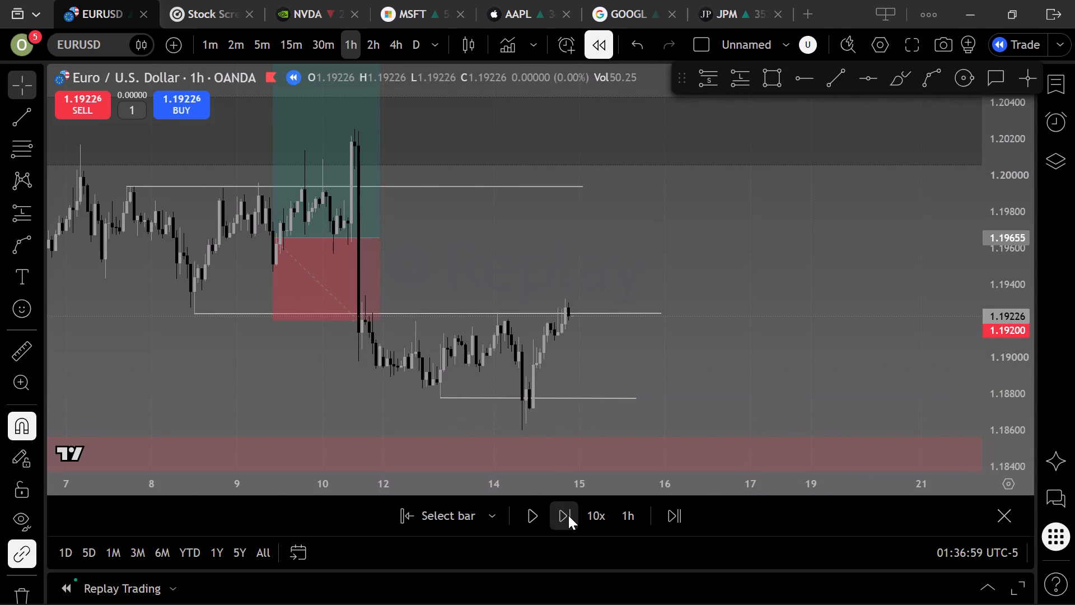
{"action": "left_click", "coordinate": [568, 515]}
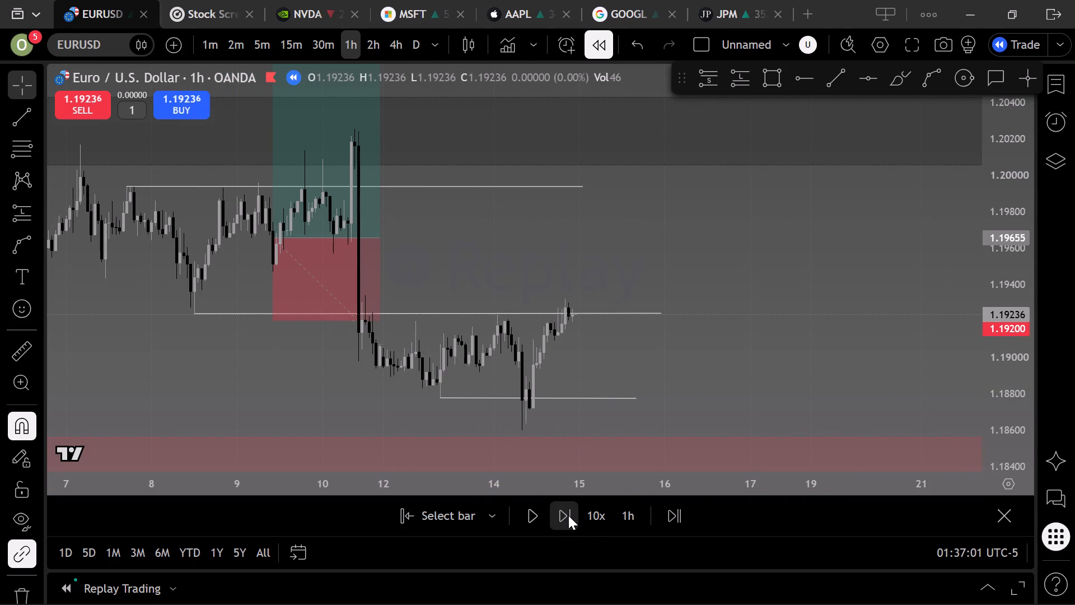
{"action": "left_click", "coordinate": [568, 515]}
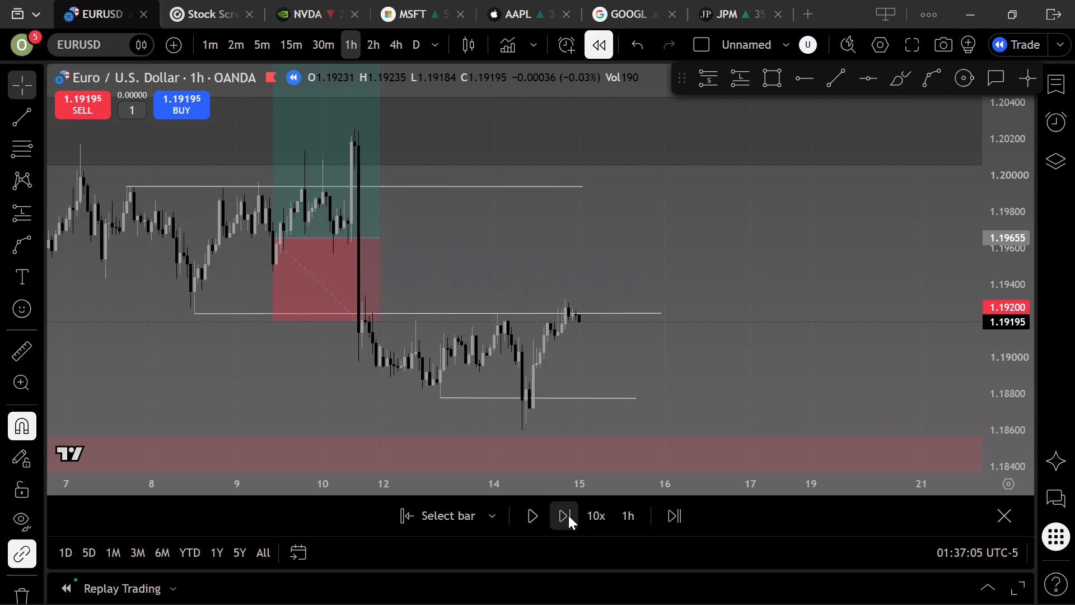
{"action": "left_click", "coordinate": [568, 515]}
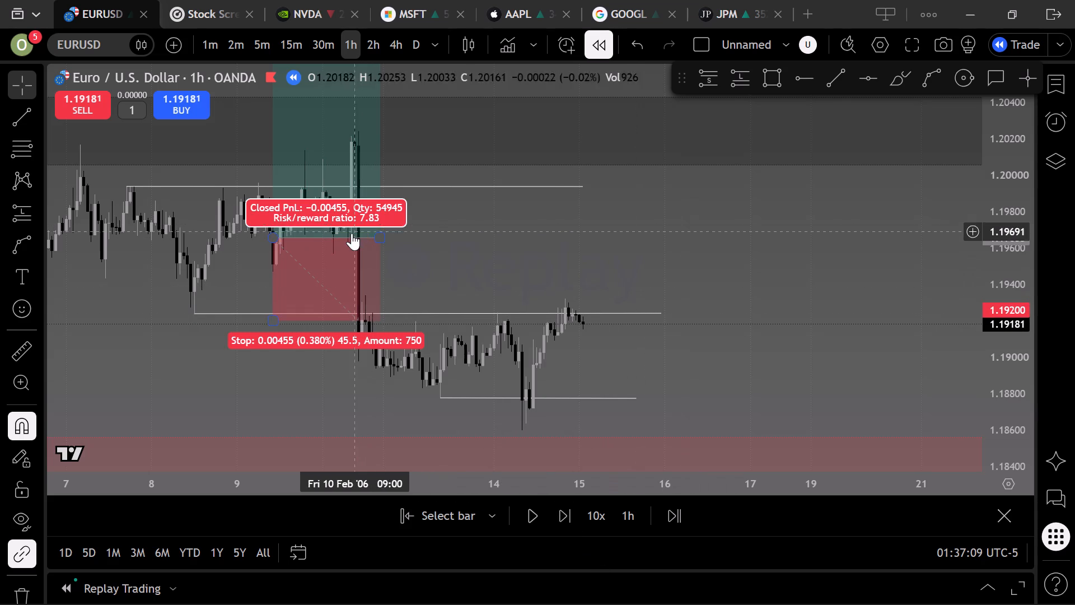
Move the long position from 10 February to just after the latest 15 February bar, with its entry at 1.19100.
{"action": "left_click_drag", "start_coordinate": [347, 229], "coordinate": [671, 338]}
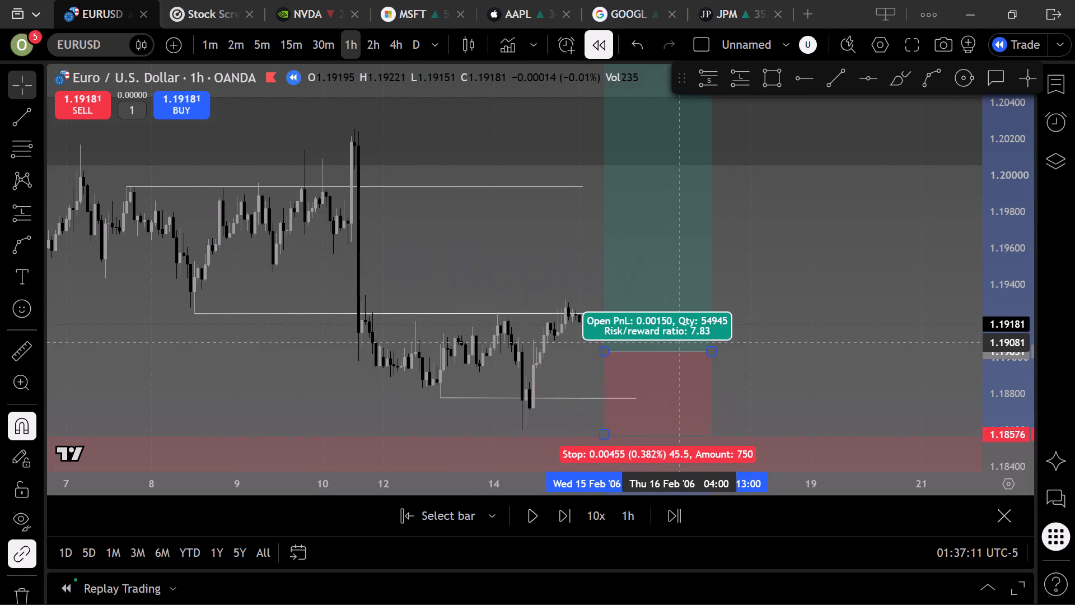
{"action": "left_click_drag", "start_coordinate": [671, 338], "coordinate": [659, 320]}
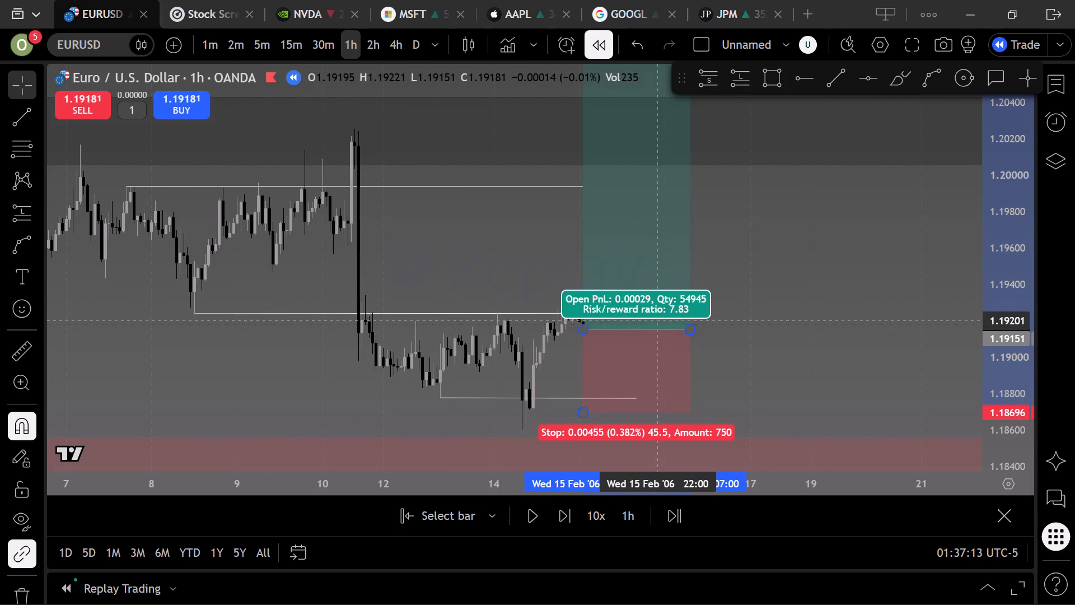
{"action": "left_click_drag", "start_coordinate": [659, 320], "coordinate": [653, 339]}
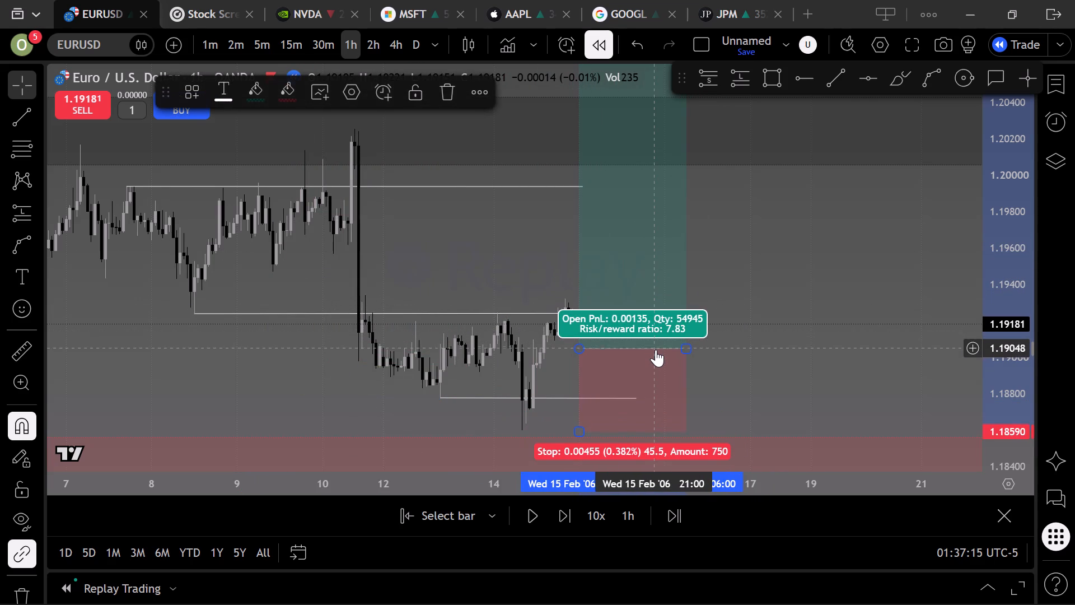
{"action": "left_click_drag", "start_coordinate": [653, 350], "coordinate": [647, 337]}
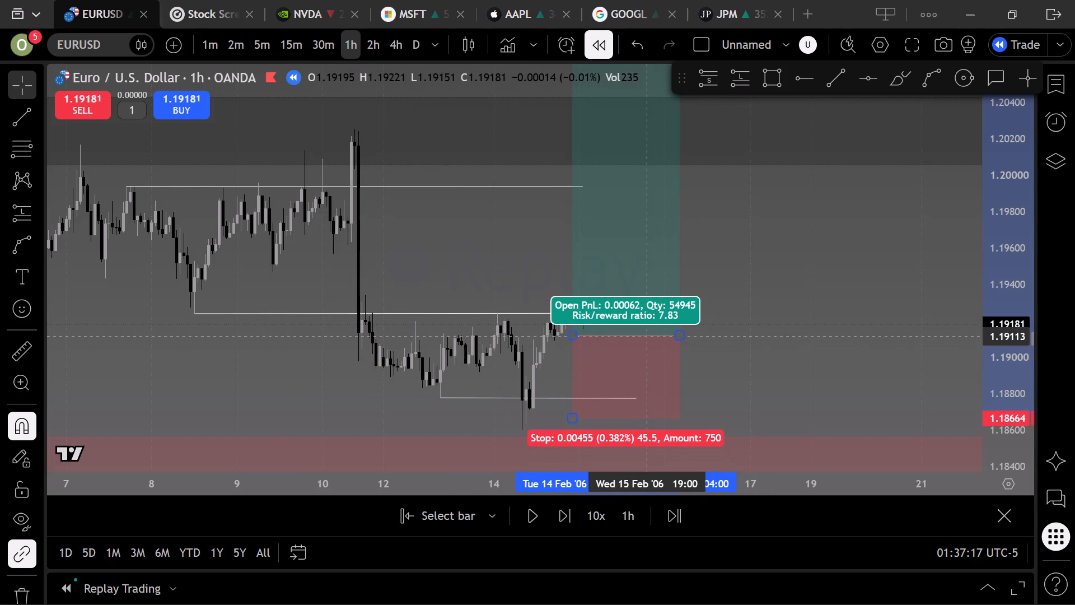
{"action": "left_click_drag", "start_coordinate": [647, 337], "coordinate": [661, 339]}
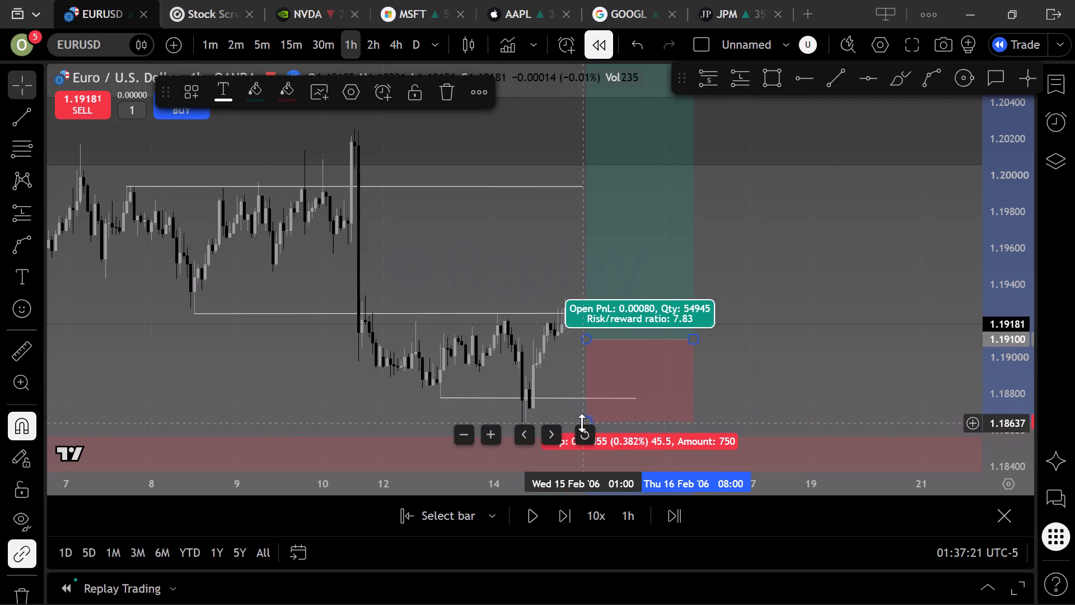
Lower the long position's stop to 1.18563, at the top edge of the lower red zone.
{"action": "left_click_drag", "start_coordinate": [582, 422], "coordinate": [593, 429]}
{"action": "left_click_drag", "start_coordinate": [406, 408], "coordinate": [258, 360]}
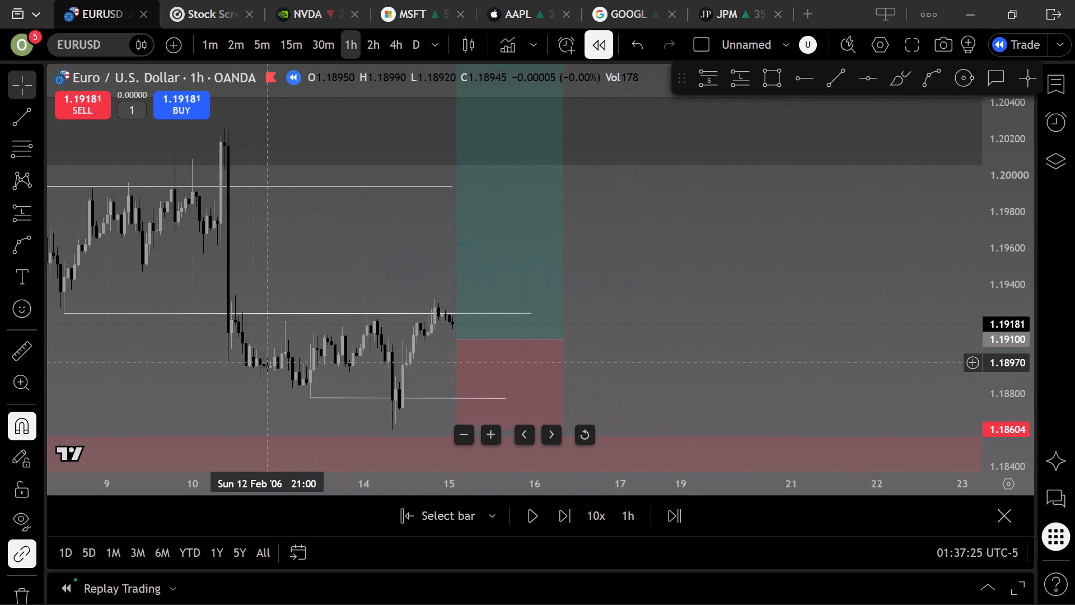
{"action": "left_click_drag", "start_coordinate": [258, 360], "coordinate": [233, 352]}
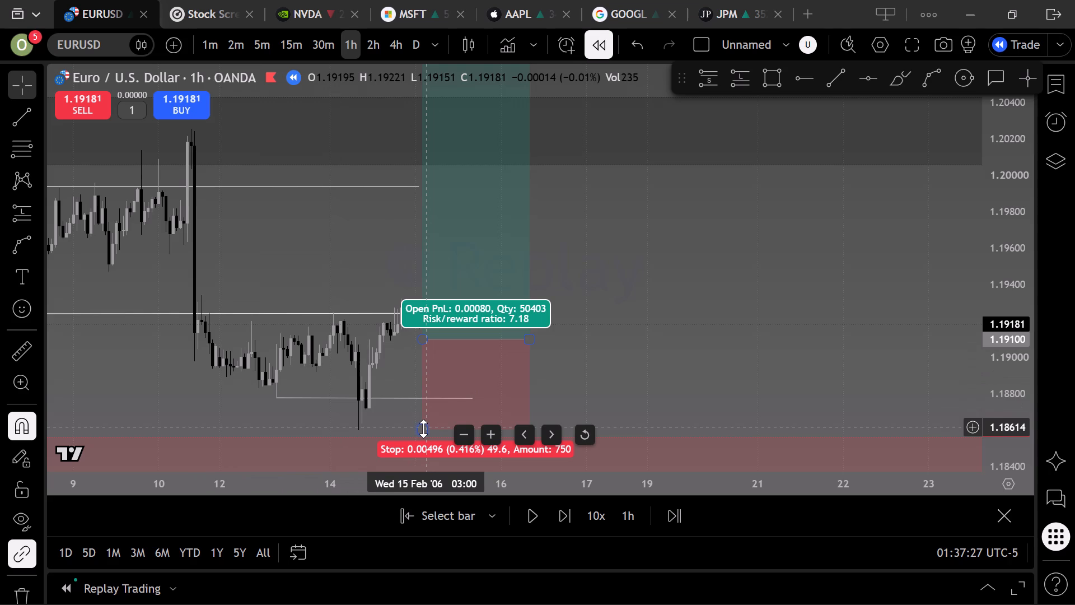
{"action": "left_click_drag", "start_coordinate": [423, 429], "coordinate": [426, 436]}
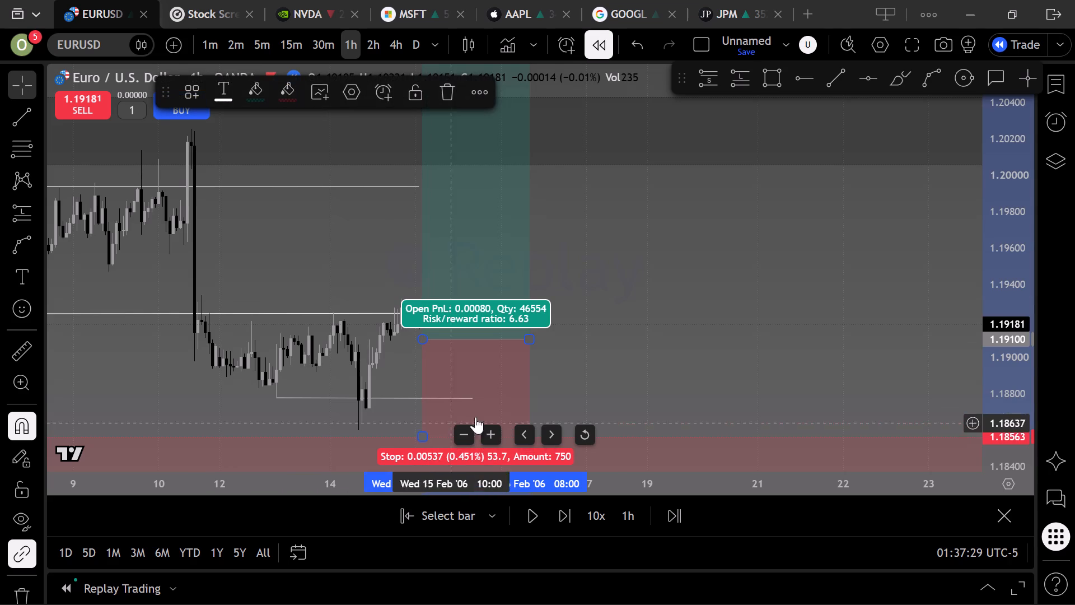
{"action": "left_click", "coordinate": [562, 387]}
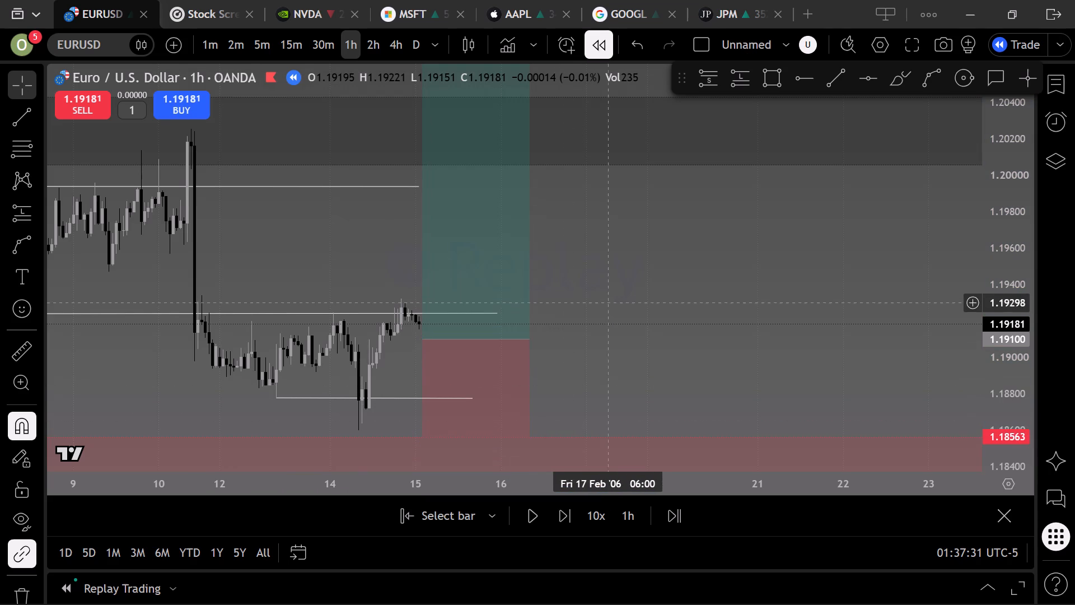
Raise the long position's target to 1.23237, at the black level line on the late-January highs.
{"action": "scroll", "coordinate": [577, 257], "scroll_direction": "down", "scroll_amount": 5}
{"action": "left_click_drag", "start_coordinate": [593, 225], "coordinate": [606, 247]}
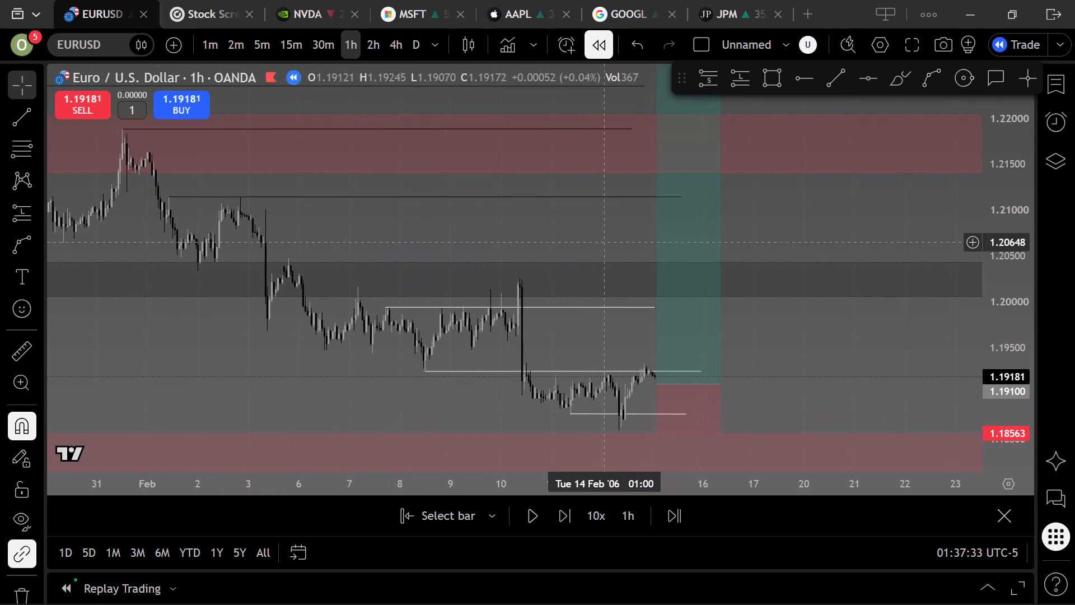
{"action": "left_click_drag", "start_coordinate": [606, 247], "coordinate": [583, 345]}
{"action": "scroll", "coordinate": [1000, 220], "scroll_direction": "down", "scroll_amount": 2}
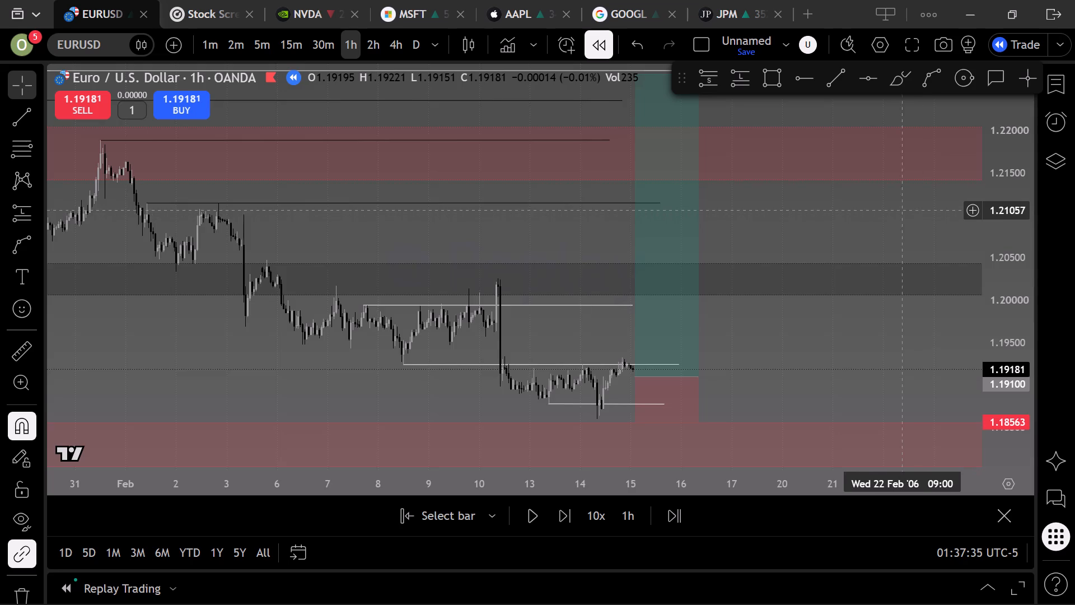
{"action": "left_click_drag", "start_coordinate": [903, 210], "coordinate": [969, 411]}
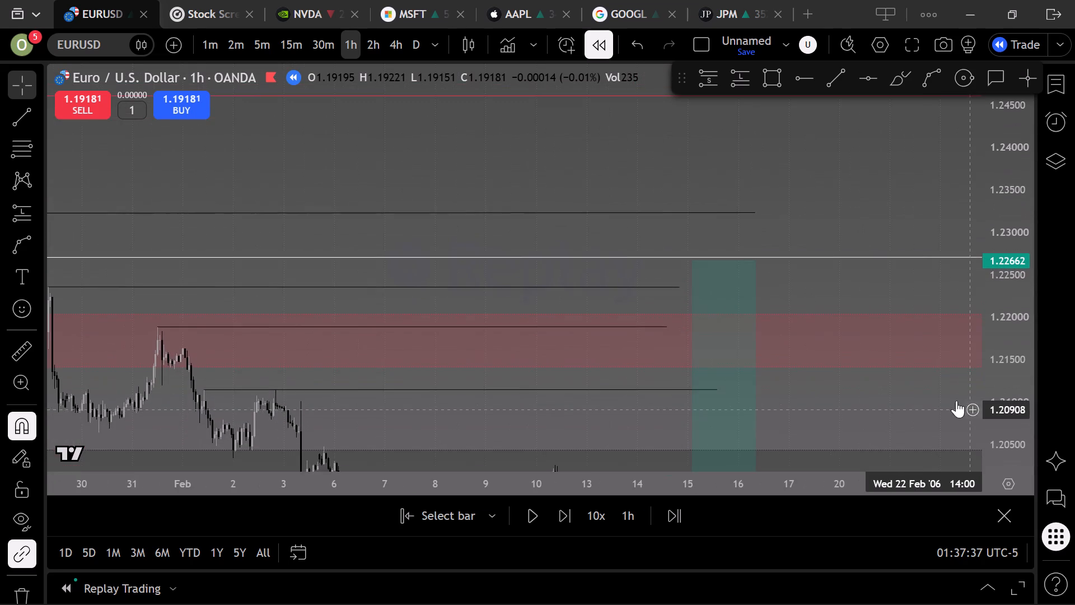
{"action": "scroll", "coordinate": [918, 375], "scroll_direction": "down", "scroll_amount": 6}
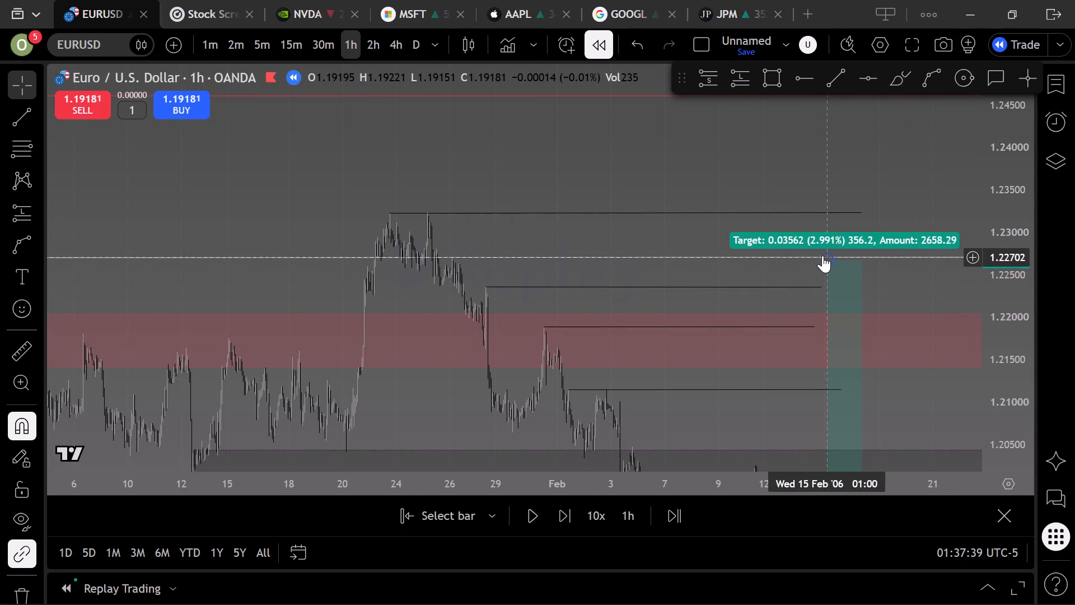
{"action": "left_click_drag", "start_coordinate": [829, 261], "coordinate": [829, 238]}
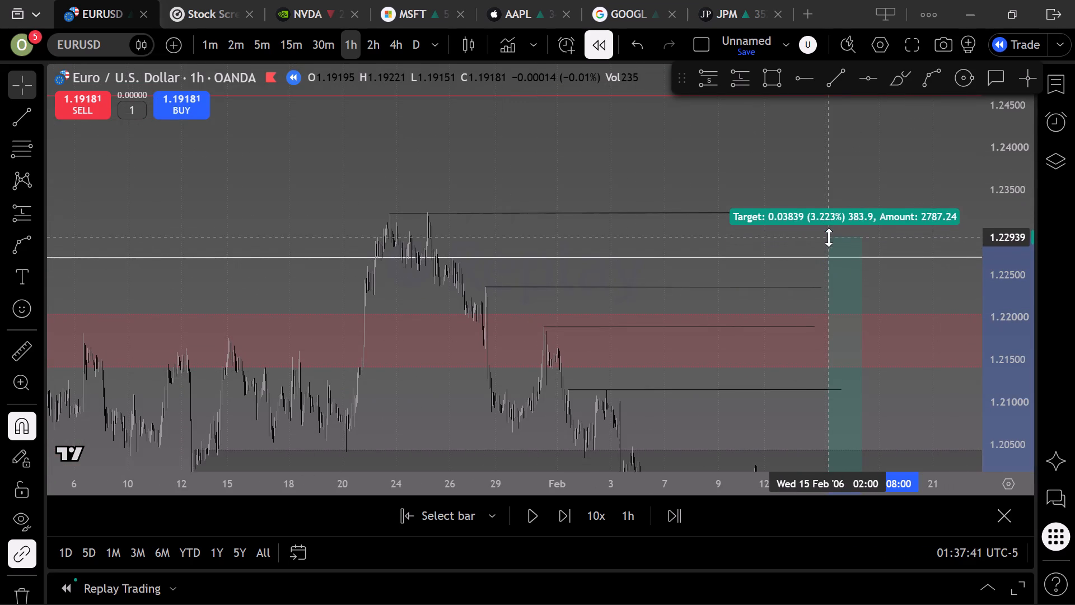
{"action": "left_click_drag", "start_coordinate": [829, 238], "coordinate": [810, 214]}
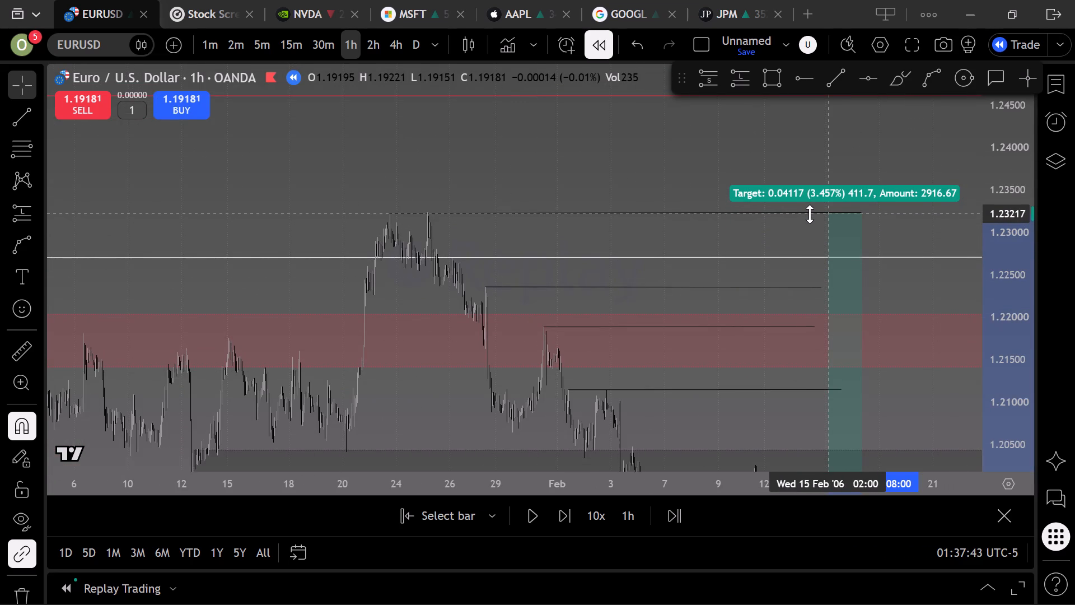
{"action": "left_click_drag", "start_coordinate": [810, 214], "coordinate": [807, 212]}
{"action": "left_click", "coordinate": [737, 171]}
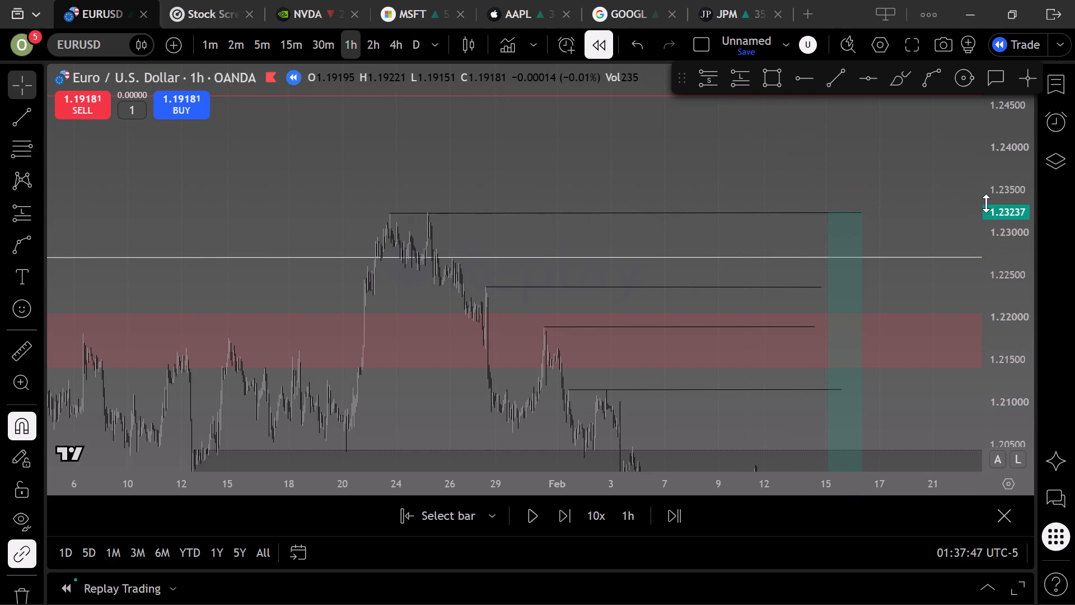
Examine the EURUSD structure from the late-January highs to the latest bars, comparing the long position with the marked levels and zones.
{"action": "left_click_drag", "start_coordinate": [896, 215], "coordinate": [782, 134]}
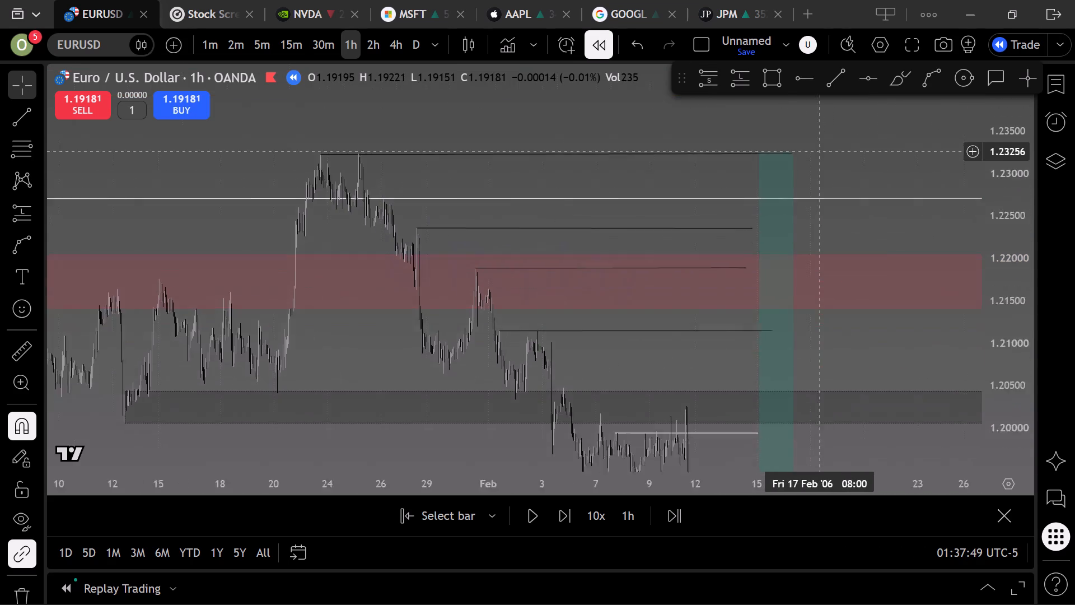
{"action": "left_click_drag", "start_coordinate": [782, 134], "coordinate": [567, 63]}
{"action": "left_click_drag", "start_coordinate": [700, 390], "coordinate": [716, 327]}
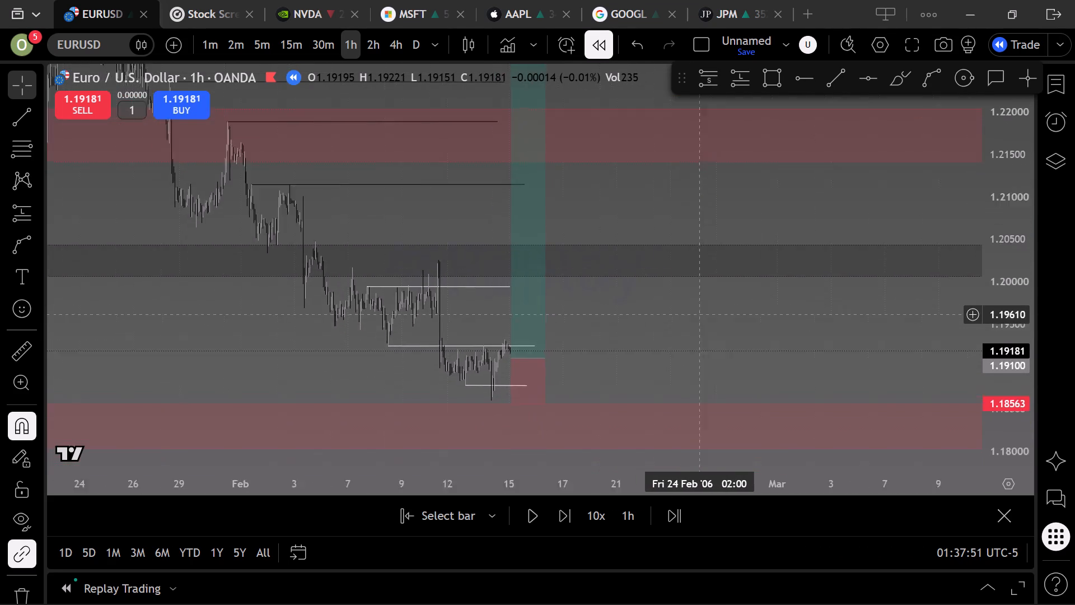
{"action": "left_click_drag", "start_coordinate": [716, 327], "coordinate": [803, 448]}
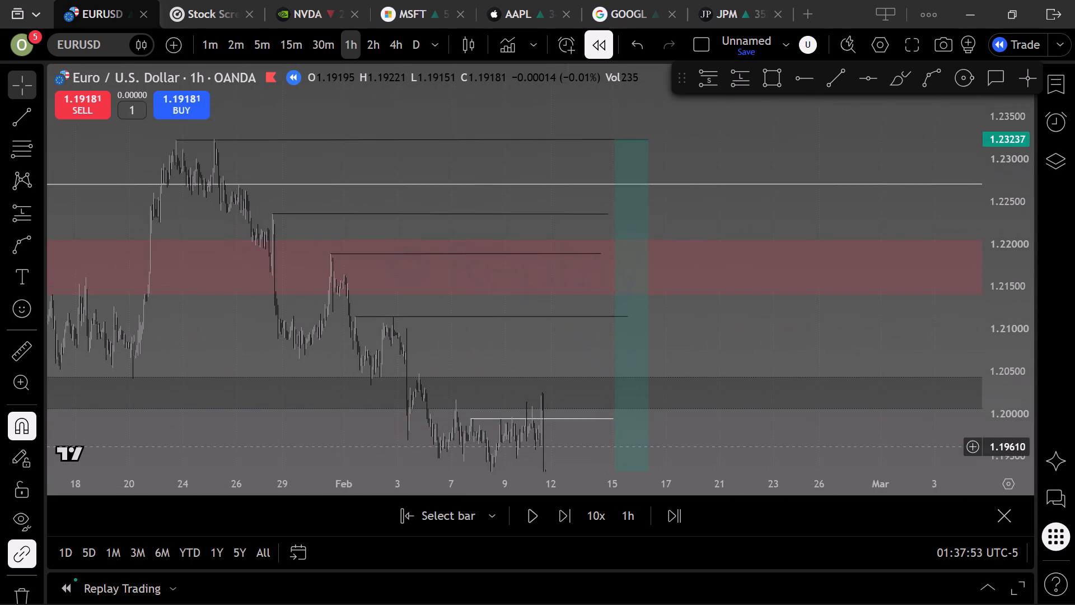
{"action": "left_click_drag", "start_coordinate": [803, 448], "coordinate": [741, 370]}
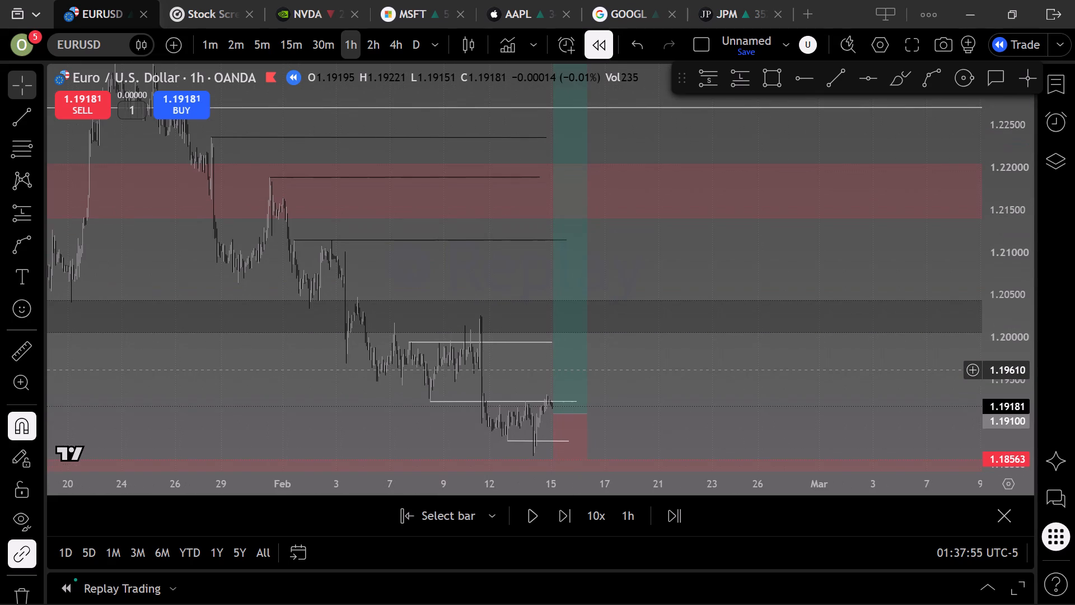
{"action": "left_click_drag", "start_coordinate": [741, 370], "coordinate": [726, 348]}
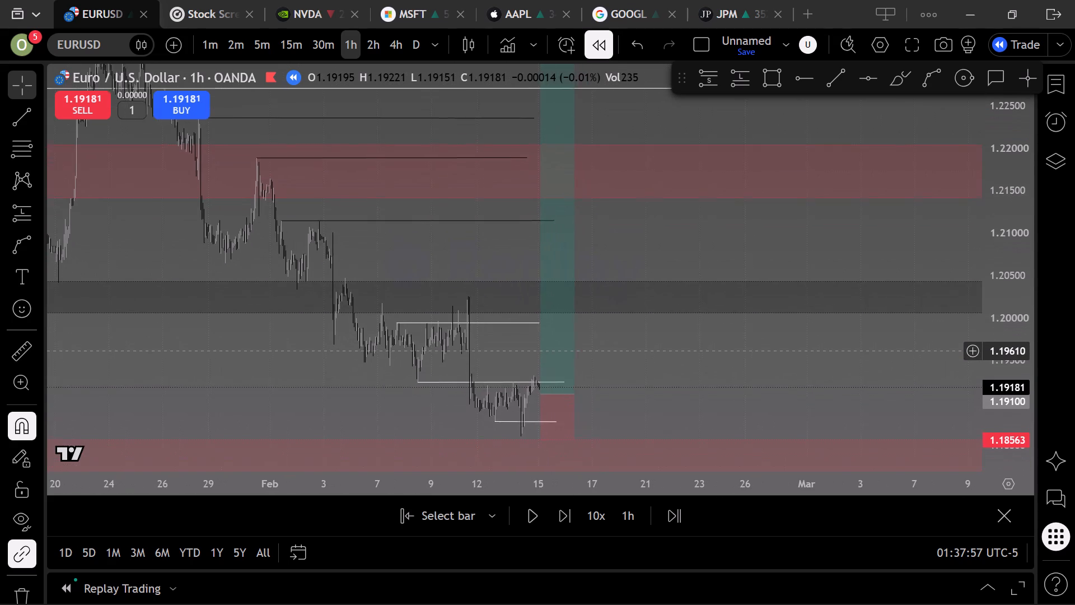
{"action": "left_click_drag", "start_coordinate": [726, 348], "coordinate": [695, 296]}
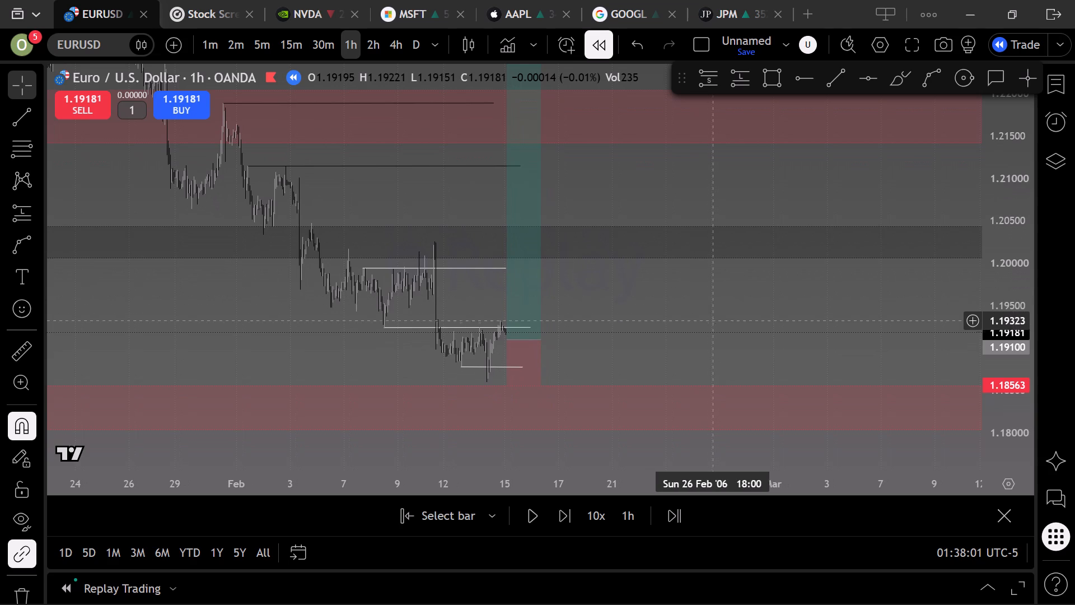
{"action": "left_click_drag", "start_coordinate": [710, 343], "coordinate": [690, 328]}
{"action": "scroll", "coordinate": [699, 313], "scroll_direction": "up", "scroll_amount": 6}
{"action": "left_click_drag", "start_coordinate": [657, 280], "coordinate": [680, 287]}
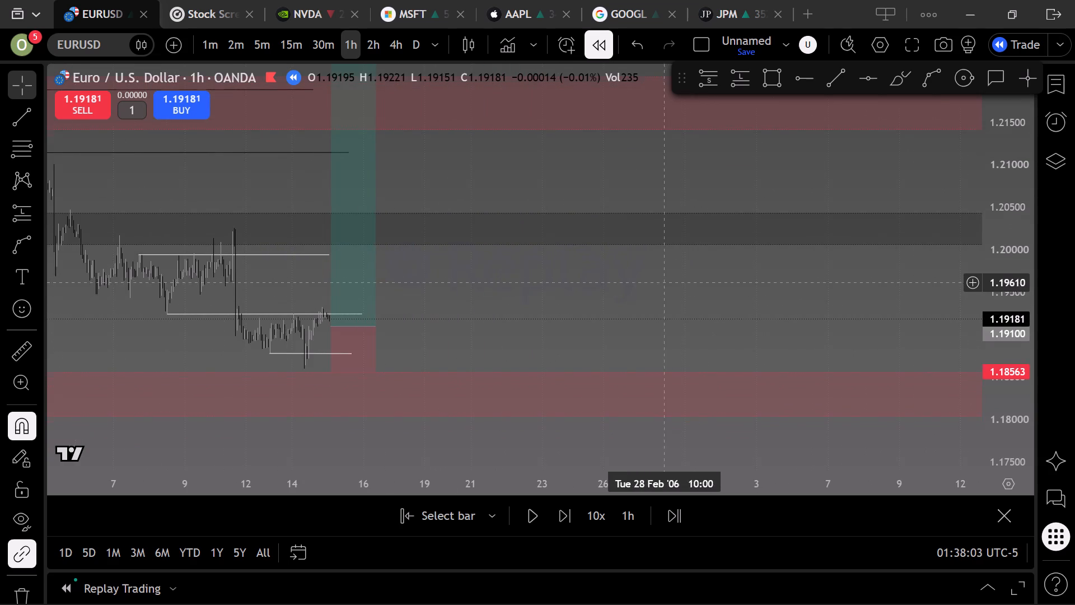
{"action": "left_click_drag", "start_coordinate": [680, 287], "coordinate": [1015, 336]}
{"action": "scroll", "coordinate": [881, 280], "scroll_direction": "up", "scroll_amount": 6}
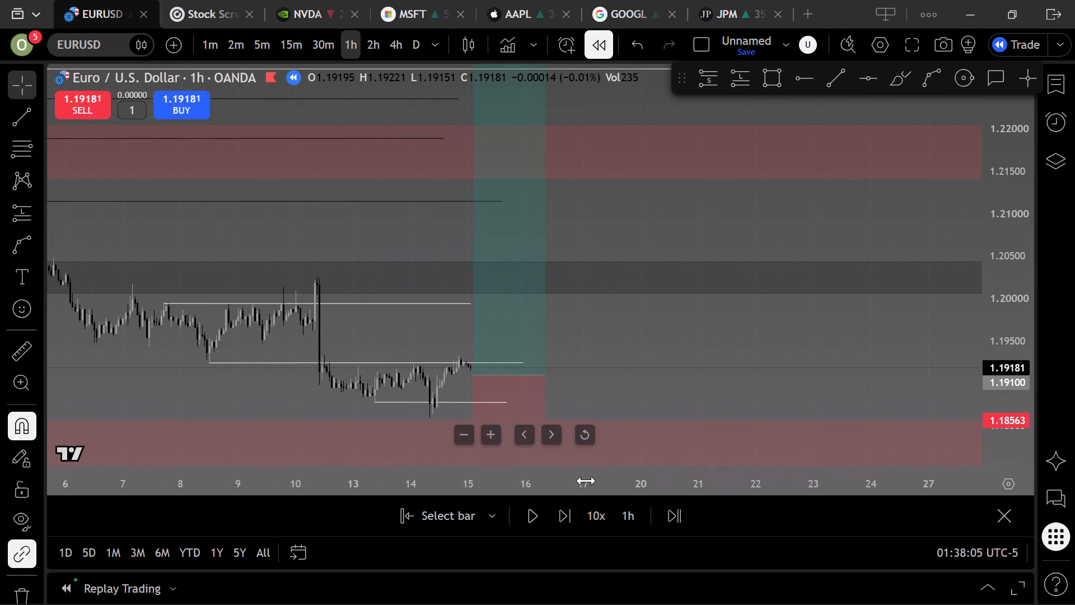
{"action": "left_click", "coordinate": [584, 439]}
{"action": "scroll", "coordinate": [757, 302], "scroll_direction": "down", "scroll_amount": 4}
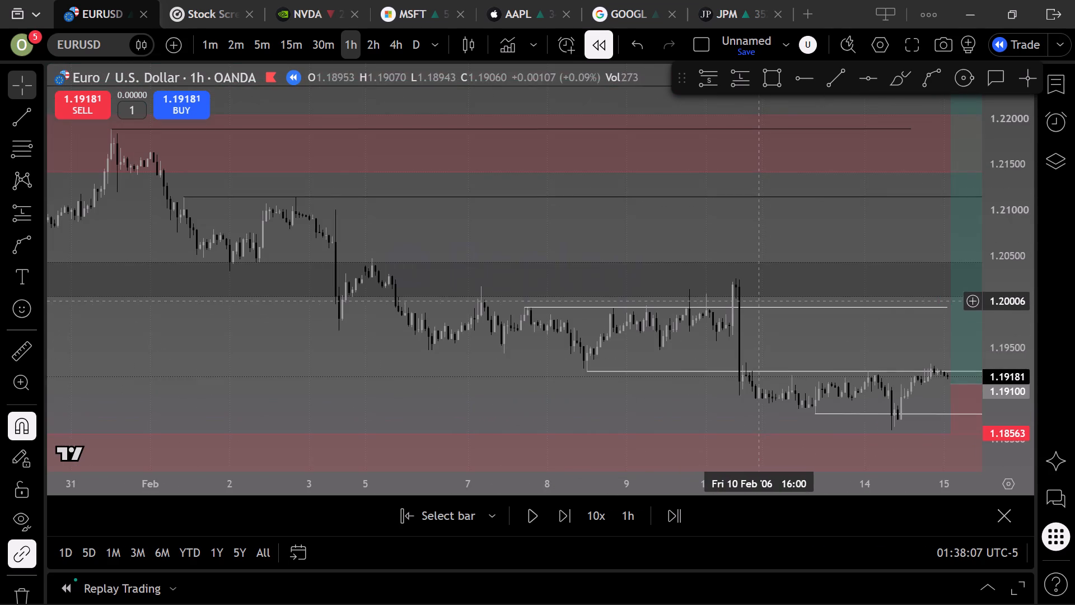
{"action": "left_click_drag", "start_coordinate": [788, 339], "coordinate": [586, 301]}
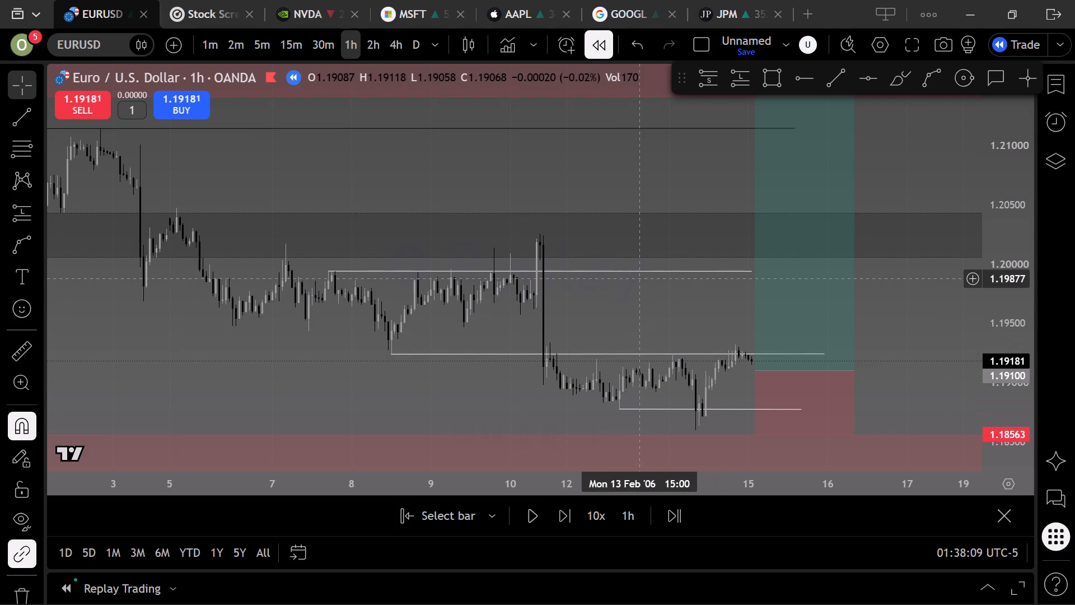
{"action": "scroll", "coordinate": [638, 278], "scroll_direction": "up", "scroll_amount": 1}
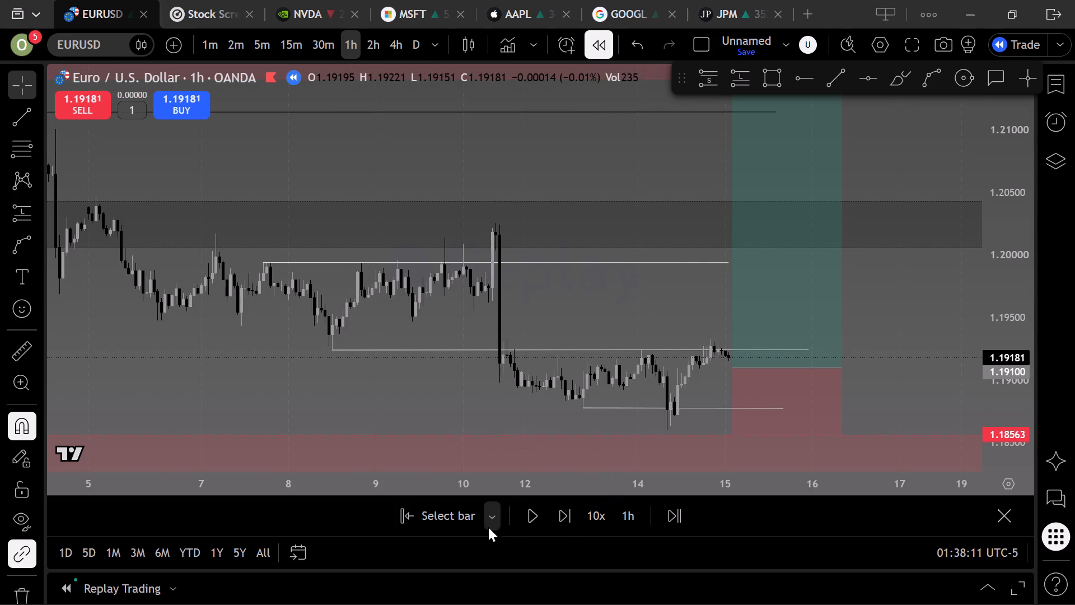
Advance the EURUSD replay bar by bar through 15 February to the early hours of 16 February.
{"action": "left_click", "coordinate": [565, 516]}
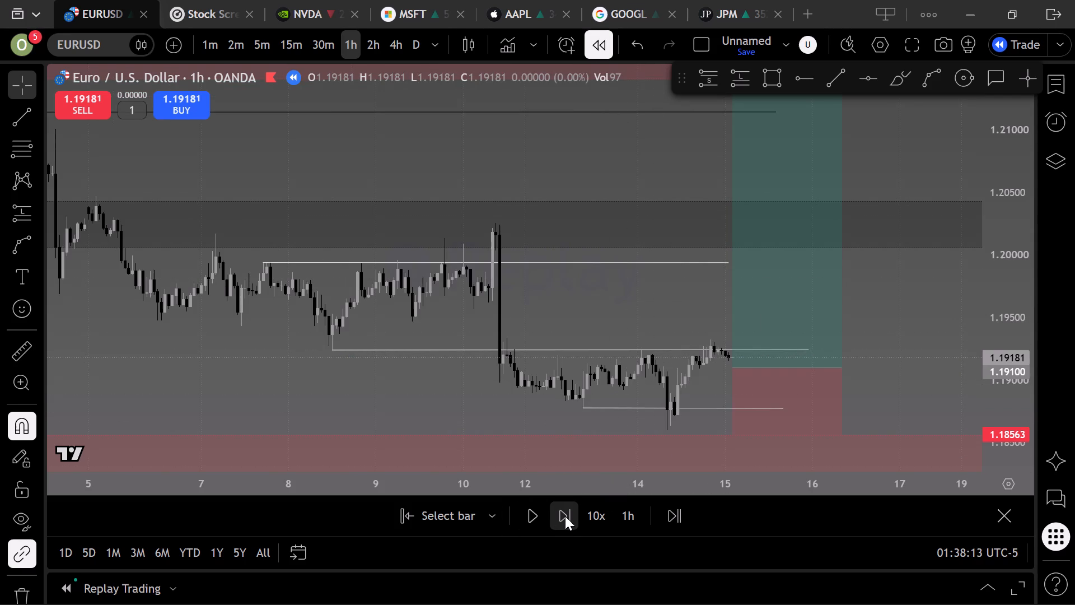
{"action": "left_click", "coordinate": [565, 516]}
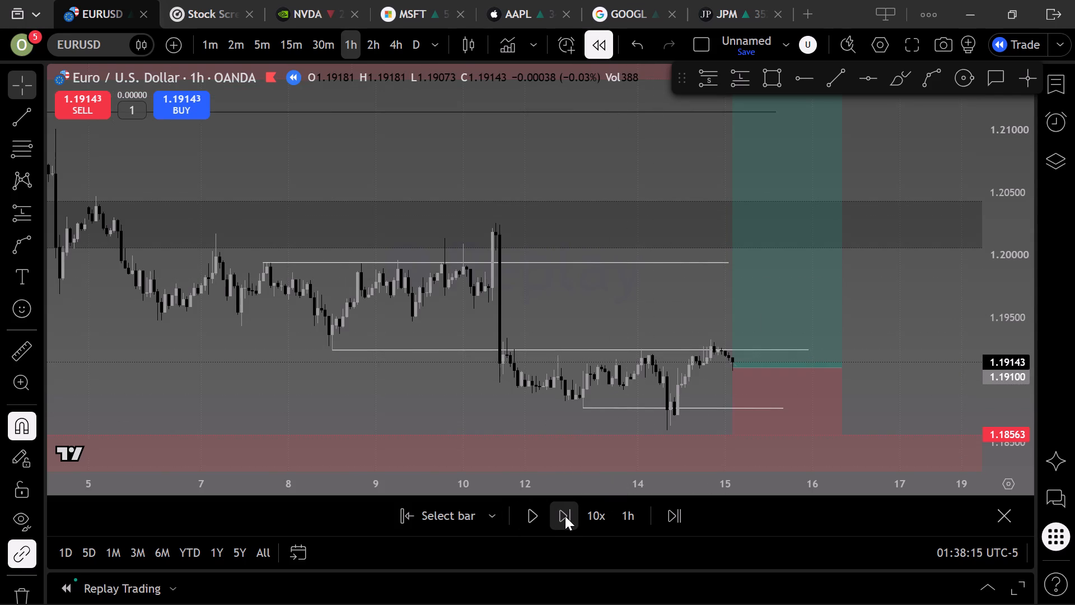
{"action": "left_click", "coordinate": [565, 516]}
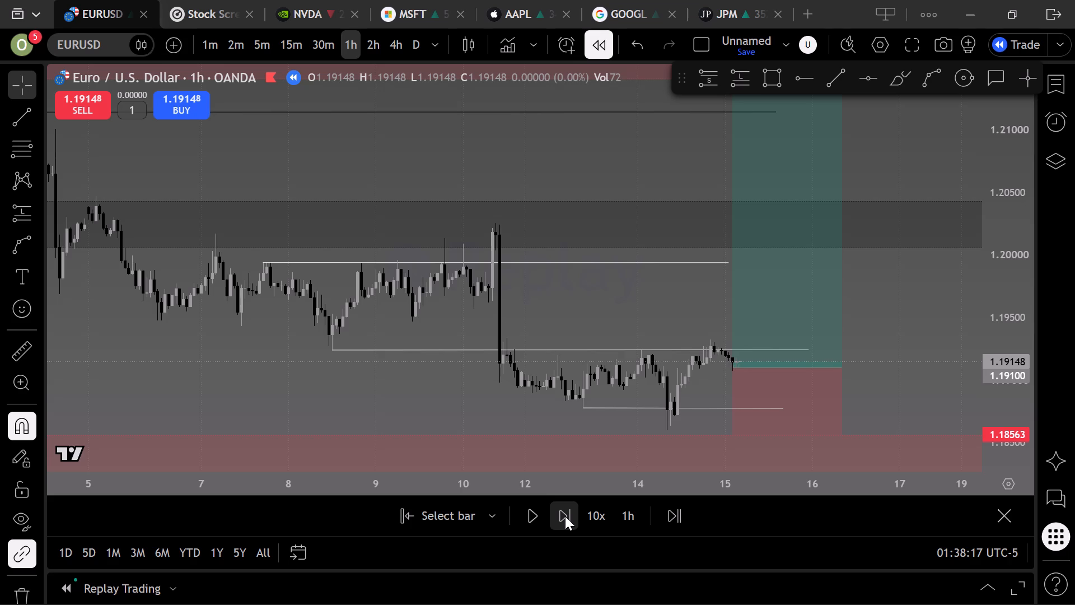
{"action": "left_click", "coordinate": [565, 516]}
{"action": "triple_click", "coordinate": [565, 516]}
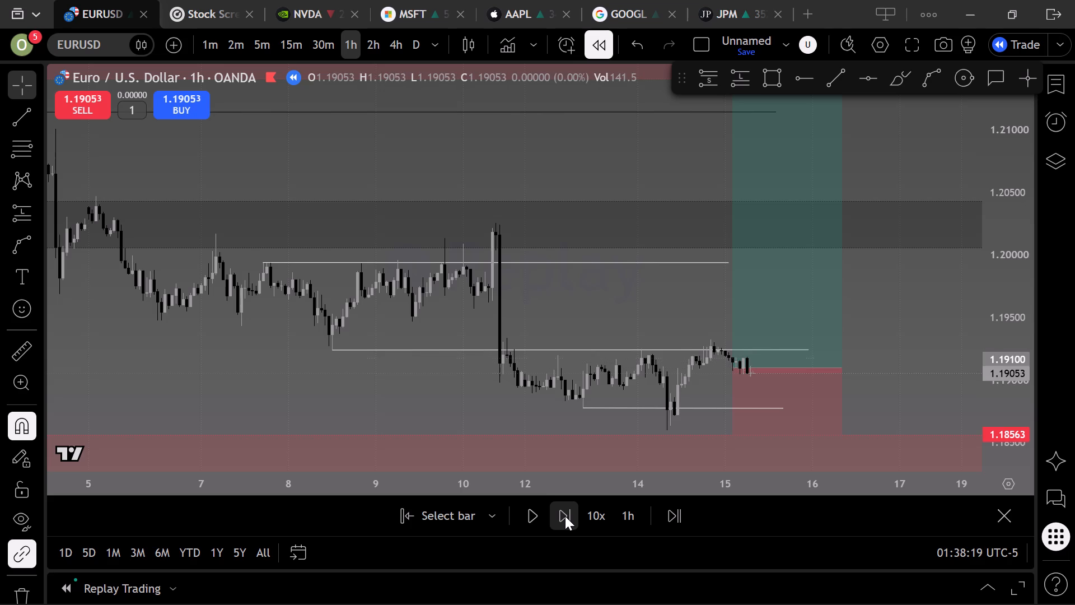
{"action": "left_click", "coordinate": [565, 516]}
{"action": "double_click", "coordinate": [565, 516]}
{"action": "triple_click", "coordinate": [565, 516]}
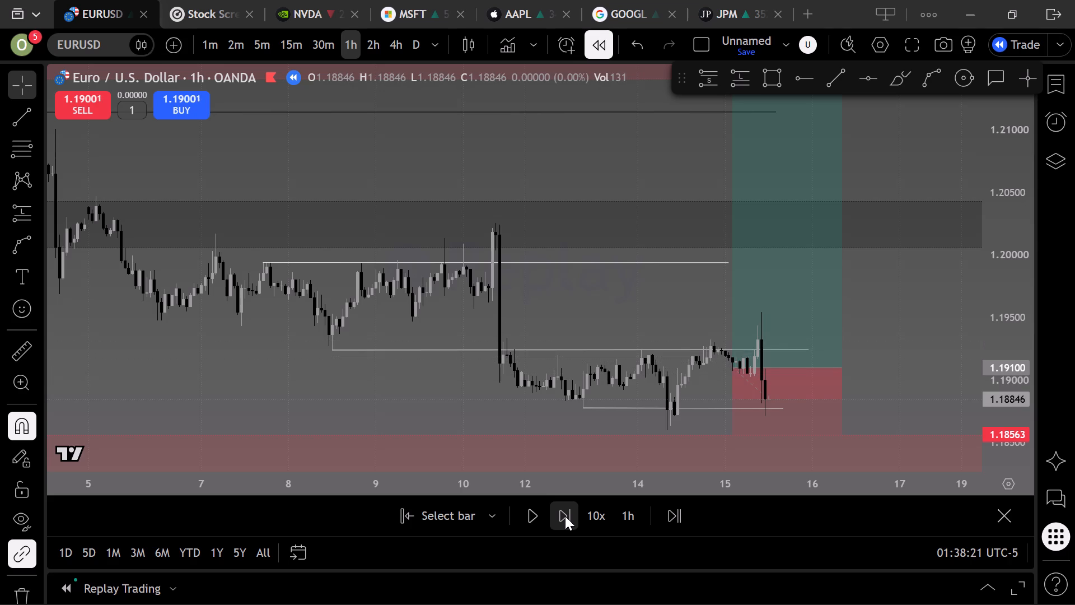
{"action": "triple_click", "coordinate": [565, 516]}
{"action": "left_click", "coordinate": [565, 516]}
{"action": "double_click", "coordinate": [565, 516]}
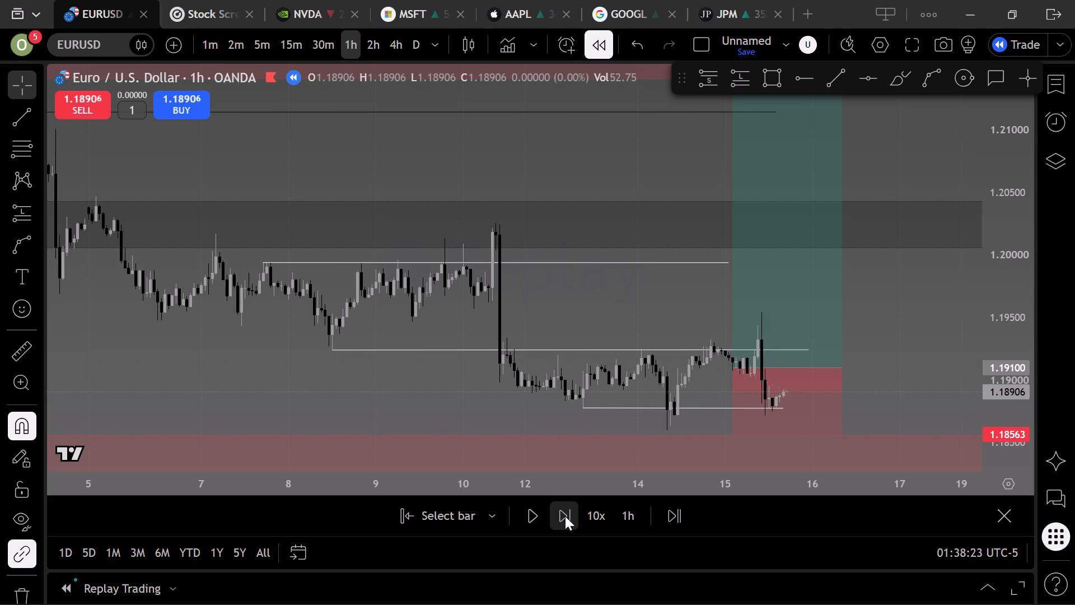
{"action": "triple_click", "coordinate": [565, 515]}
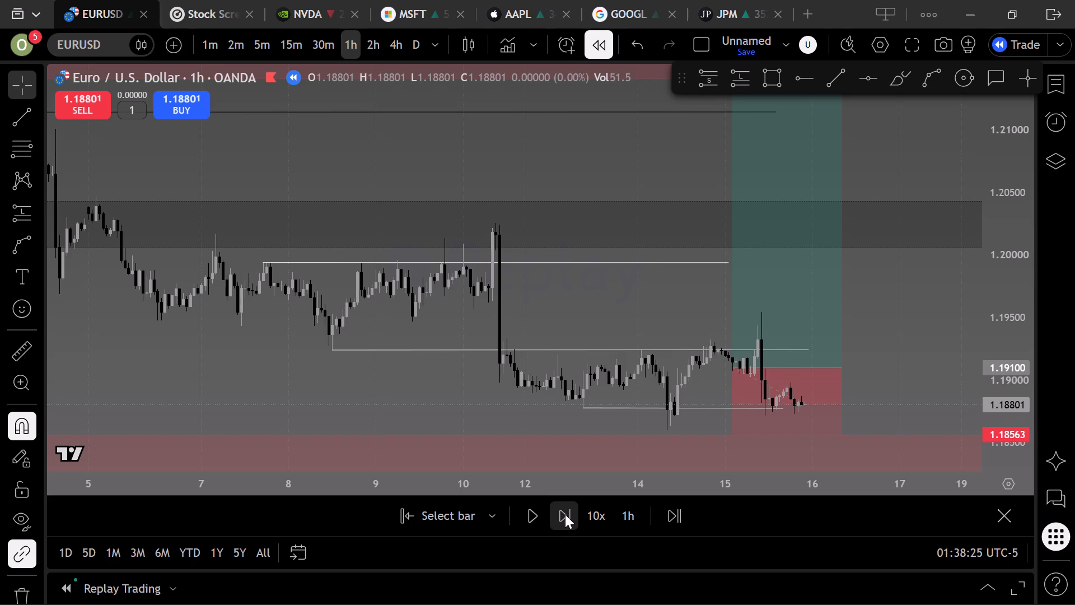
{"action": "left_click", "coordinate": [565, 514]}
{"action": "left_click", "coordinate": [564, 514]}
{"action": "triple_click", "coordinate": [564, 514]}
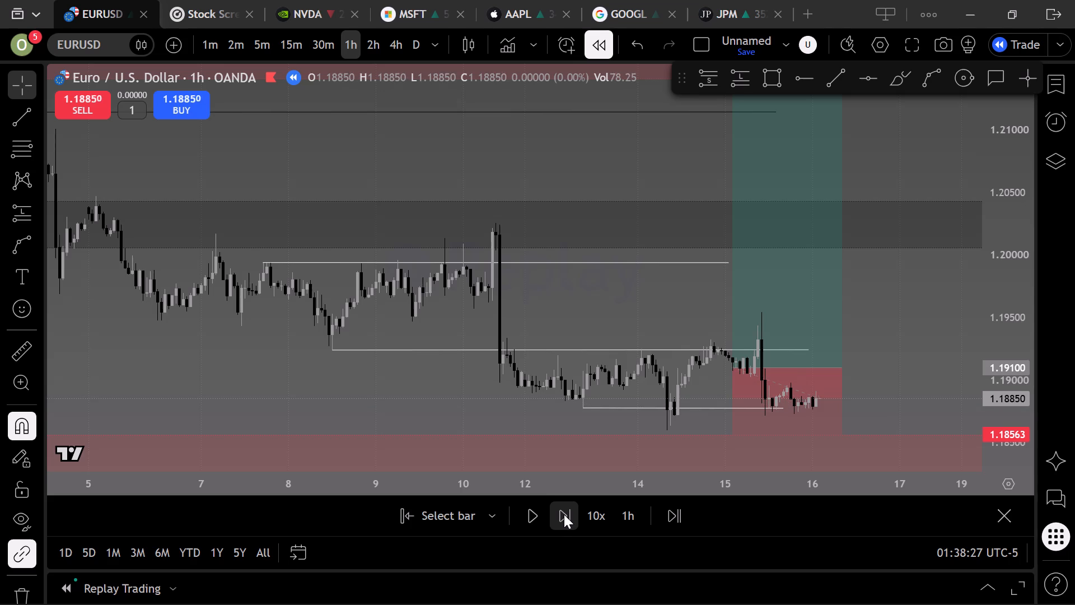
{"action": "triple_click", "coordinate": [564, 514]}
{"action": "left_click", "coordinate": [564, 514]}
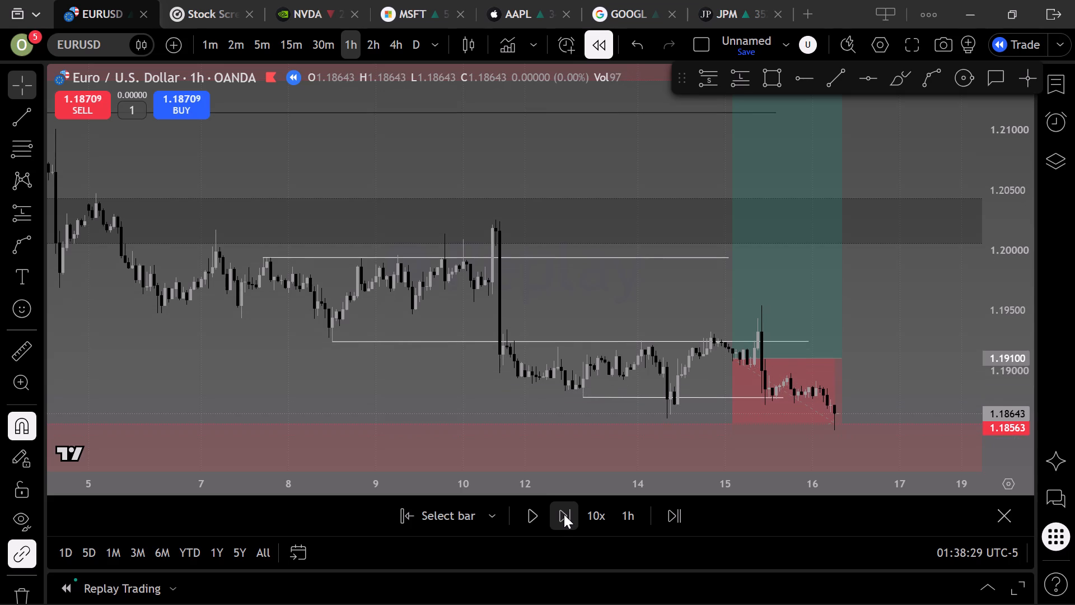
Advance the EURUSD replay bar by bar through the rest of 16 February to the start of 17 February.
{"action": "triple_click", "coordinate": [564, 514]}
{"action": "left_click", "coordinate": [564, 514]}
{"action": "double_click", "coordinate": [564, 514]}
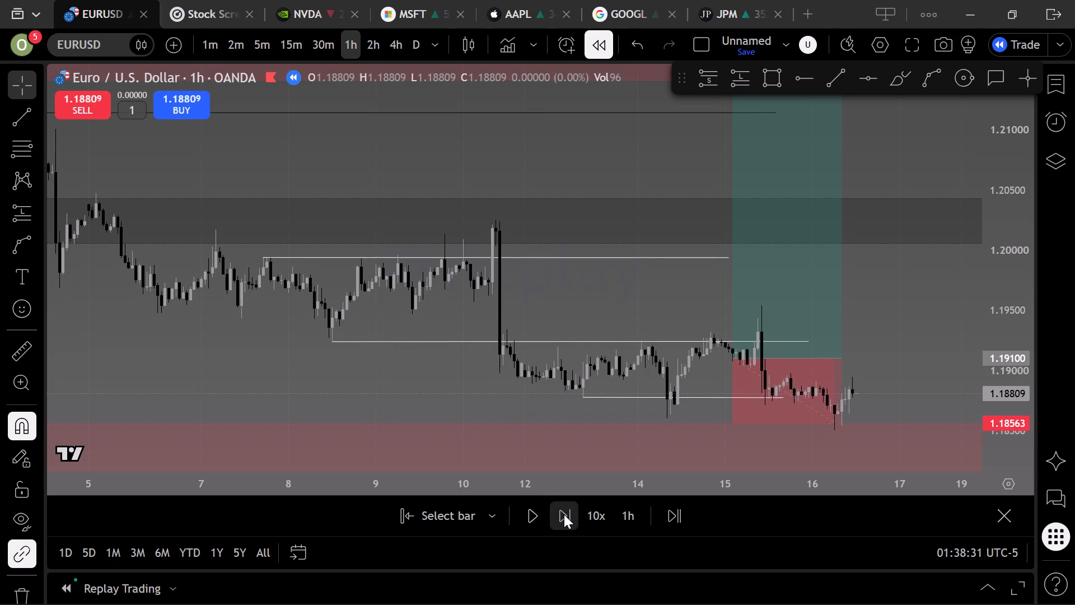
{"action": "left_click", "coordinate": [564, 514]}
{"action": "left_click", "coordinate": [564, 514]}
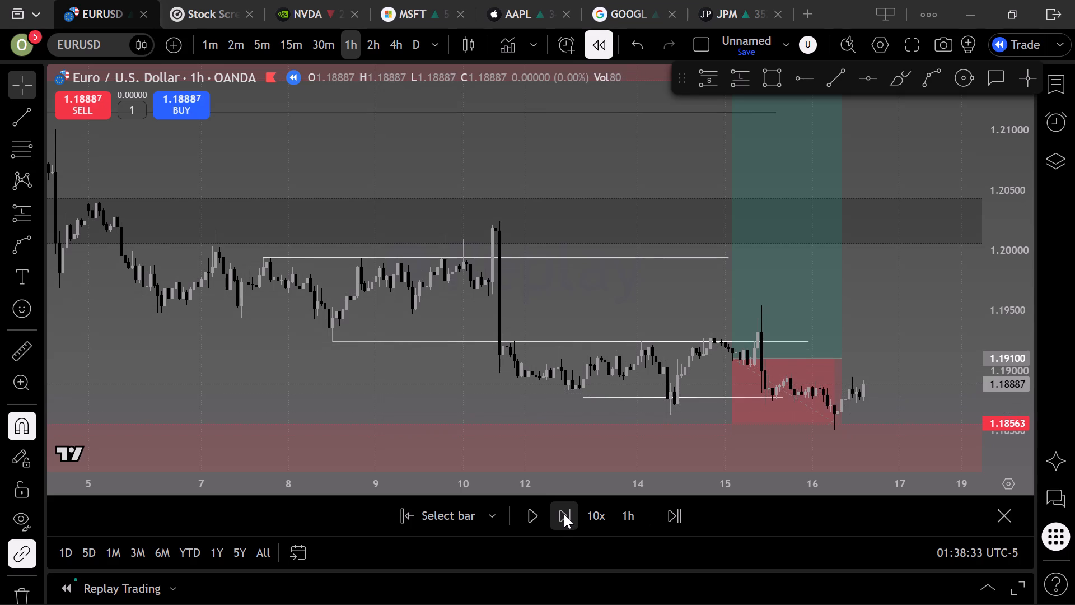
{"action": "left_click", "coordinate": [564, 514]}
{"action": "left_click", "coordinate": [564, 514]}
{"action": "triple_click", "coordinate": [564, 514]}
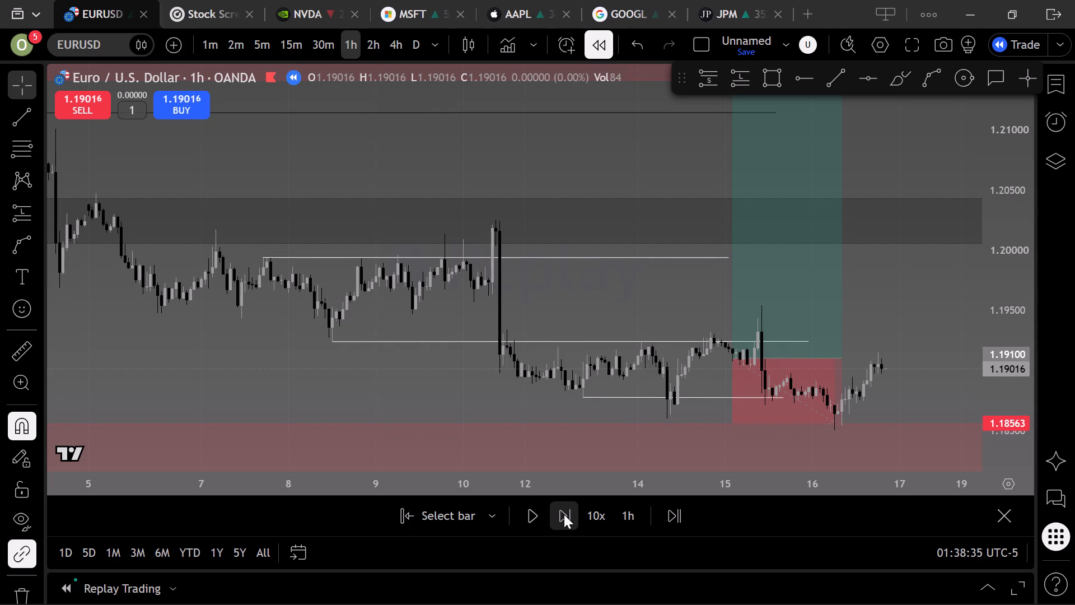
{"action": "double_click", "coordinate": [564, 514]}
{"action": "triple_click", "coordinate": [564, 514]}
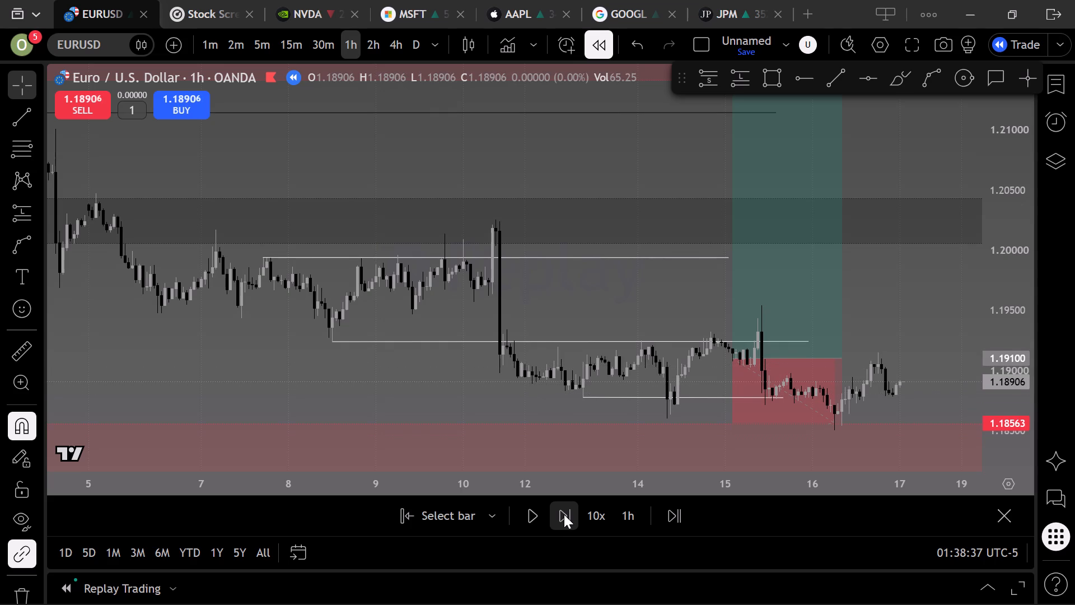
Advance the EURUSD replay bar by bar from the start of 17 February to around midday that day.
{"action": "left_click", "coordinate": [564, 514]}
{"action": "left_click", "coordinate": [564, 514]}
{"action": "left_click", "coordinate": [564, 514]}
{"action": "double_click", "coordinate": [564, 514]}
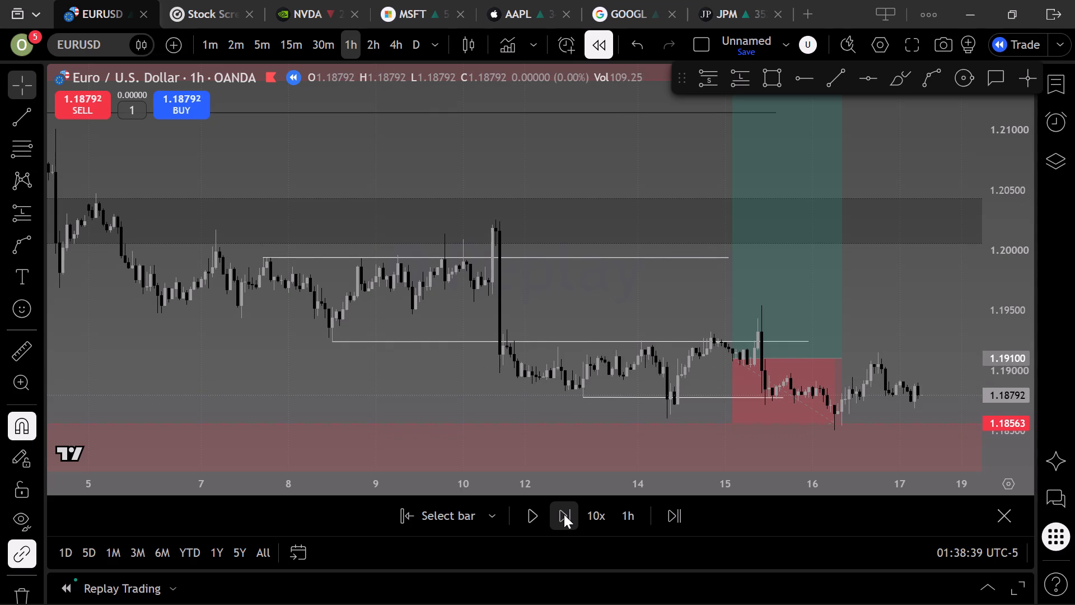
{"action": "double_click", "coordinate": [564, 514]}
{"action": "left_click", "coordinate": [564, 514]}
{"action": "left_click", "coordinate": [564, 514]}
{"action": "left_click", "coordinate": [564, 514]}
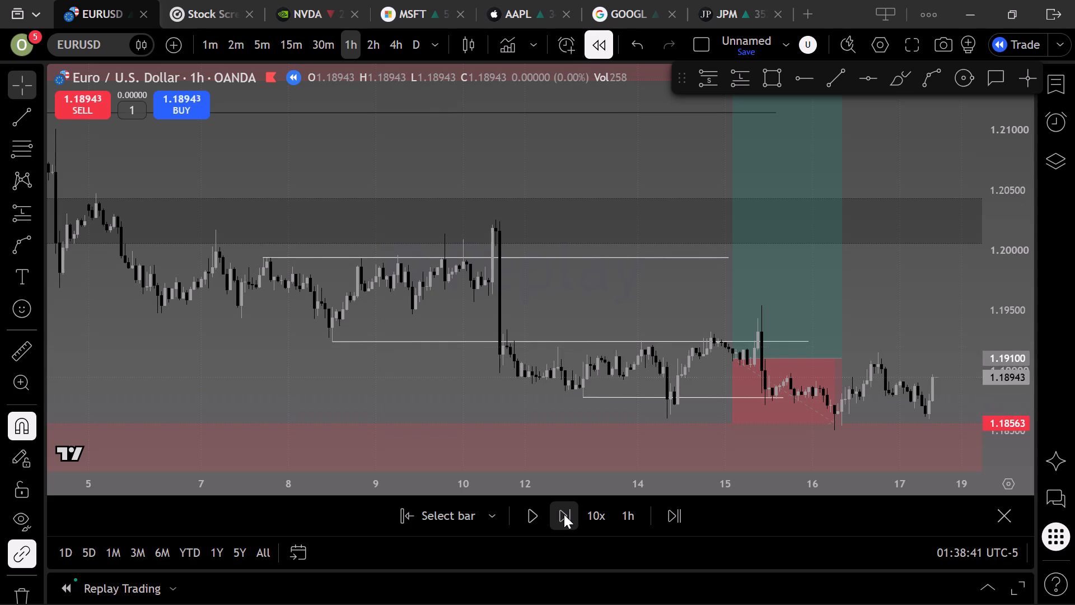
{"action": "left_click", "coordinate": [564, 514]}
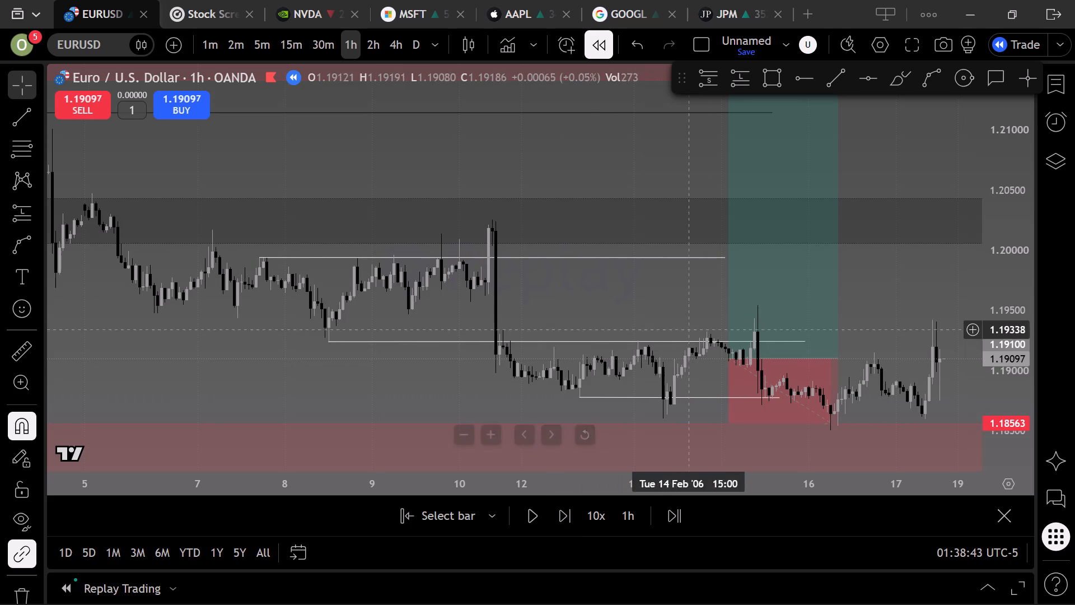
Move the uppermost white swing level line from the 7 February high up to the 10 February spike high, at about 1.2026.
{"action": "left_click_drag", "start_coordinate": [918, 296], "coordinate": [731, 221]}
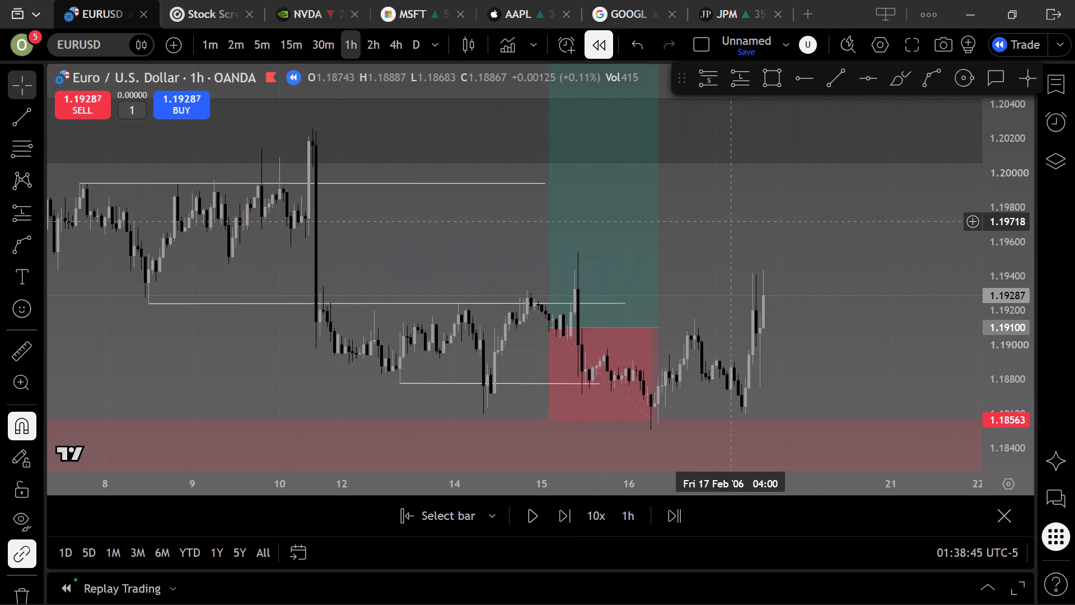
{"action": "scroll", "coordinate": [578, 229], "scroll_direction": "down", "scroll_amount": 1}
{"action": "left_click", "coordinate": [552, 184]}
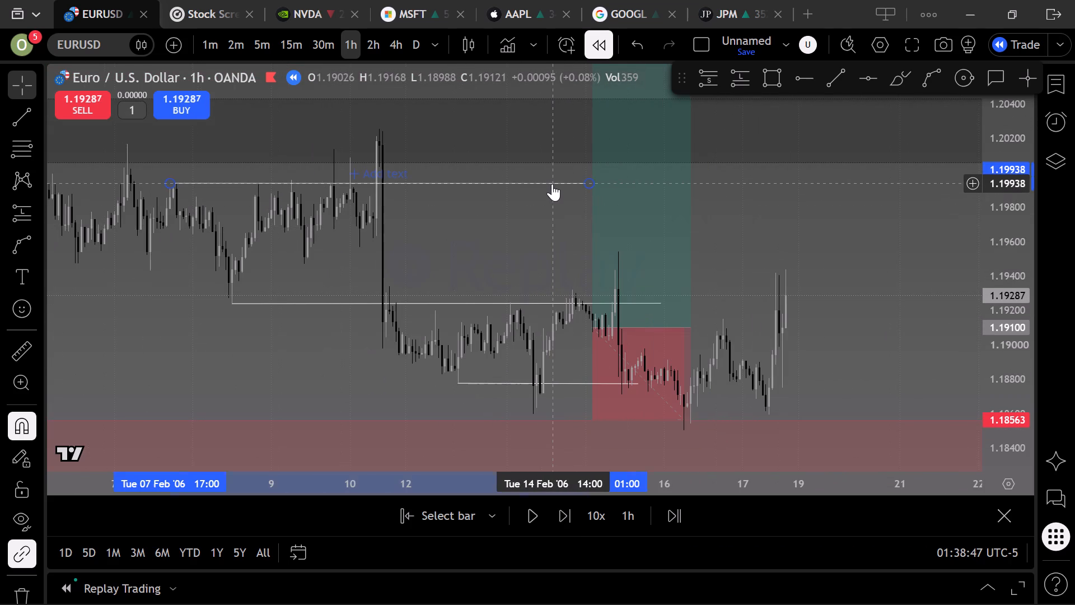
{"action": "left_click", "coordinate": [516, 238]}
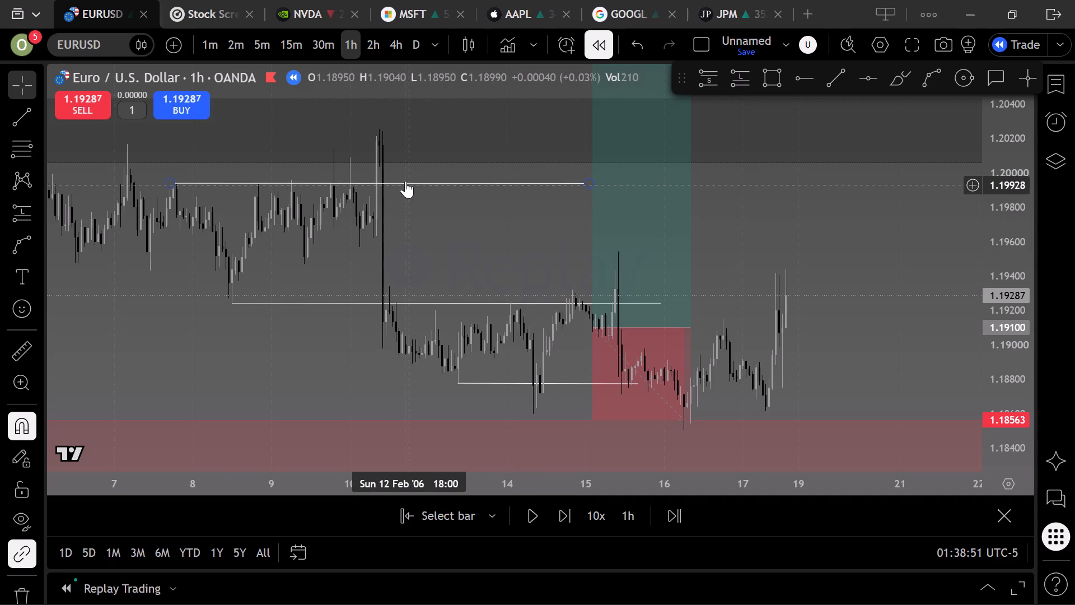
{"action": "left_click_drag", "start_coordinate": [408, 182], "coordinate": [593, 134]}
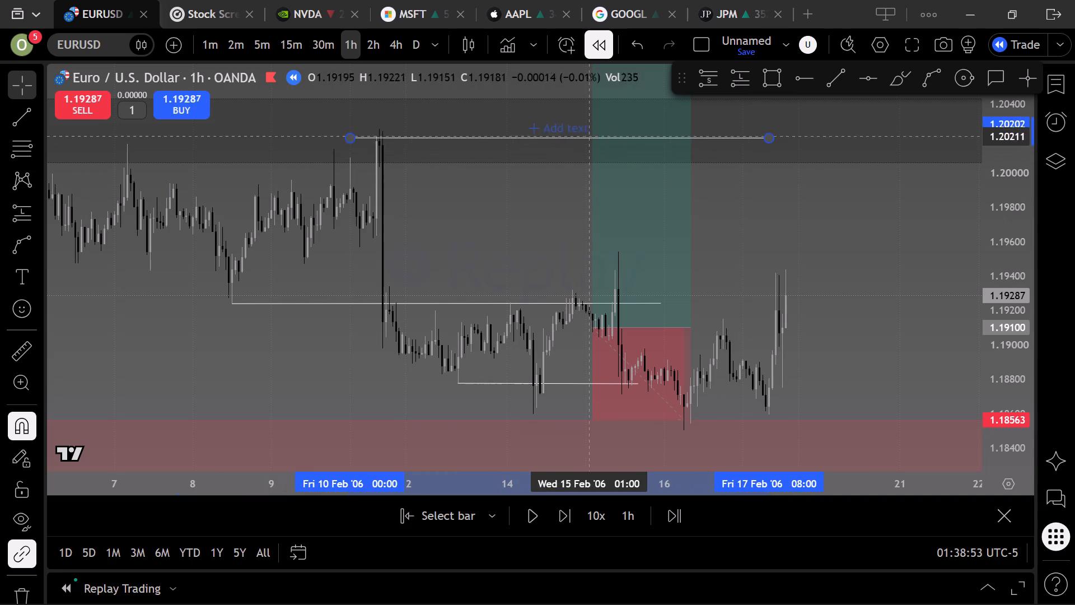
{"action": "left_click_drag", "start_coordinate": [593, 134], "coordinate": [619, 125]}
{"action": "left_click", "coordinate": [525, 234]}
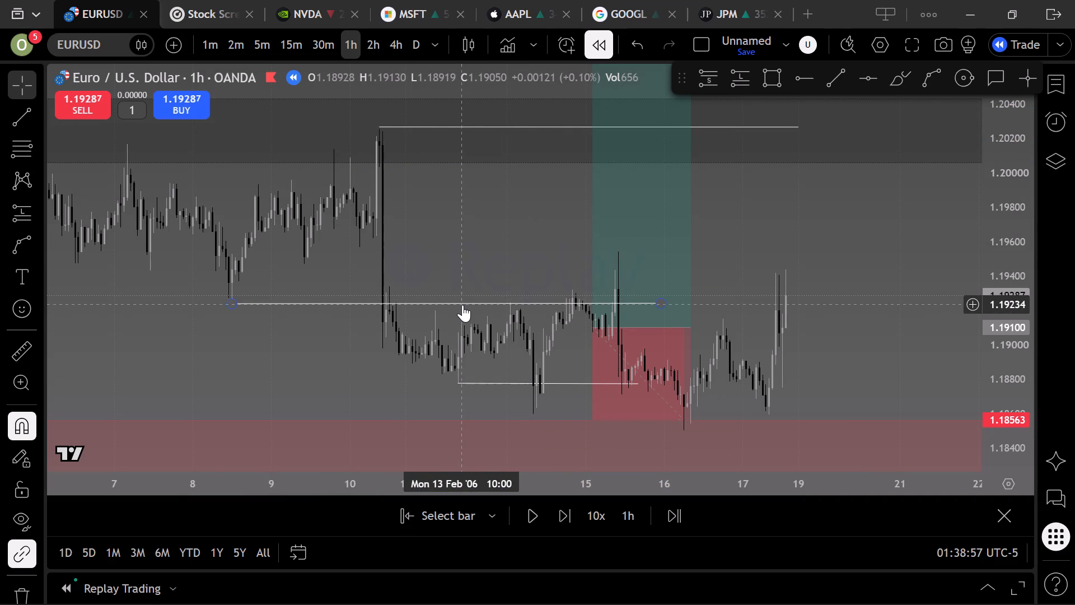
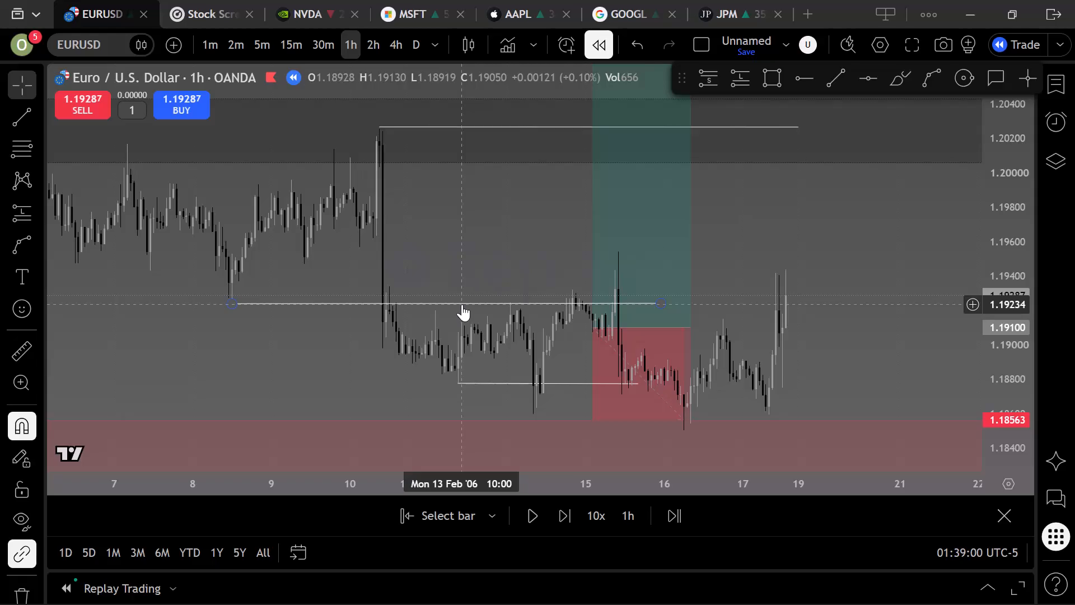
Move the white level line from the 8 February low up to the 15 February spike high, at about 1.1954.
{"action": "left_click_drag", "start_coordinate": [460, 302], "coordinate": [810, 245]}
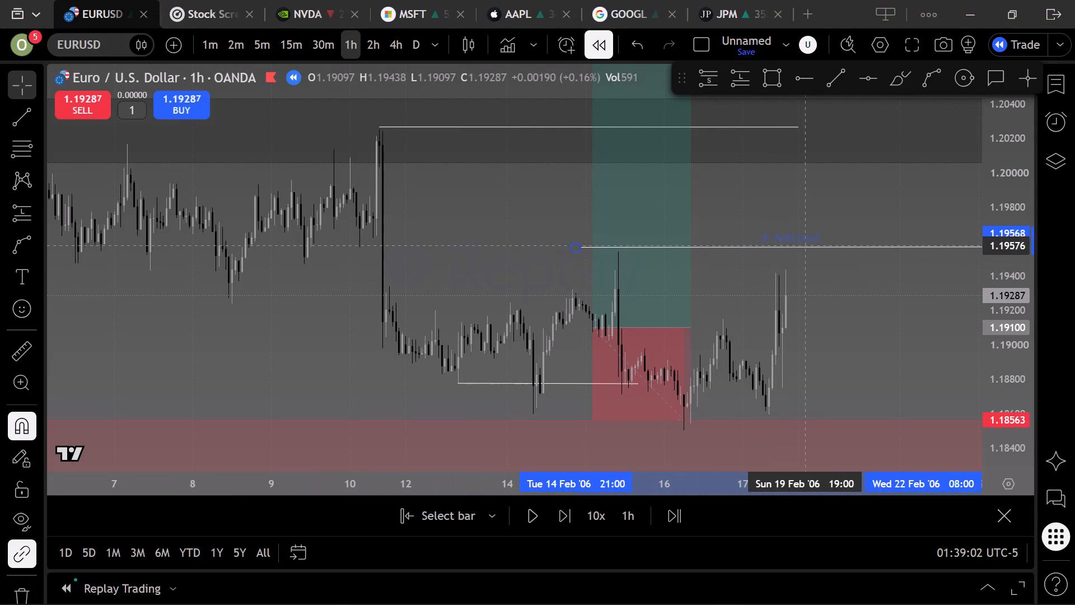
{"action": "left_click_drag", "start_coordinate": [810, 245], "coordinate": [846, 248]}
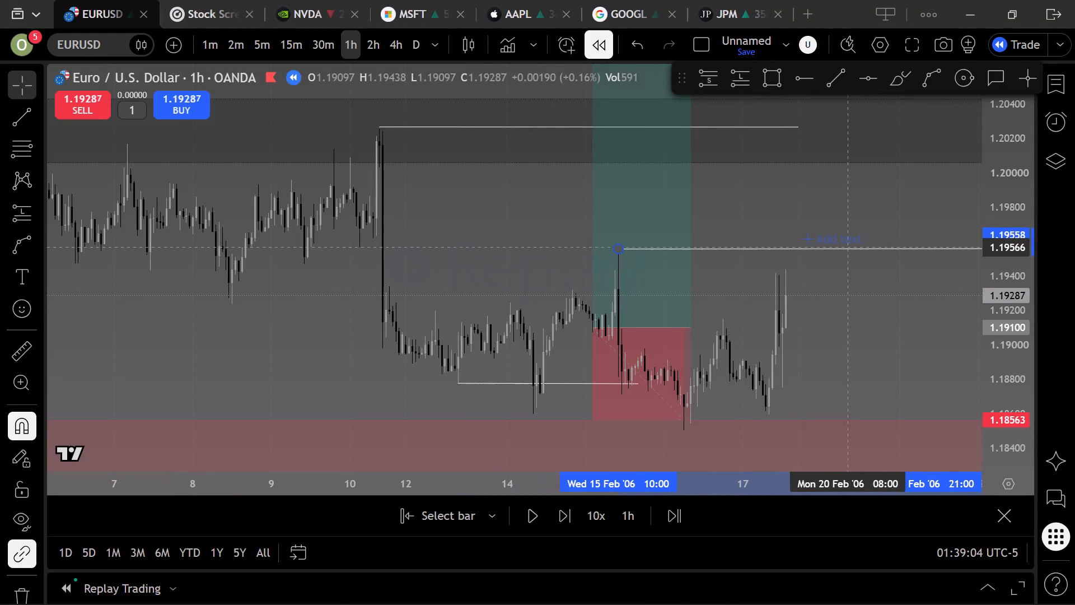
{"action": "left_click_drag", "start_coordinate": [846, 248], "coordinate": [849, 251]}
{"action": "left_click", "coordinate": [831, 220]}
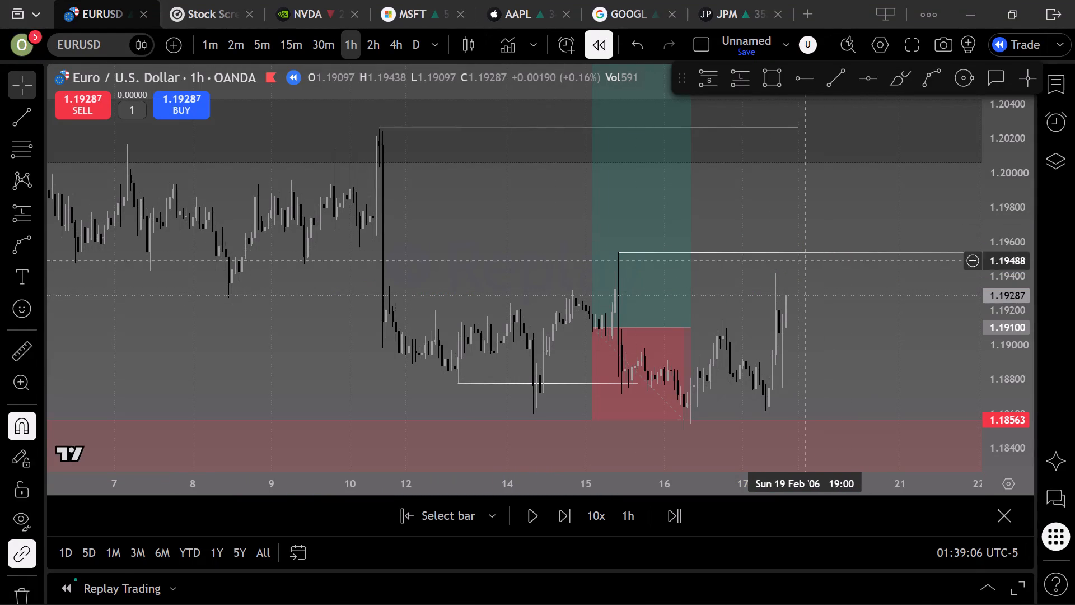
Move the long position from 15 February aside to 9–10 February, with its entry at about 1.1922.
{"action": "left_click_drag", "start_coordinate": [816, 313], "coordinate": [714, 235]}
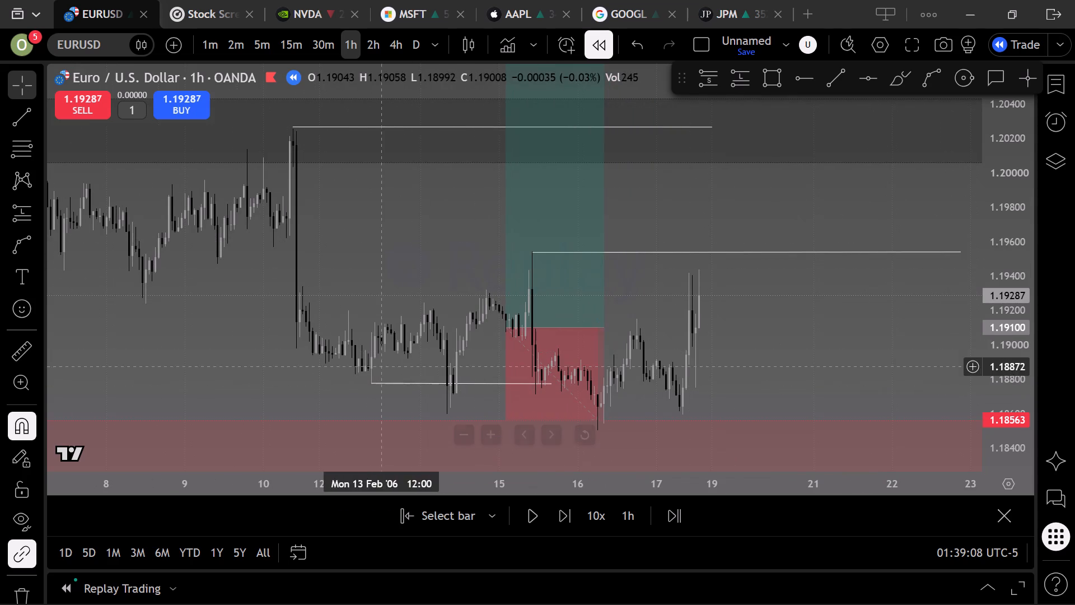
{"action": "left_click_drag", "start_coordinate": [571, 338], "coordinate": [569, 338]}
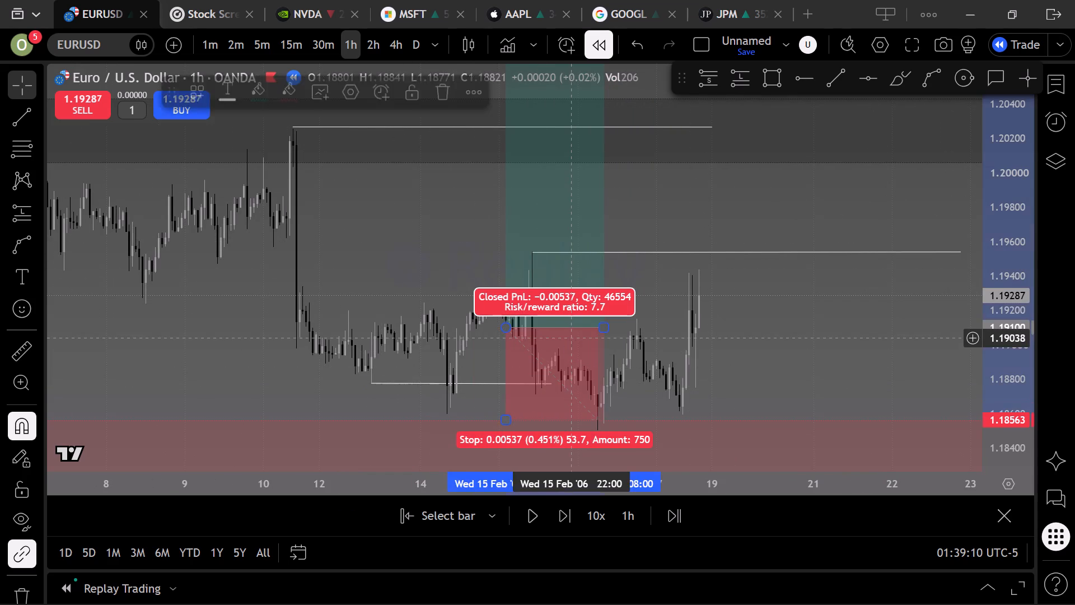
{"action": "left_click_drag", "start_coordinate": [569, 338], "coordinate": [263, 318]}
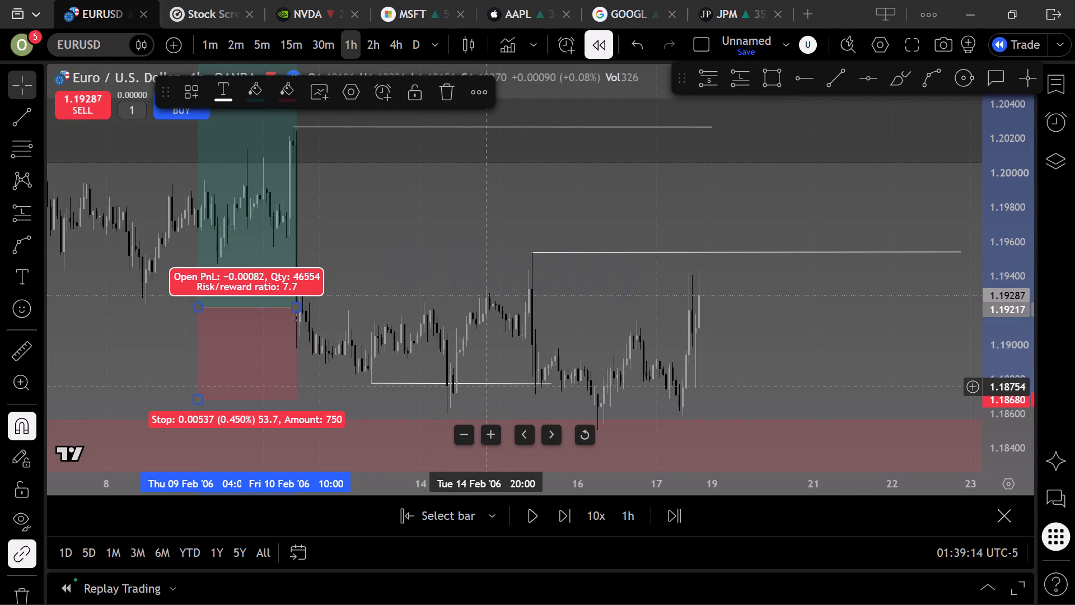
Move the lower white level line down so it starts at the 14 February low, at about 1.1860.
{"action": "left_click_drag", "start_coordinate": [480, 381], "coordinate": [564, 418]}
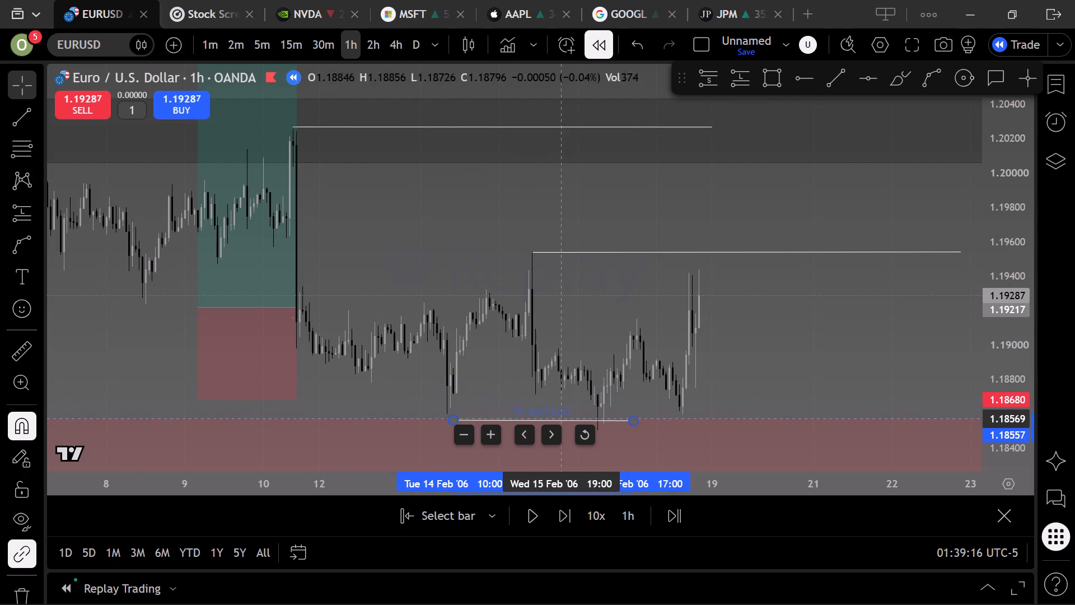
{"action": "left_click_drag", "start_coordinate": [564, 418], "coordinate": [552, 411]}
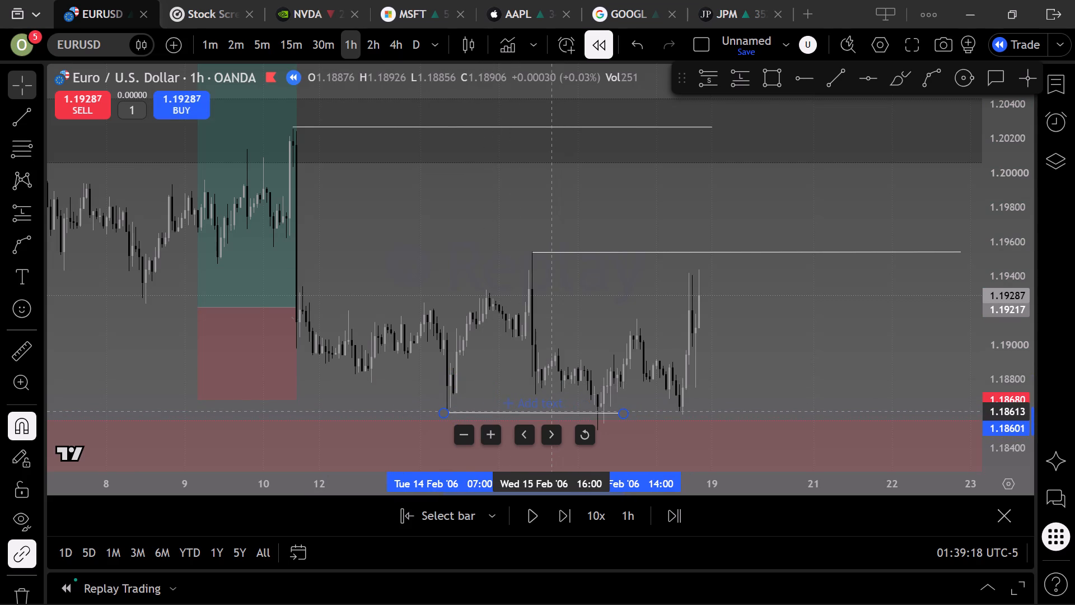
{"action": "left_click_drag", "start_coordinate": [552, 411], "coordinate": [553, 411]}
{"action": "left_click", "coordinate": [578, 339]}
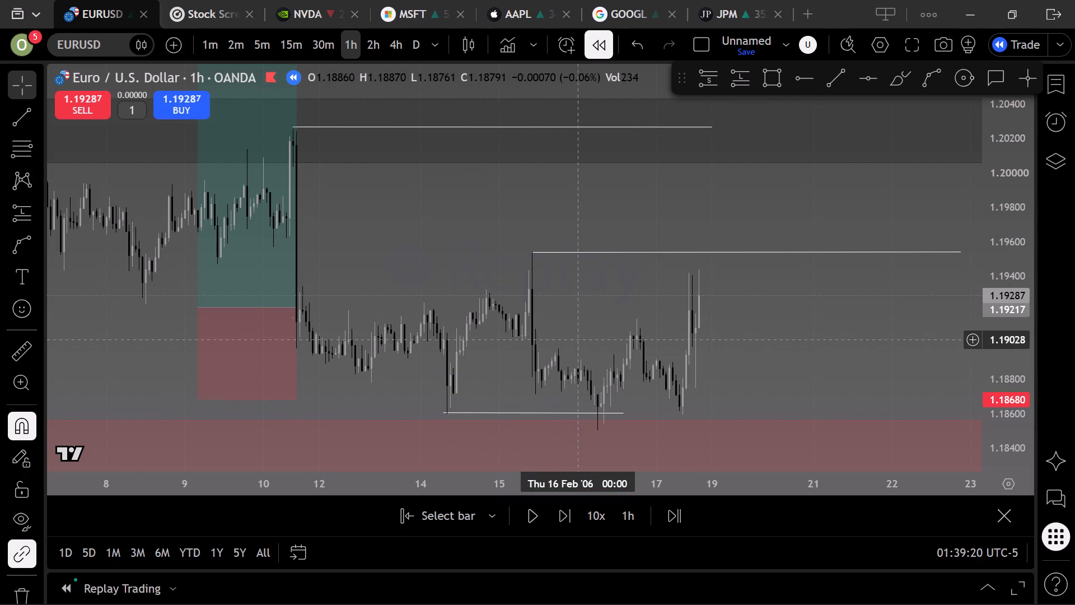
{"action": "left_click", "coordinate": [447, 411]}
{"action": "left_click", "coordinate": [447, 411]}
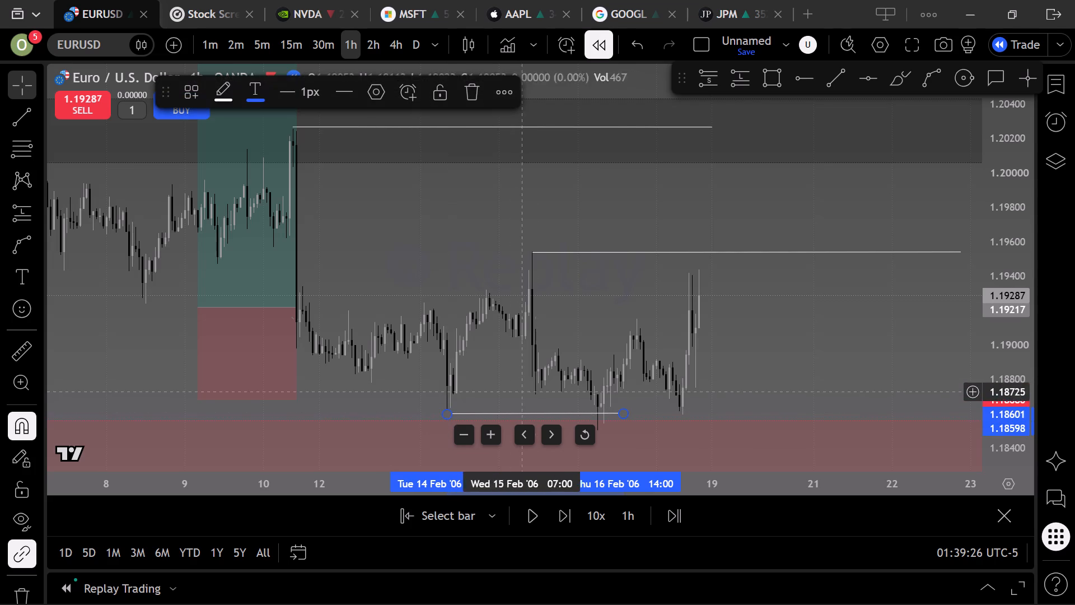
Extend the lower white level line horizontally to the evening of 21 February.
{"action": "left_click_drag", "start_coordinate": [624, 413], "coordinate": [820, 411]}
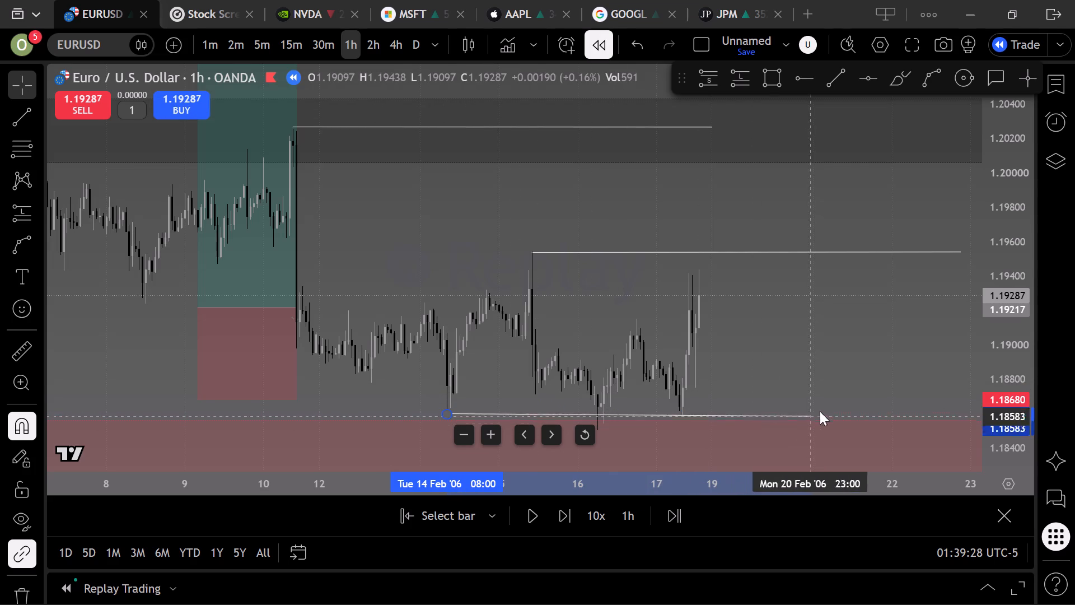
{"action": "left_click_drag", "start_coordinate": [820, 411], "coordinate": [871, 412]}
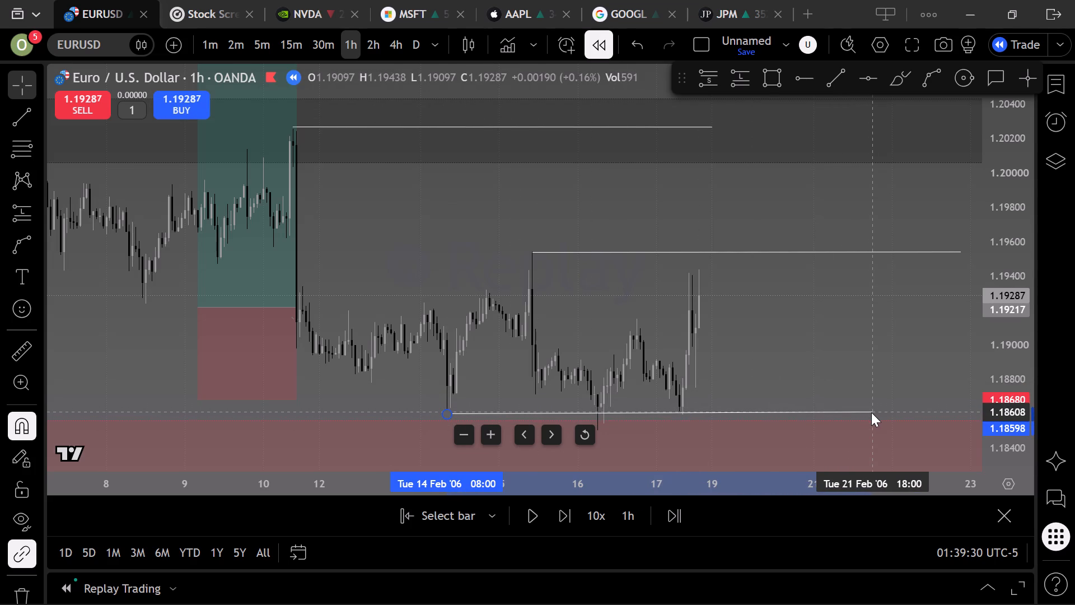
{"action": "left_click_drag", "start_coordinate": [871, 412], "coordinate": [880, 415]}
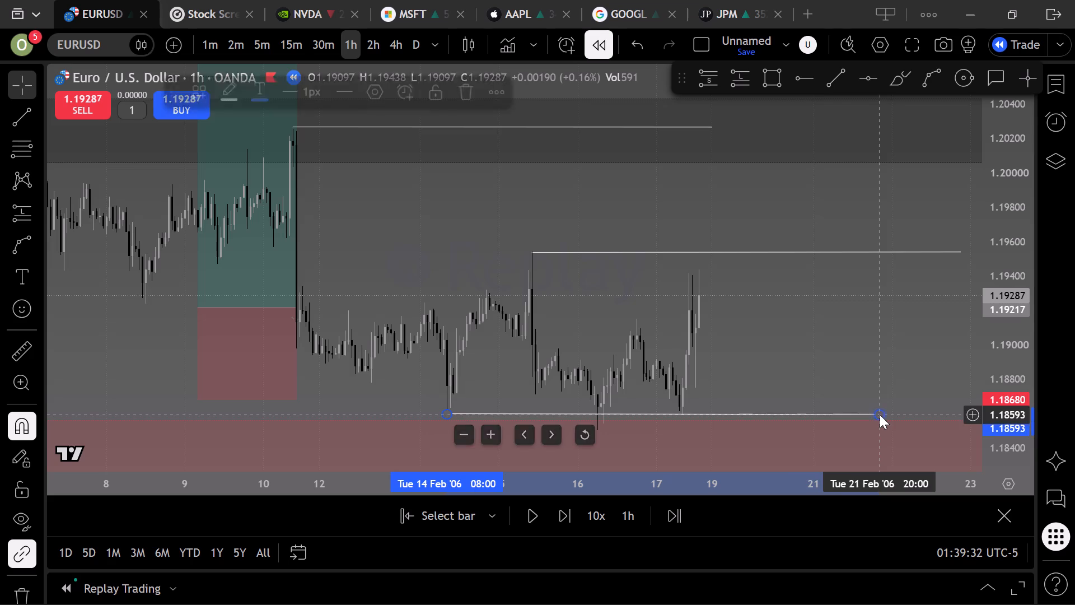
{"action": "left_click", "coordinate": [849, 371]}
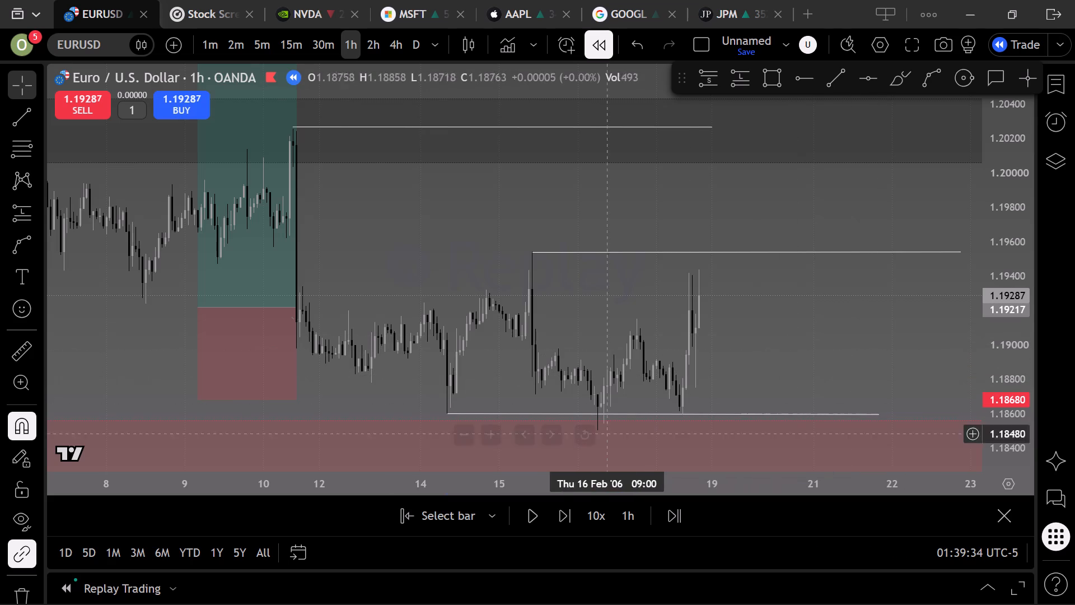
Advance the EURUSD replay bar by bar from 17 February to late on 19 February, past the 15 February high level.
{"action": "left_click", "coordinate": [568, 519]}
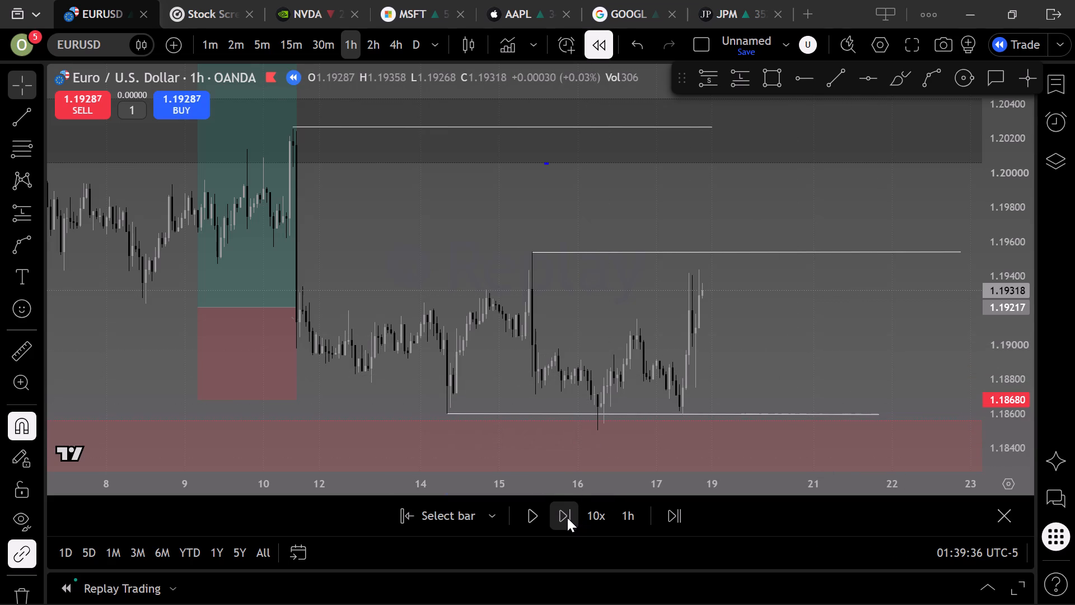
{"action": "left_click", "coordinate": [567, 518]}
{"action": "left_click", "coordinate": [567, 518]}
{"action": "left_click", "coordinate": [565, 515]}
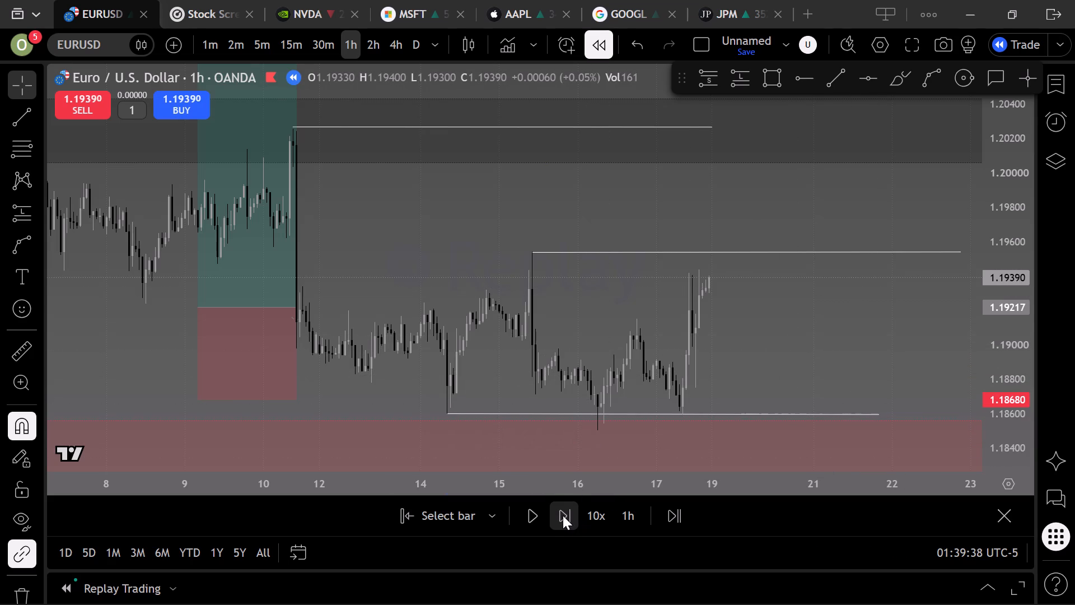
{"action": "left_click", "coordinate": [563, 515]}
{"action": "triple_click", "coordinate": [563, 515]}
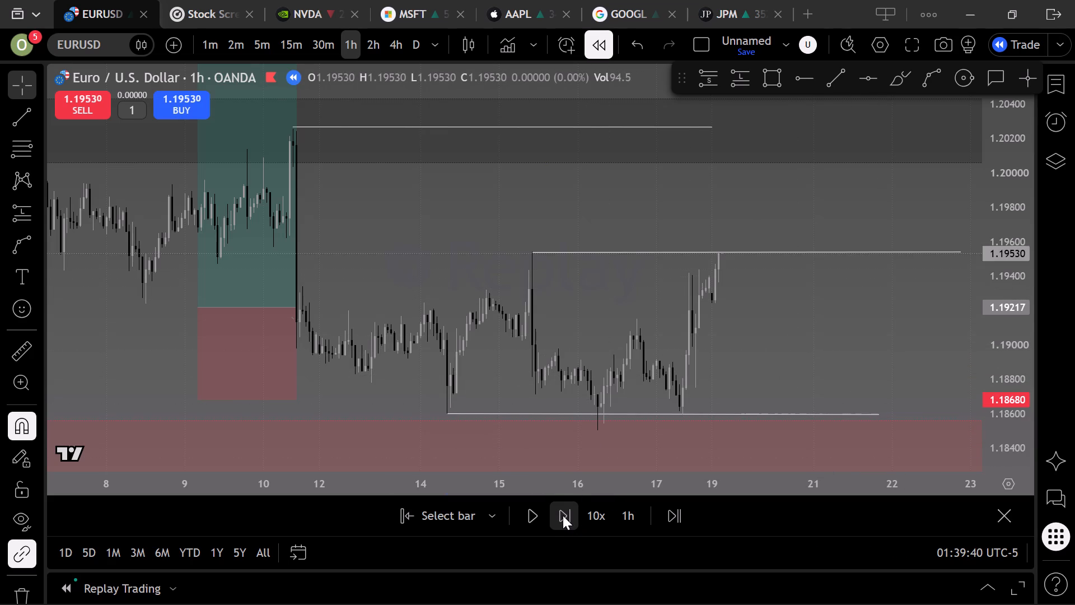
{"action": "left_click", "coordinate": [563, 515]}
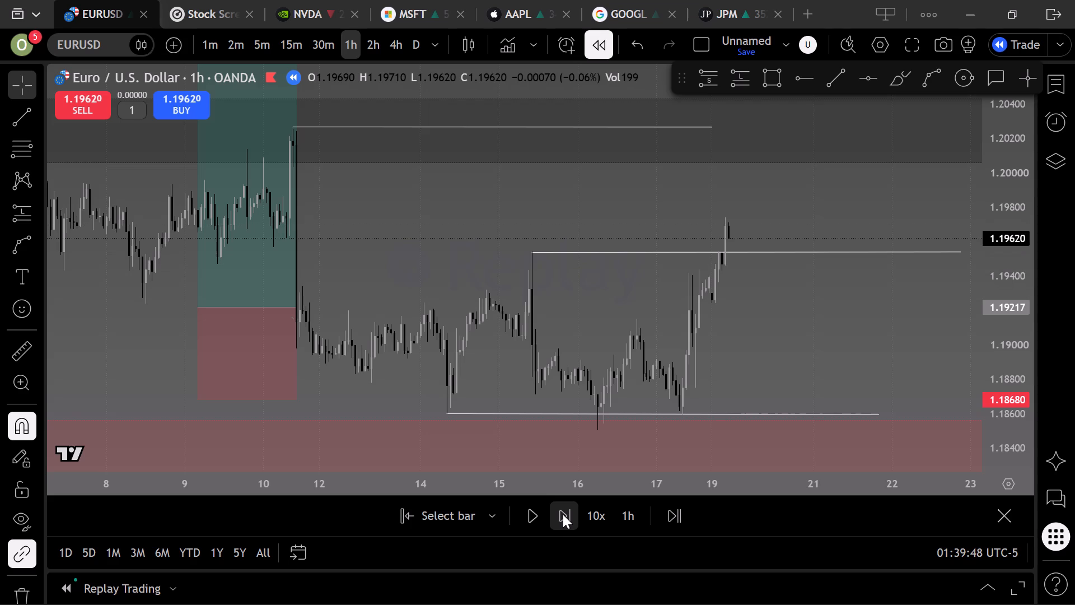
Advance the EURUSD replay bar by bar from late on 19 February to around 11:00 on 20 February.
{"action": "left_click", "coordinate": [563, 514]}
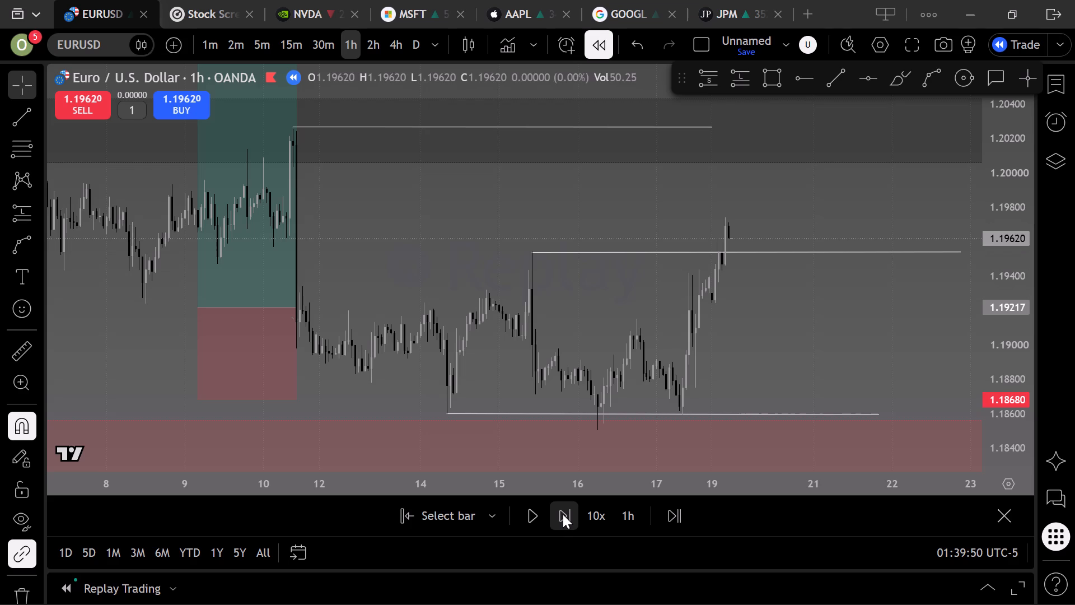
{"action": "left_click", "coordinate": [563, 514]}
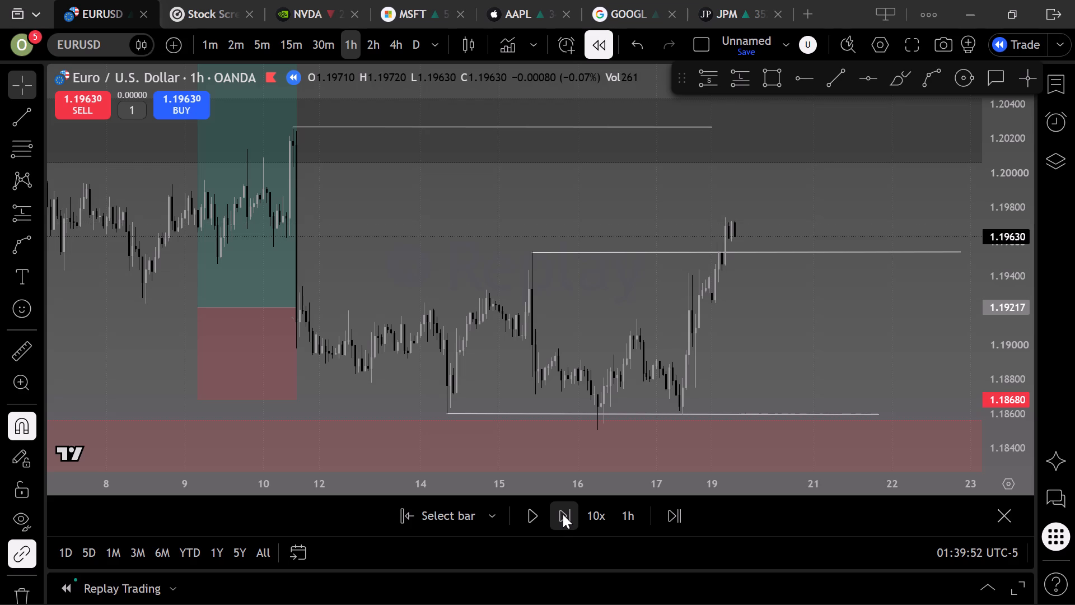
{"action": "left_click", "coordinate": [563, 514]}
{"action": "left_click", "coordinate": [563, 514]}
{"action": "left_click", "coordinate": [563, 514]}
{"action": "left_click", "coordinate": [563, 514]}
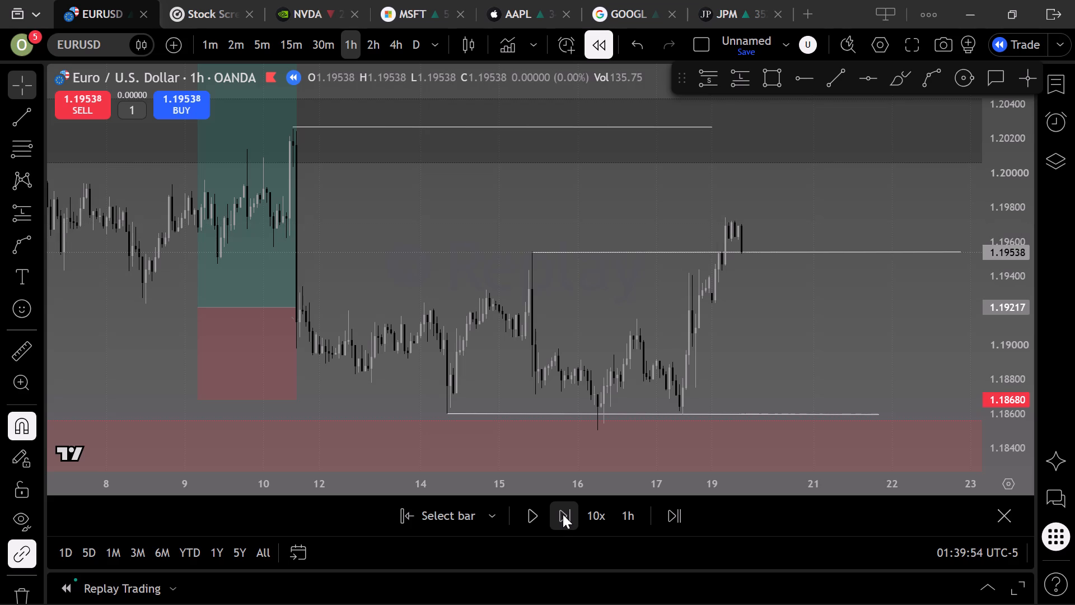
{"action": "triple_click", "coordinate": [563, 514]}
{"action": "double_click", "coordinate": [563, 514]}
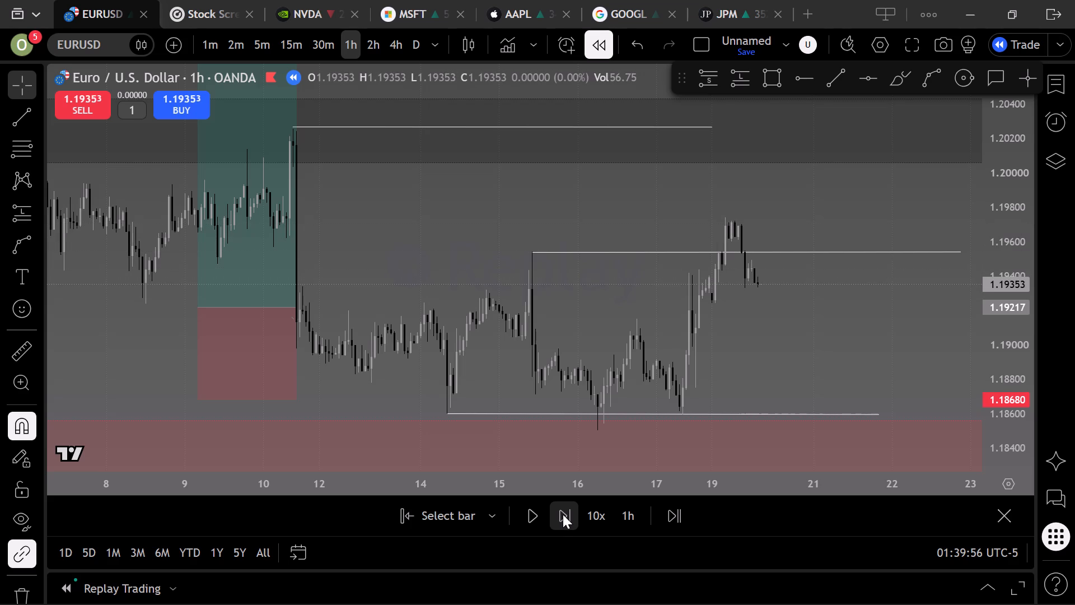
{"action": "left_click", "coordinate": [563, 514]}
{"action": "left_click", "coordinate": [563, 514]}
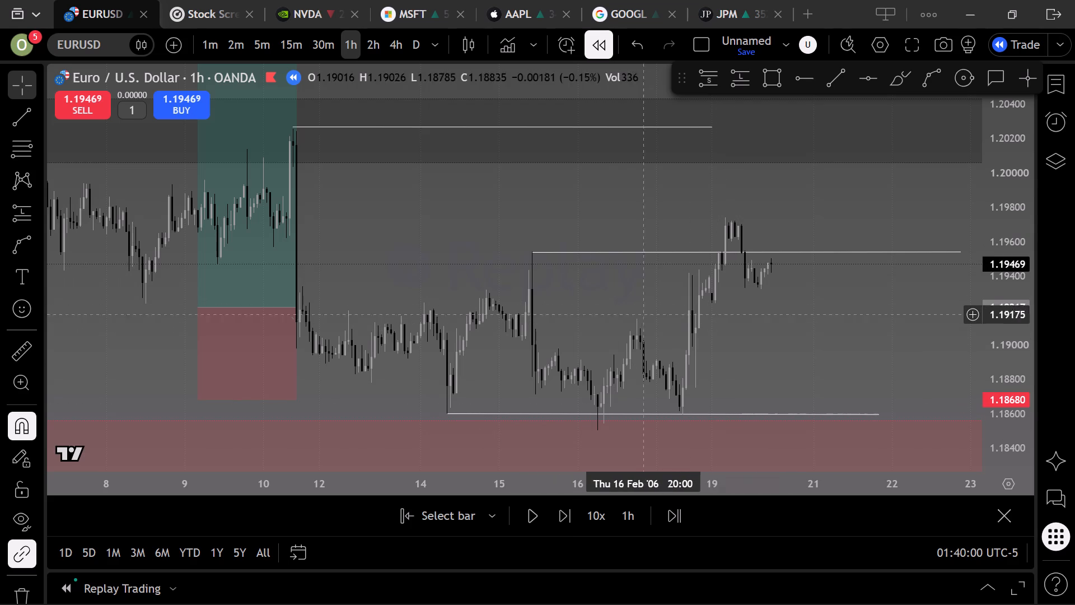
Draw a short, near-horizontal trend line at about 1.1899 from the 17 February rally candle to 07:00 on 20 February.
{"action": "left_click_drag", "start_coordinate": [641, 197], "coordinate": [596, 184]}
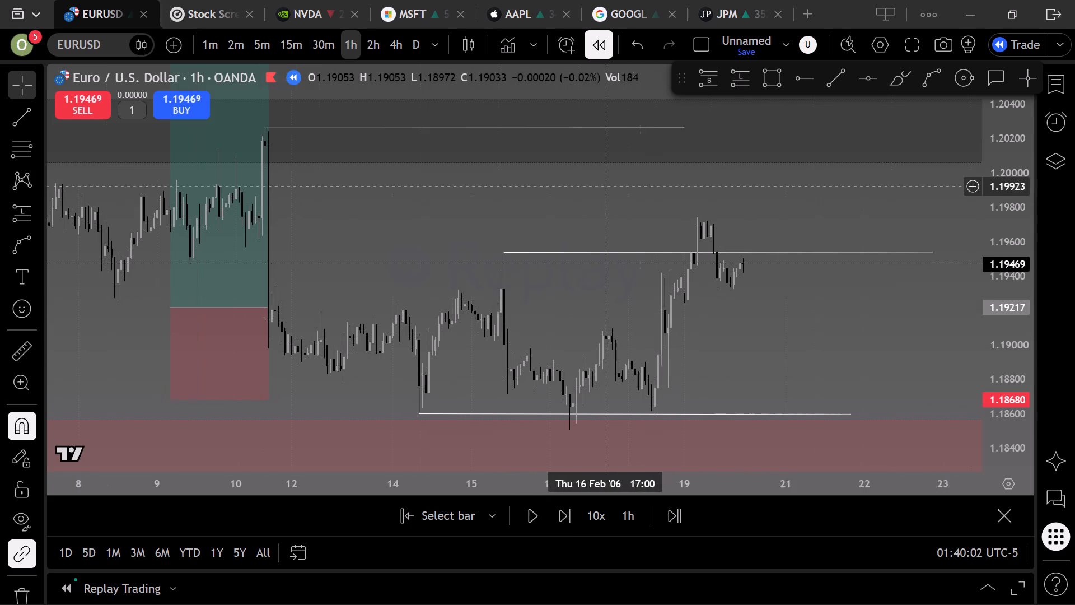
{"action": "left_click_drag", "start_coordinate": [596, 184], "coordinate": [382, 159]}
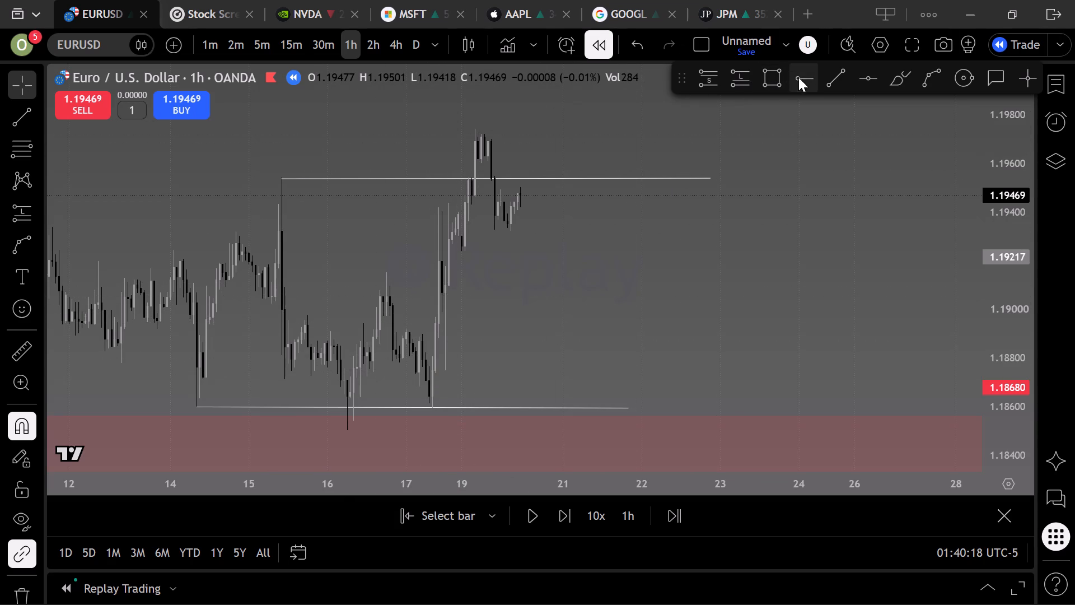
{"action": "left_click", "coordinate": [831, 79]}
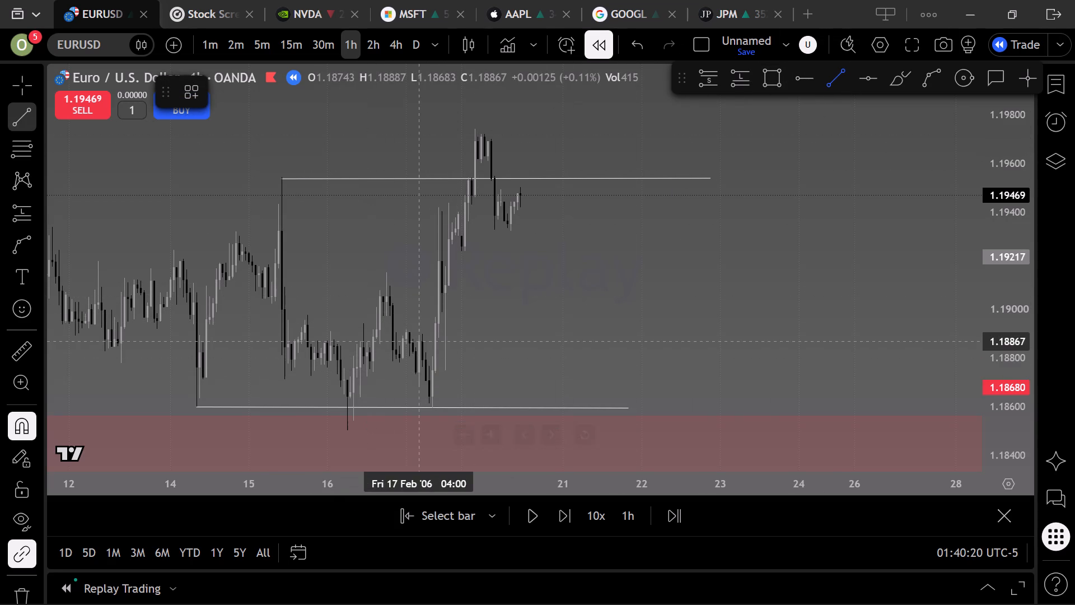
{"action": "left_click", "coordinate": [441, 336]}
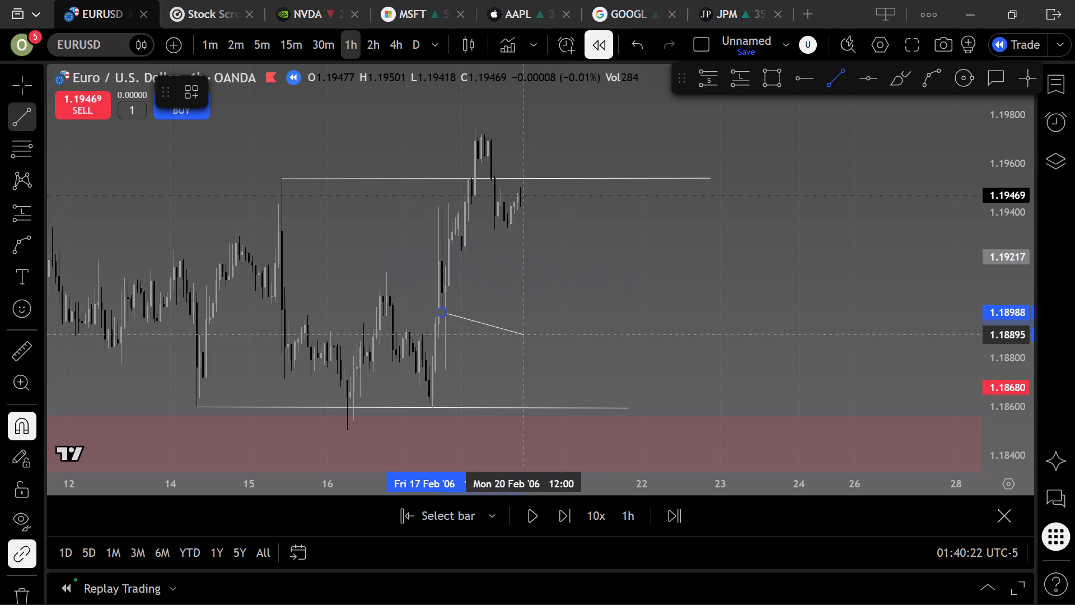
{"action": "left_click", "coordinate": [508, 313]}
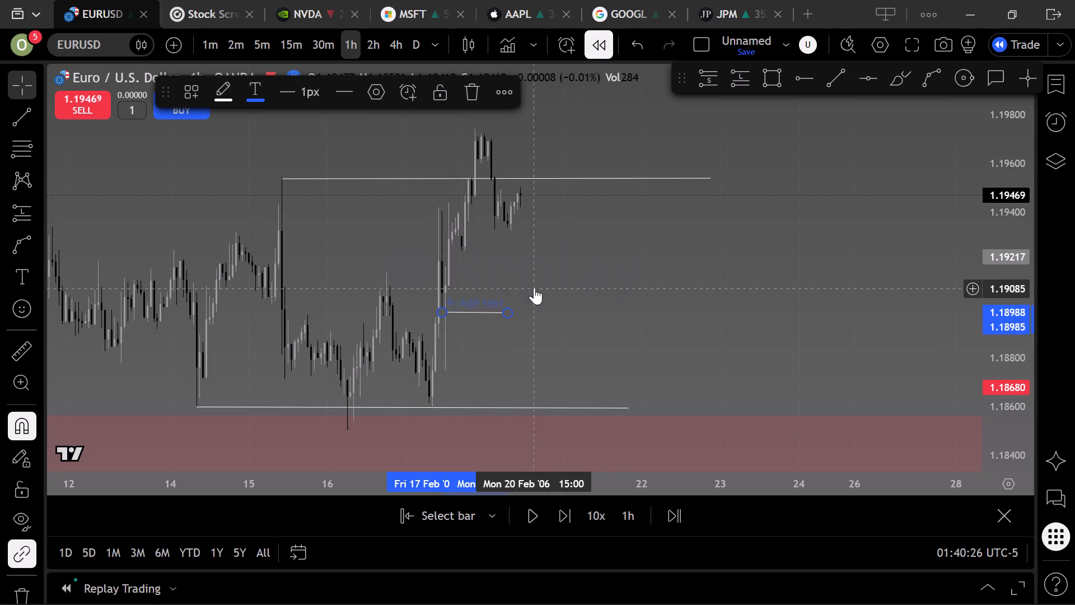
{"action": "left_click", "coordinate": [534, 287]}
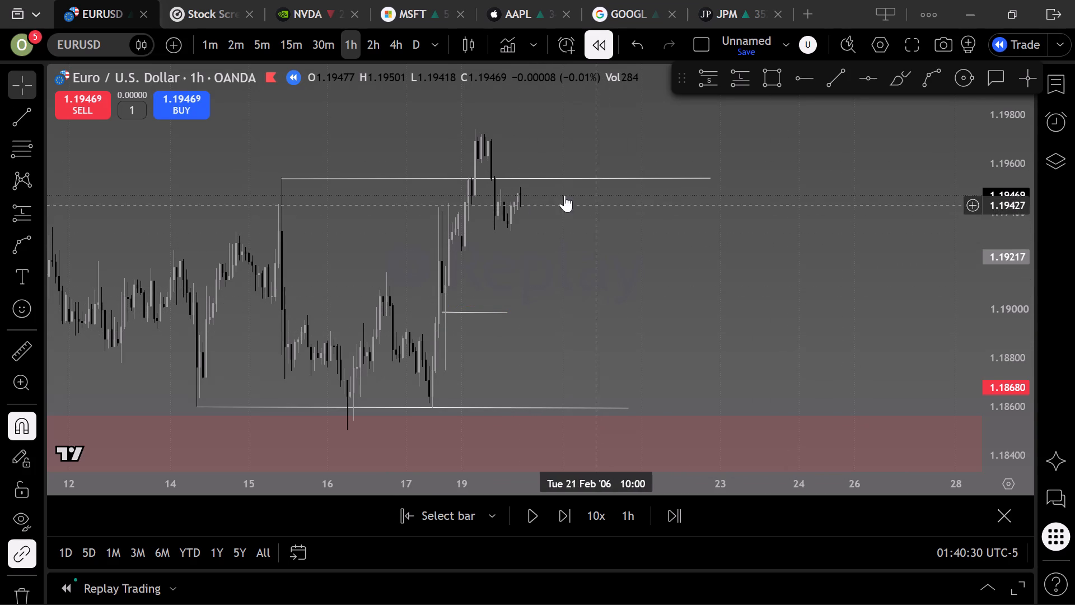
Move the long position from 9–10 February to just after the latest 20 February bar, with its entry at about 1.1922.
{"action": "scroll", "coordinate": [217, 272], "scroll_direction": "down", "scroll_amount": 5}
{"action": "left_click_drag", "start_coordinate": [386, 282], "coordinate": [455, 305]}
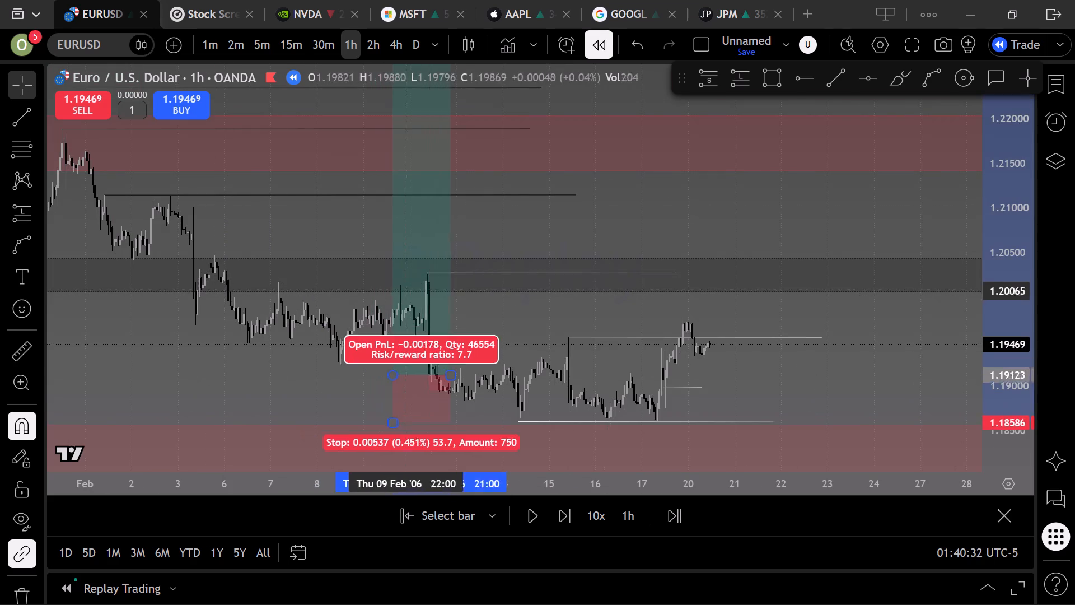
{"action": "left_click_drag", "start_coordinate": [455, 305], "coordinate": [781, 319]}
{"action": "scroll", "coordinate": [716, 309], "scroll_direction": "up", "scroll_amount": 9}
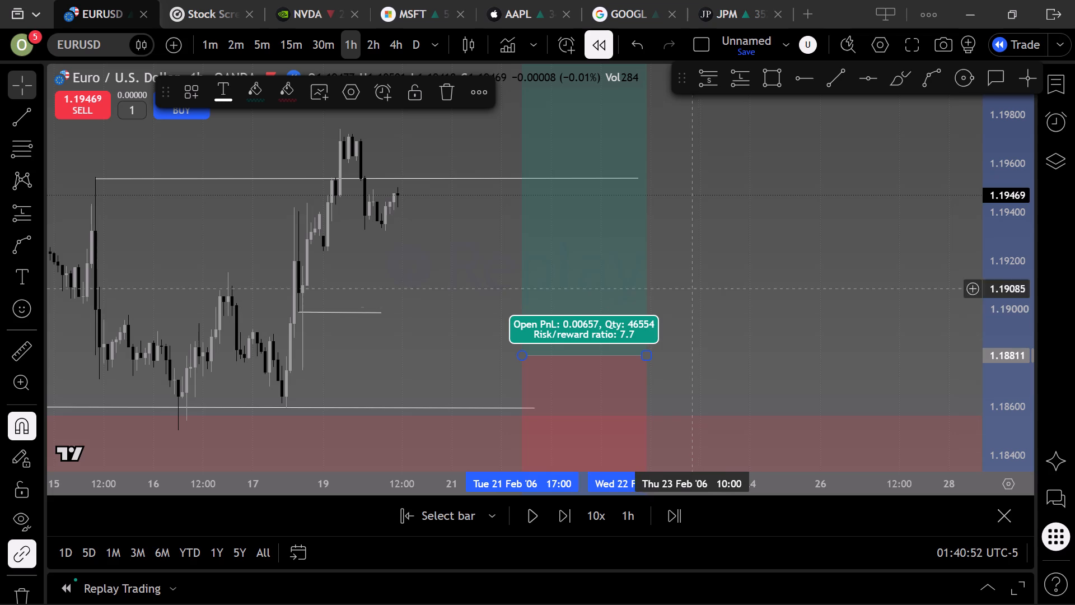
{"action": "left_click_drag", "start_coordinate": [564, 258], "coordinate": [491, 148]}
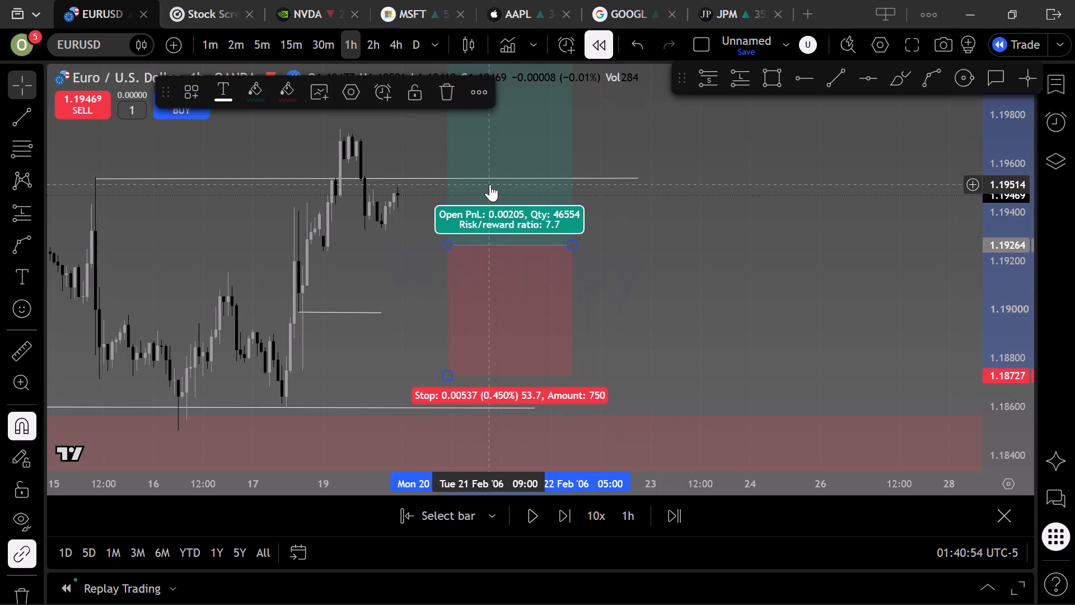
{"action": "left_click_drag", "start_coordinate": [492, 188], "coordinate": [469, 197]}
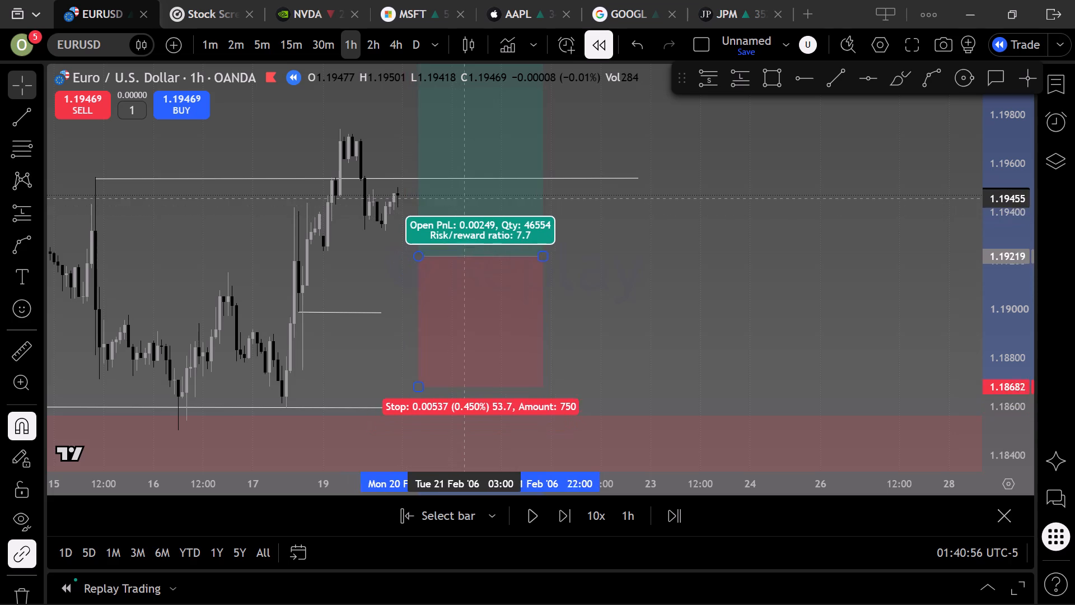
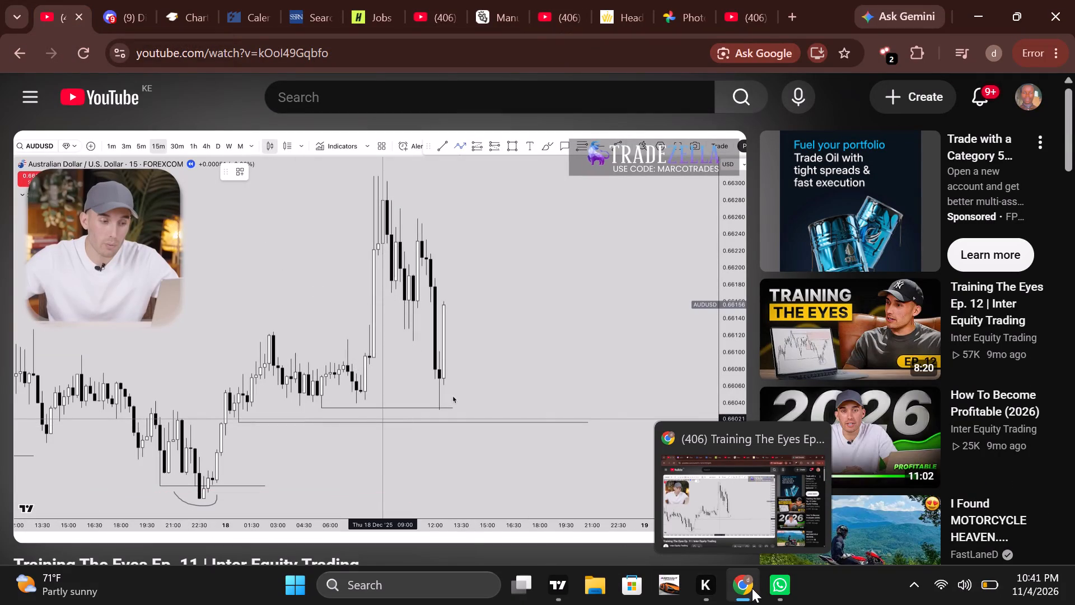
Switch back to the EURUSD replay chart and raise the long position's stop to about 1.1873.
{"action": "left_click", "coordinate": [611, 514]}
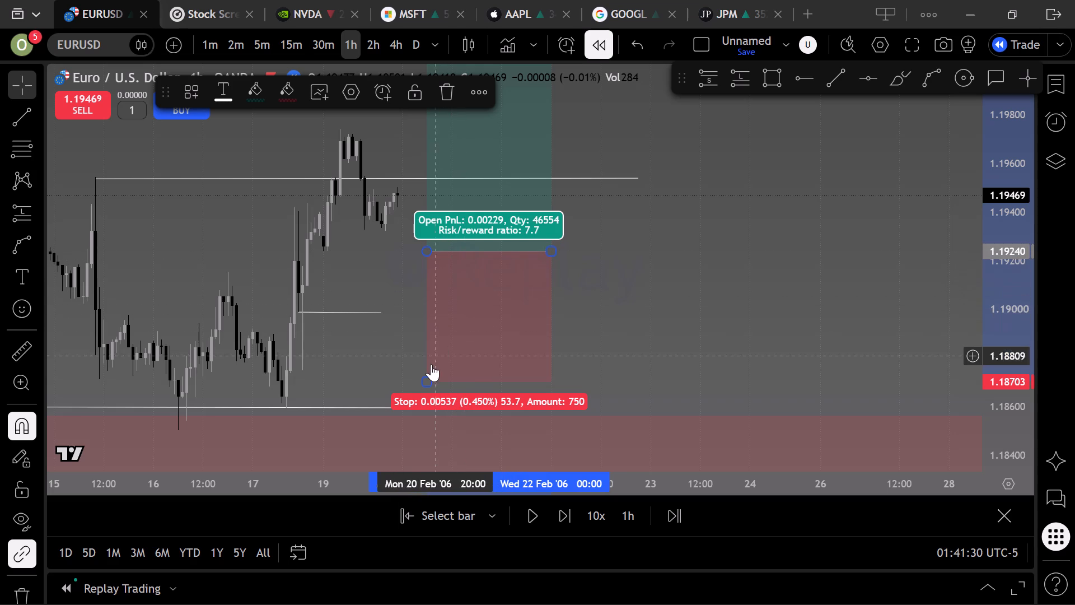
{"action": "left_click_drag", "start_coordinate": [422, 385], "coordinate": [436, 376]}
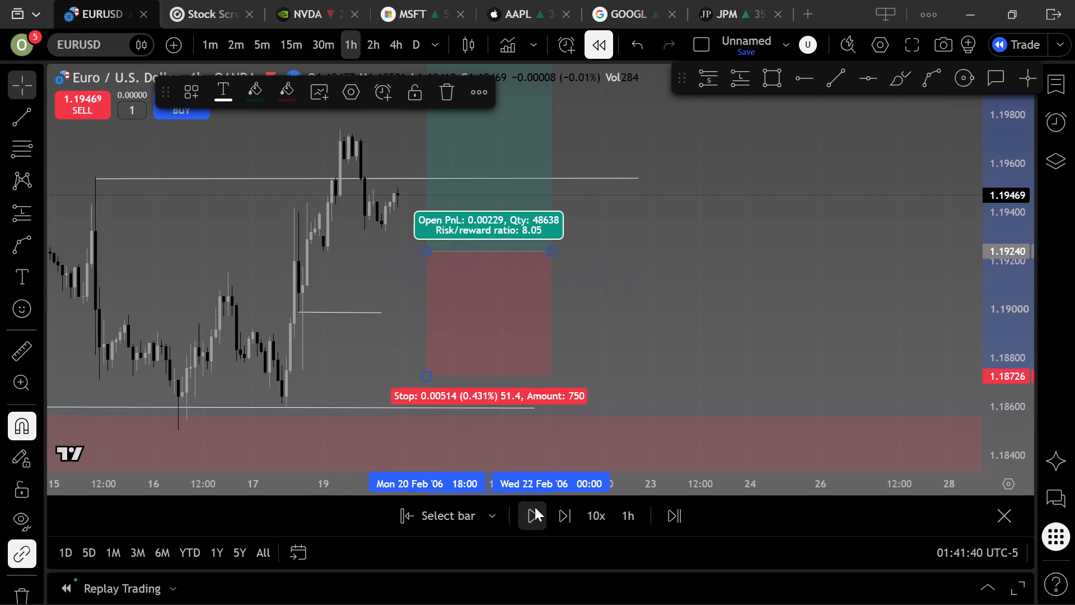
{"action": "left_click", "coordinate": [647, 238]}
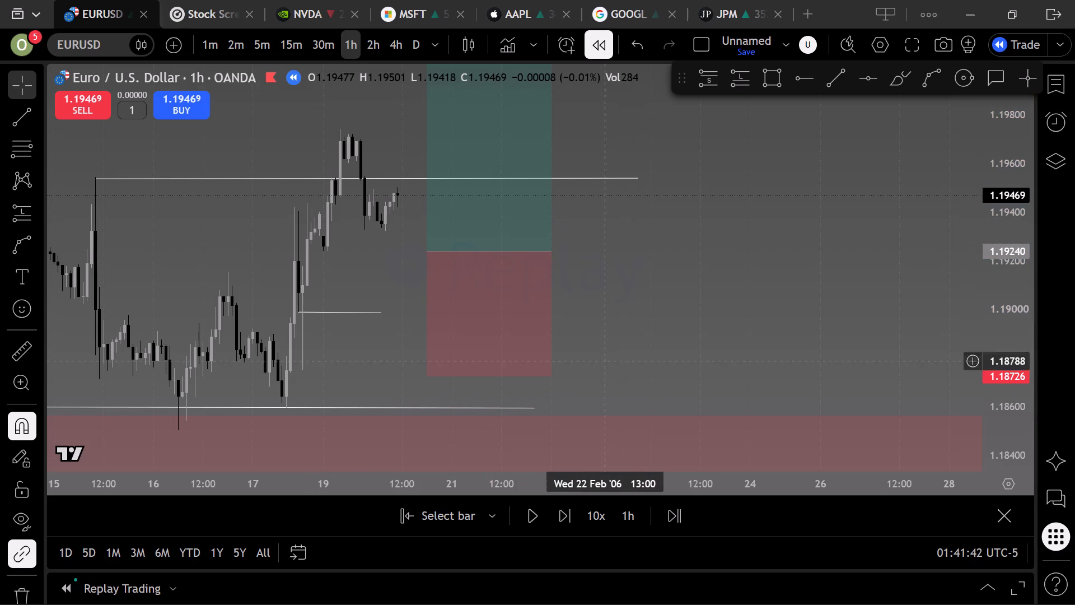
Advance the EURUSD replay bar by bar to around 20:00 on 20 February, down to the long position's entry level.
{"action": "left_click", "coordinate": [562, 513]}
{"action": "left_click", "coordinate": [562, 513]}
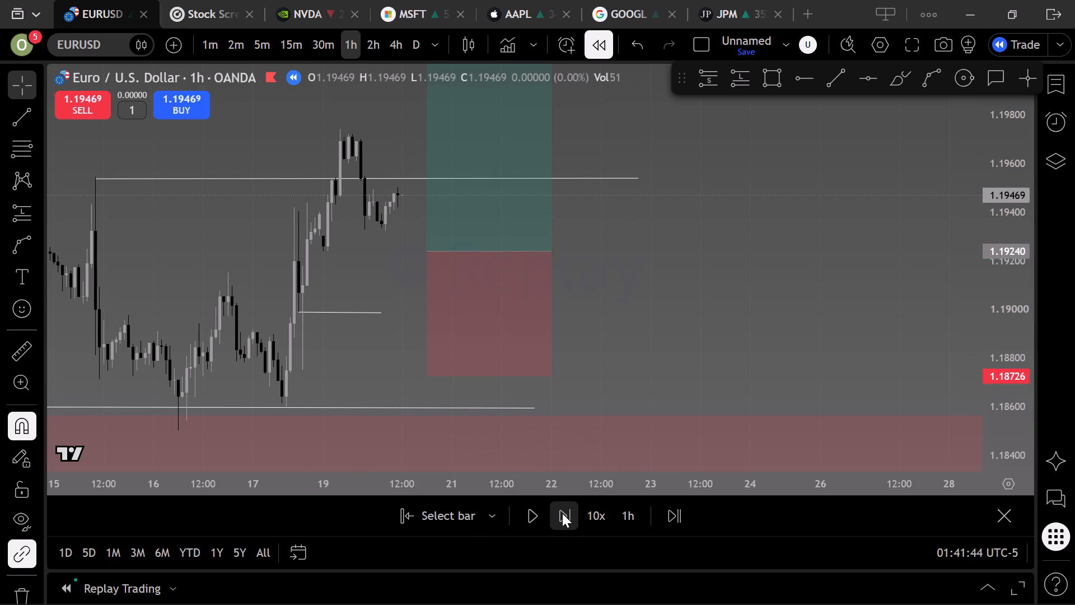
{"action": "left_click", "coordinate": [562, 513]}
{"action": "left_click", "coordinate": [562, 513]}
{"action": "left_click", "coordinate": [562, 513]}
{"action": "left_click", "coordinate": [562, 513]}
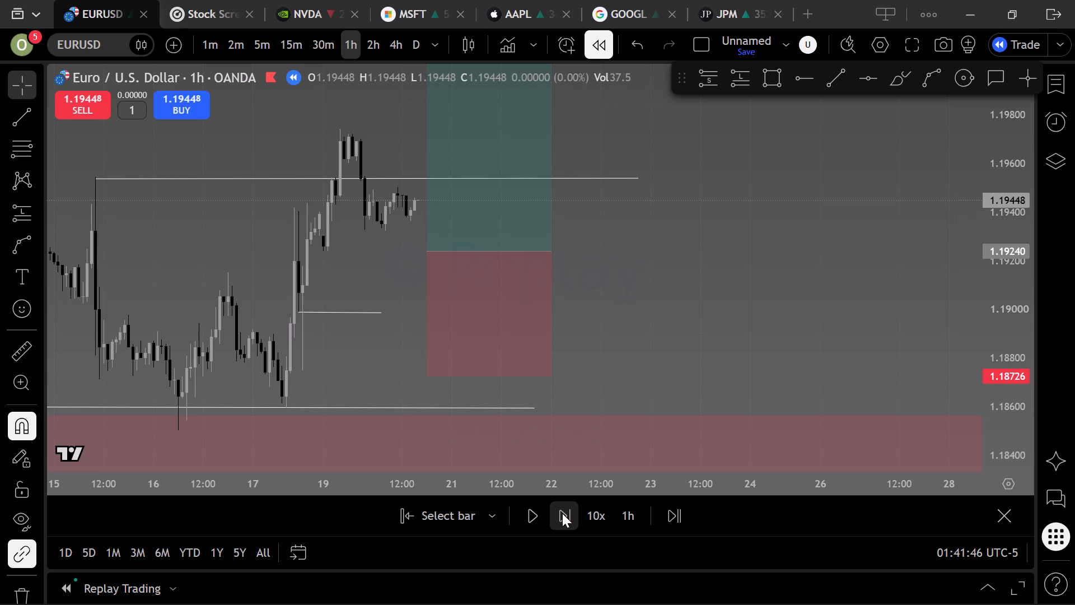
{"action": "left_click", "coordinate": [562, 513]}
{"action": "left_click", "coordinate": [562, 513]}
{"action": "left_click", "coordinate": [562, 513]}
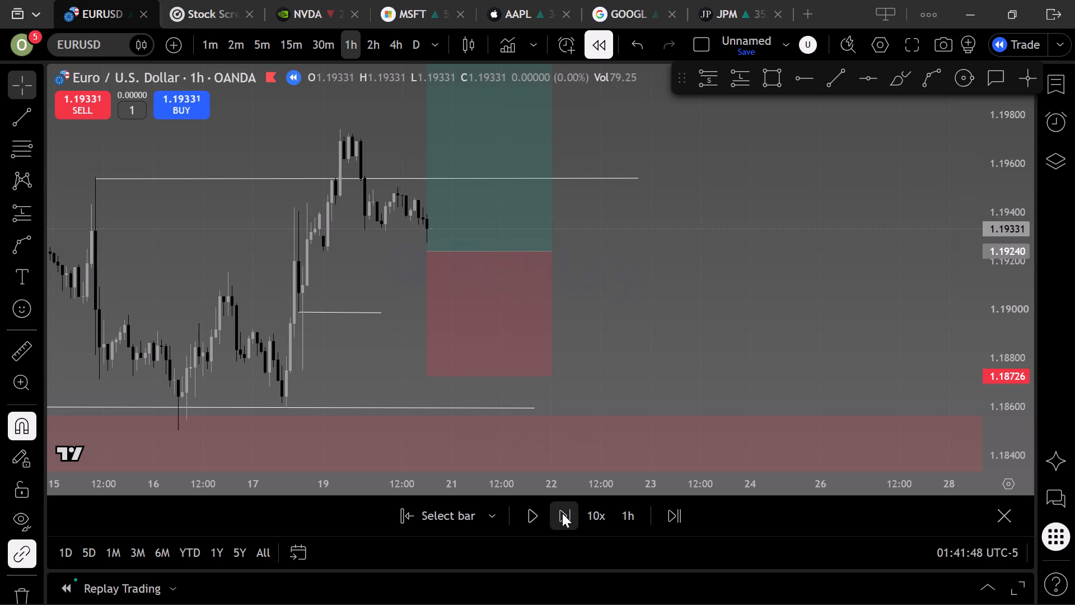
{"action": "left_click", "coordinate": [562, 513]}
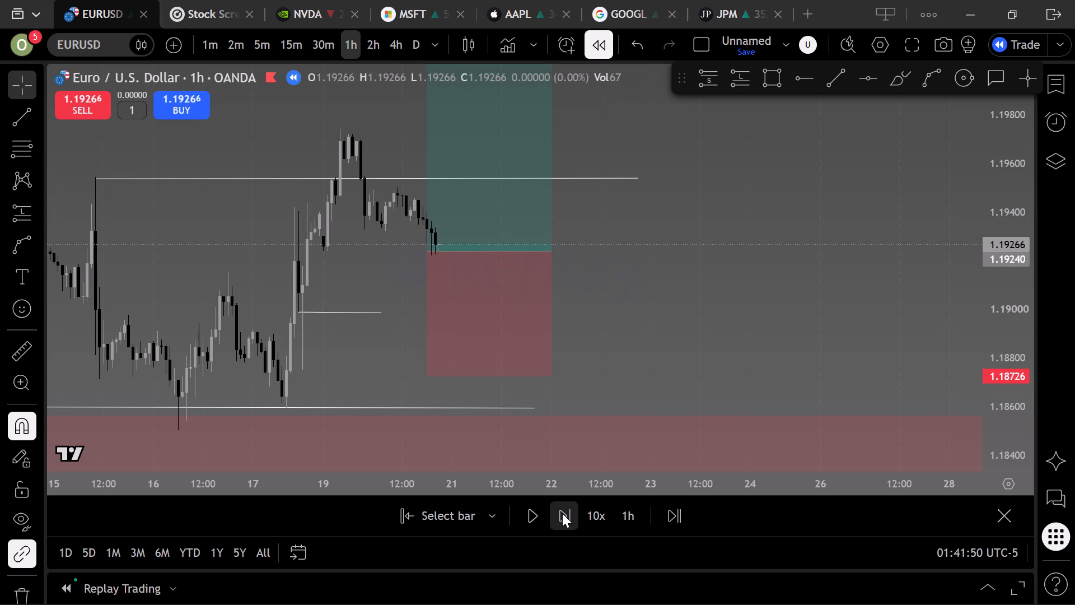
Advance the EURUSD replay bar by bar from about 20:00 on 20 February to around 13:00 on 21 February.
{"action": "left_click", "coordinate": [562, 513]}
{"action": "left_click", "coordinate": [562, 513]}
{"action": "left_click", "coordinate": [562, 513]}
{"action": "left_click", "coordinate": [562, 513]}
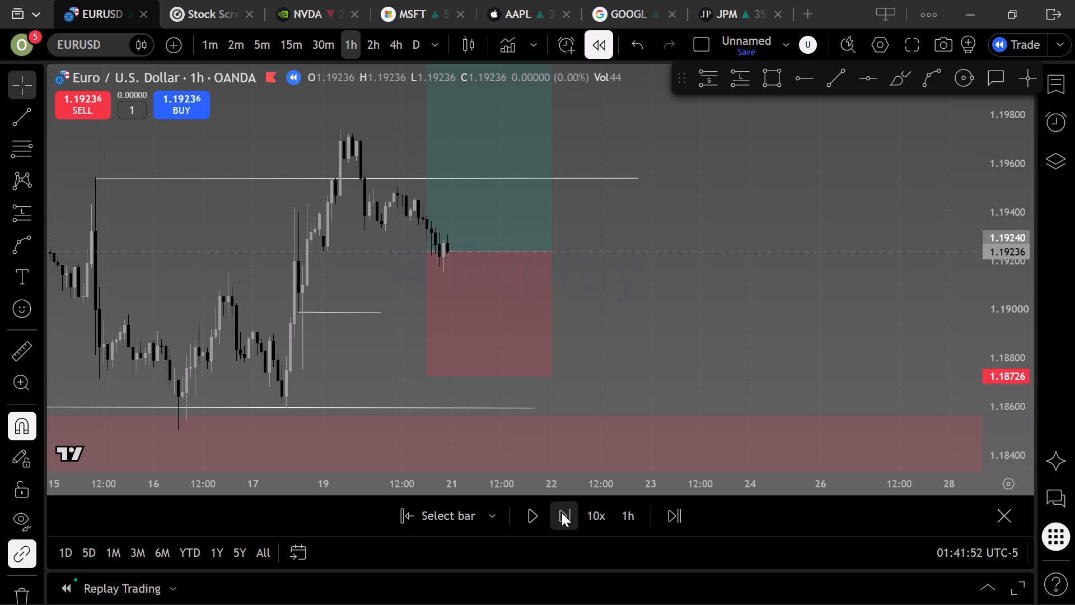
{"action": "left_click", "coordinate": [562, 513]}
{"action": "triple_click", "coordinate": [560, 511]}
{"action": "triple_click", "coordinate": [559, 510]}
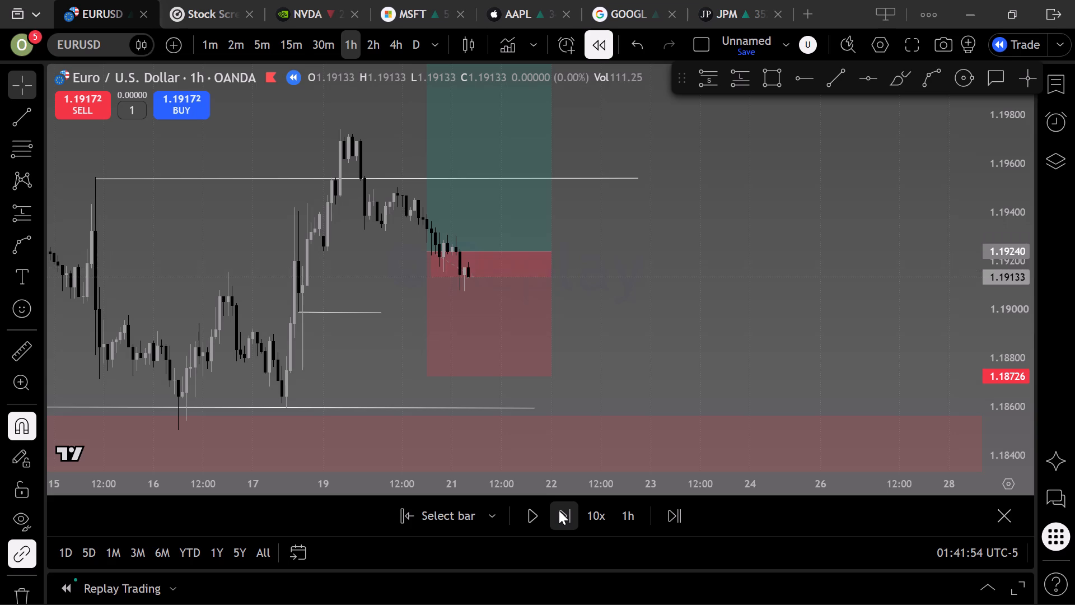
{"action": "left_click", "coordinate": [559, 510]}
{"action": "left_click", "coordinate": [559, 510]}
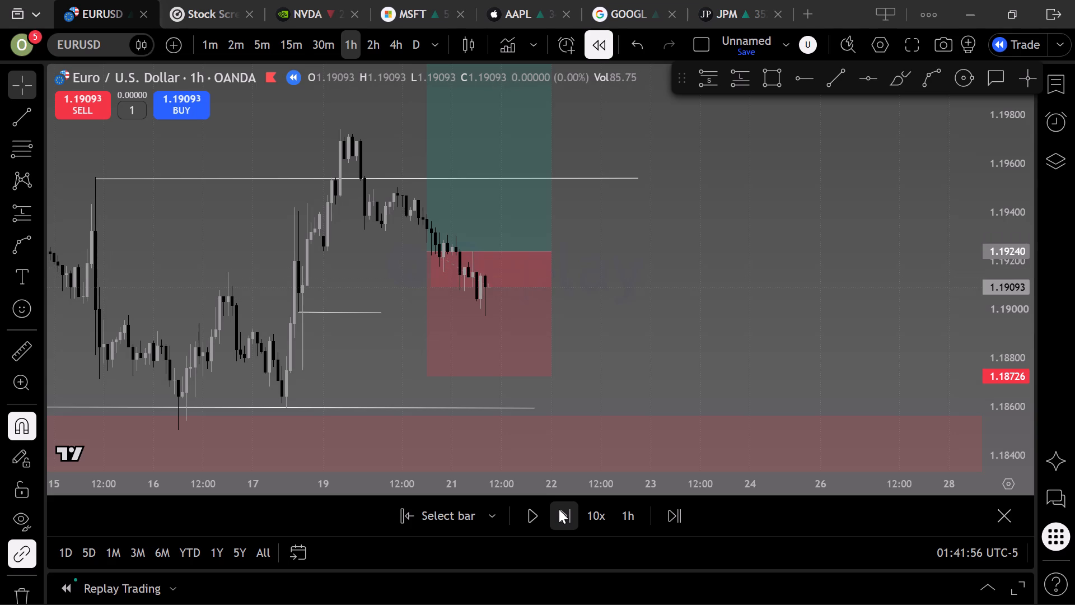
{"action": "left_click", "coordinate": [559, 509]}
{"action": "left_click", "coordinate": [559, 509]}
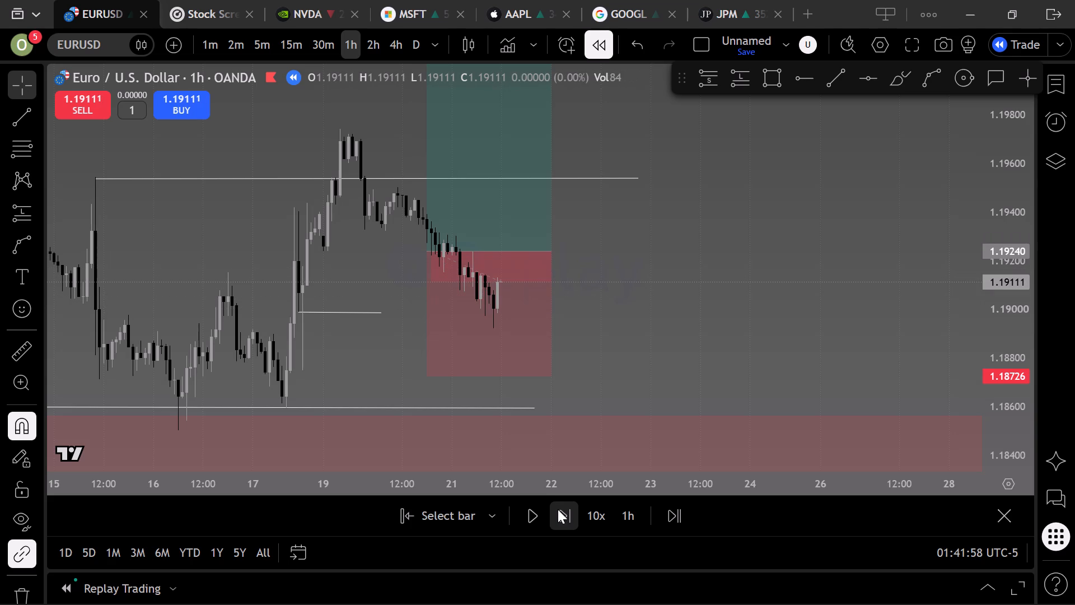
{"action": "left_click", "coordinate": [558, 508]}
{"action": "left_click", "coordinate": [557, 507]}
{"action": "left_click", "coordinate": [555, 507]}
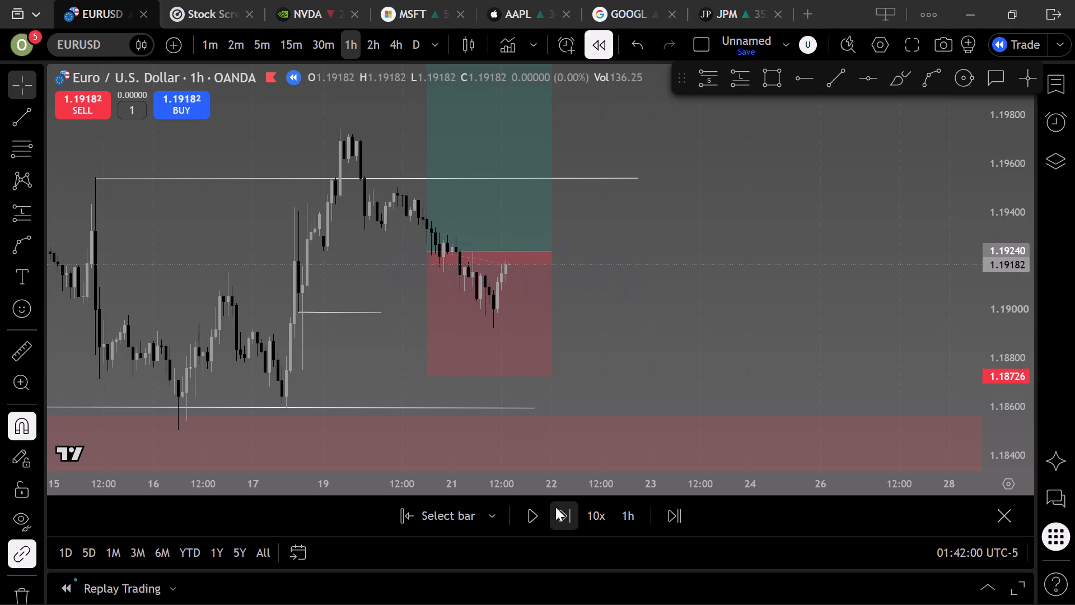
Advance the EURUSD replay bar by bar from about 13:00 on 21 February to around 08:00 on 22 February.
{"action": "left_click", "coordinate": [555, 507]}
{"action": "left_click", "coordinate": [554, 505]}
{"action": "left_click", "coordinate": [554, 505]}
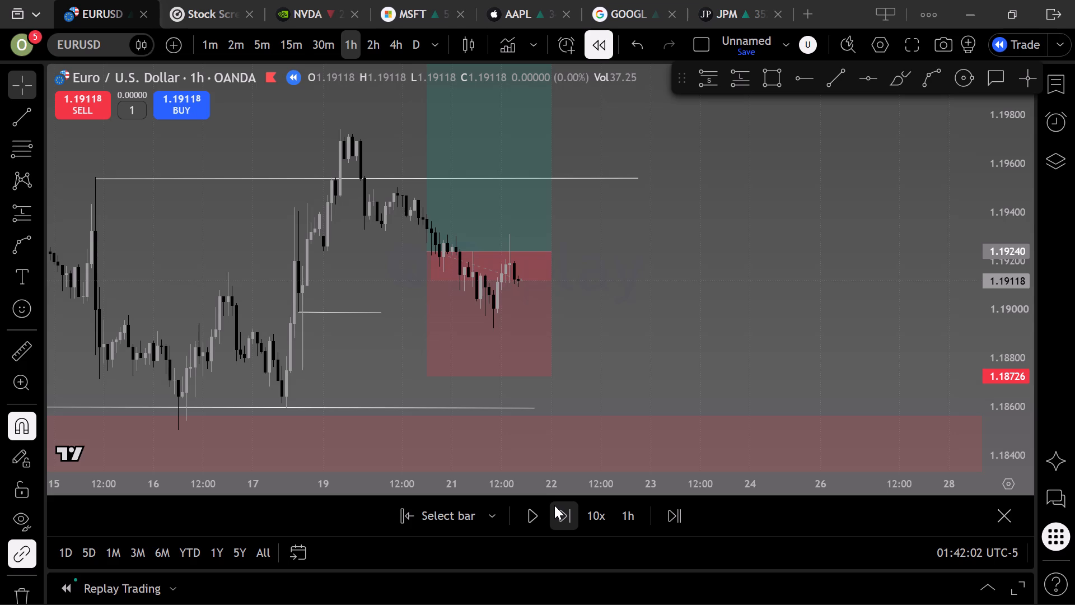
{"action": "left_click", "coordinate": [554, 505]}
{"action": "left_click", "coordinate": [554, 505]}
{"action": "left_click", "coordinate": [554, 505]}
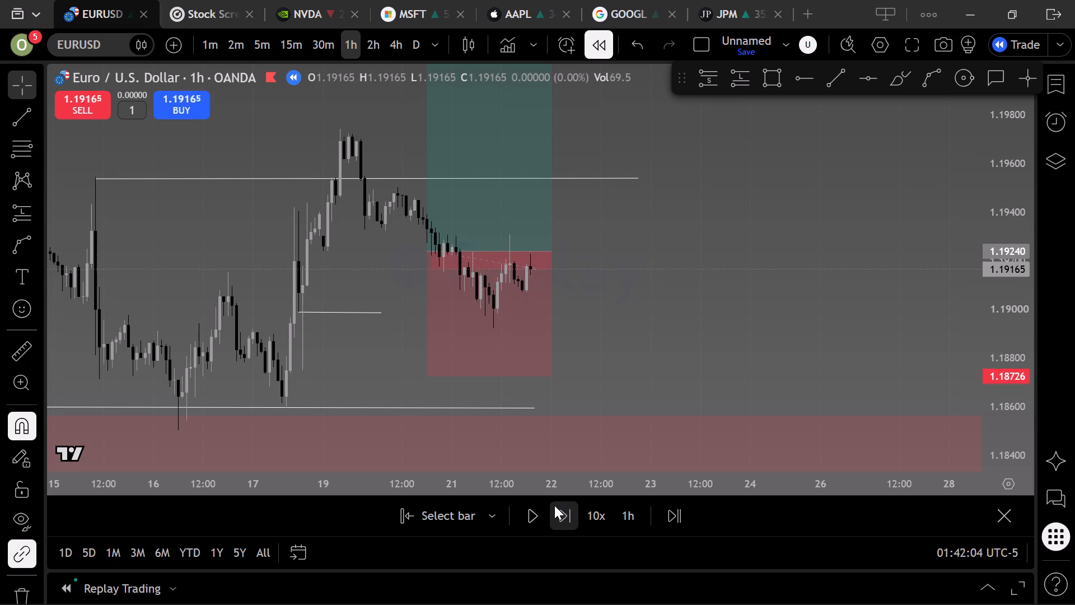
{"action": "left_click", "coordinate": [553, 504]}
{"action": "left_click", "coordinate": [553, 504]}
{"action": "left_click", "coordinate": [553, 504]}
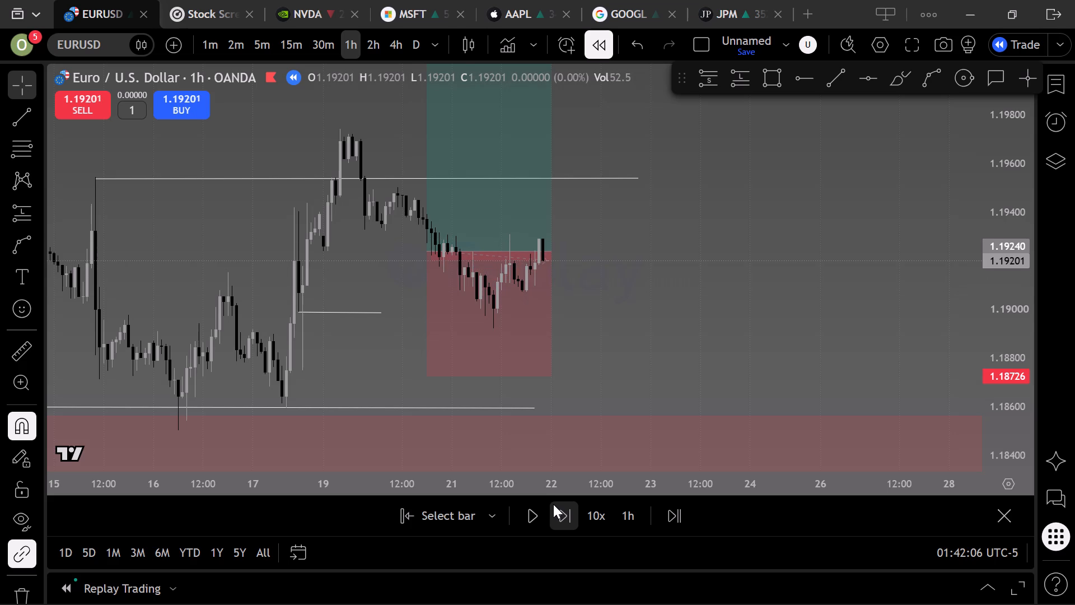
{"action": "left_click", "coordinate": [553, 504]}
{"action": "left_click", "coordinate": [551, 503]}
{"action": "triple_click", "coordinate": [550, 502]}
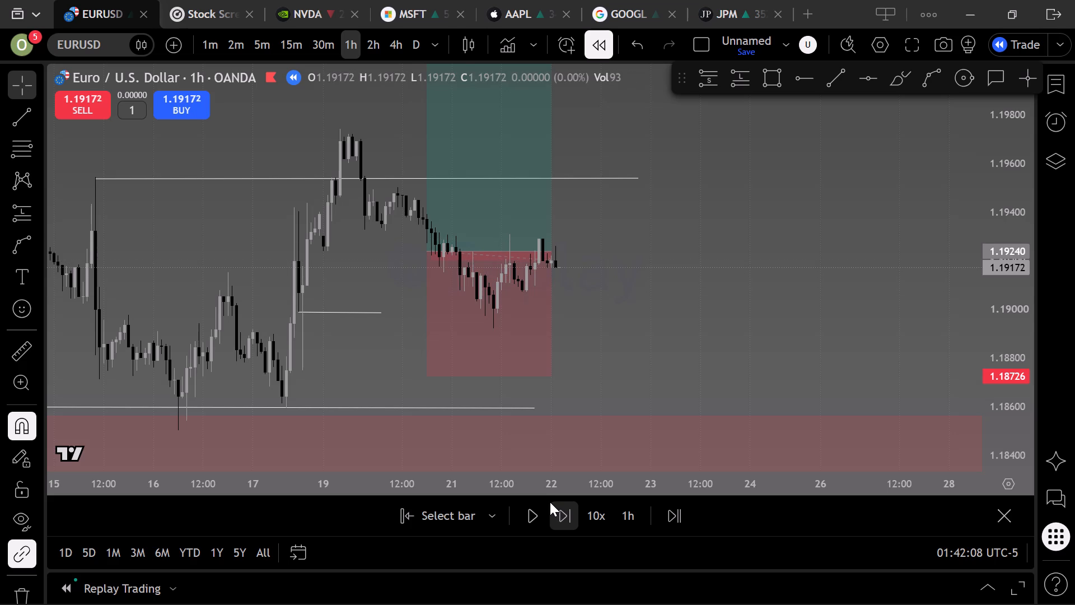
{"action": "triple_click", "coordinate": [550, 502]}
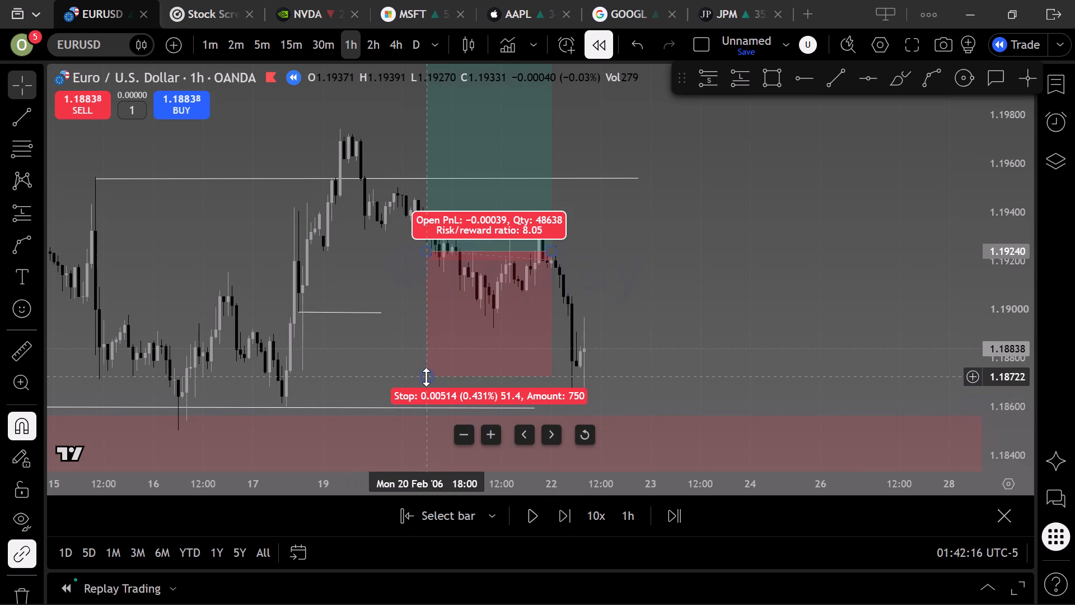
Lower the long position's stop to 1.18480, inside the red zone below the swing lows.
{"action": "left_click_drag", "start_coordinate": [426, 373], "coordinate": [413, 420]}
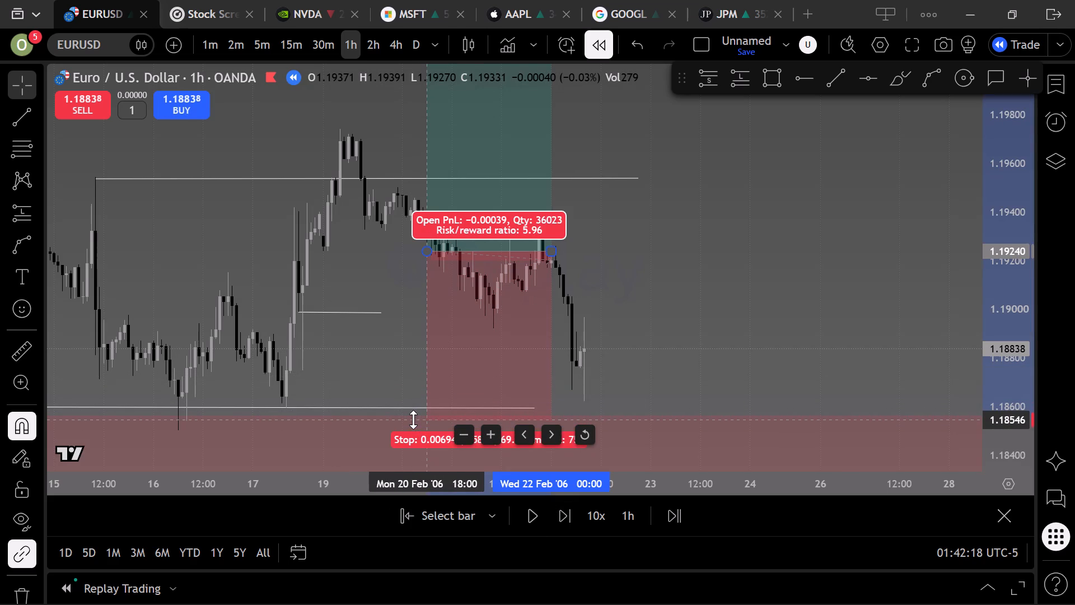
{"action": "left_click_drag", "start_coordinate": [413, 420], "coordinate": [415, 436]}
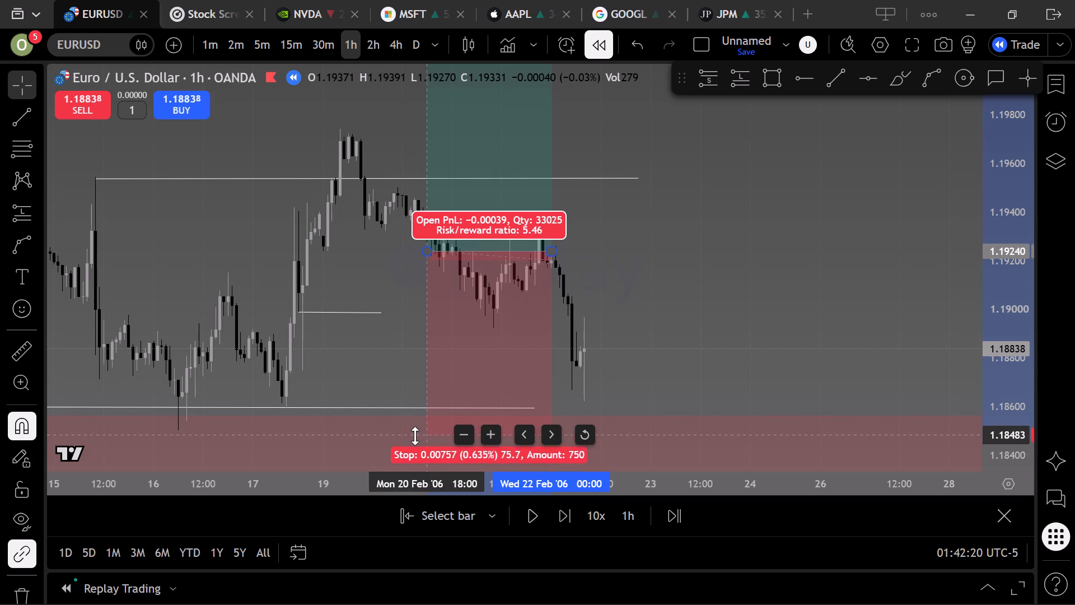
{"action": "left_click_drag", "start_coordinate": [415, 436], "coordinate": [414, 435]}
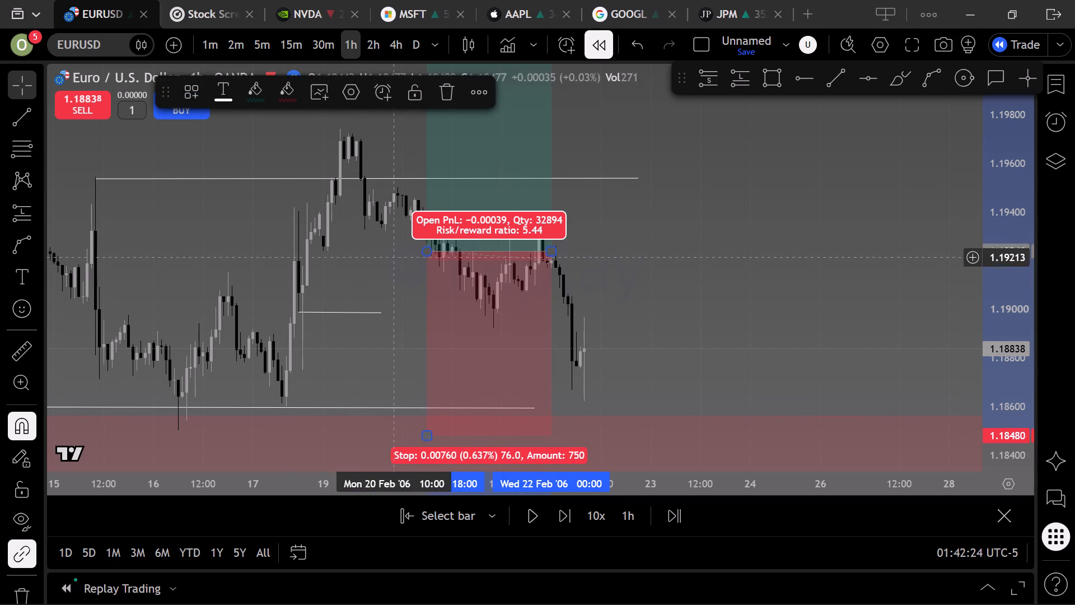
Move the long position back to the 15 February swing high, with its entry on the level at 1.19537.
{"action": "left_click_drag", "start_coordinate": [488, 245], "coordinate": [270, 240]}
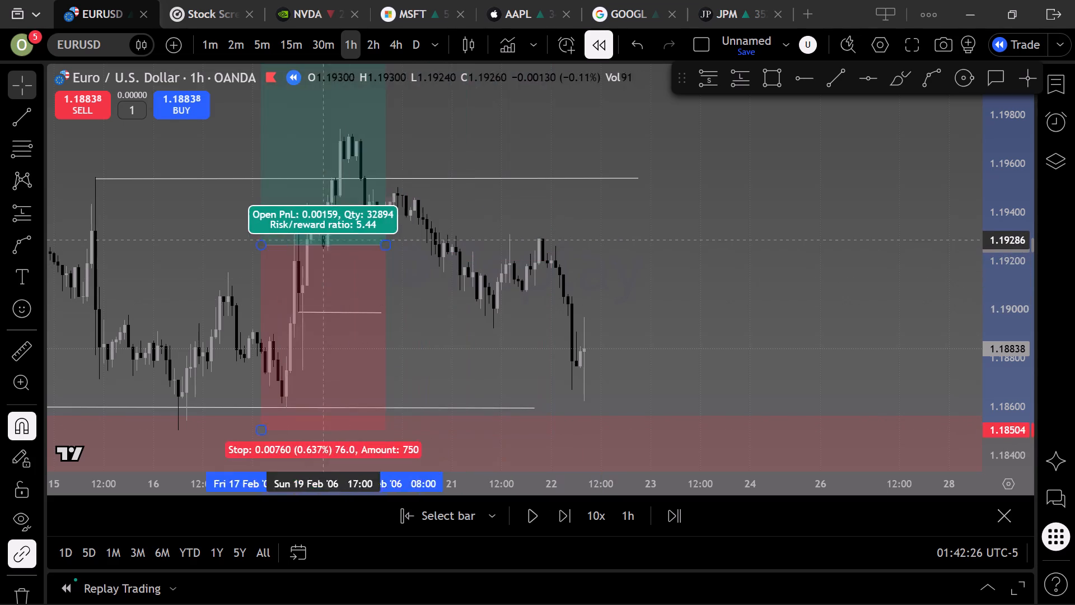
{"action": "left_click_drag", "start_coordinate": [270, 240], "coordinate": [89, 174]}
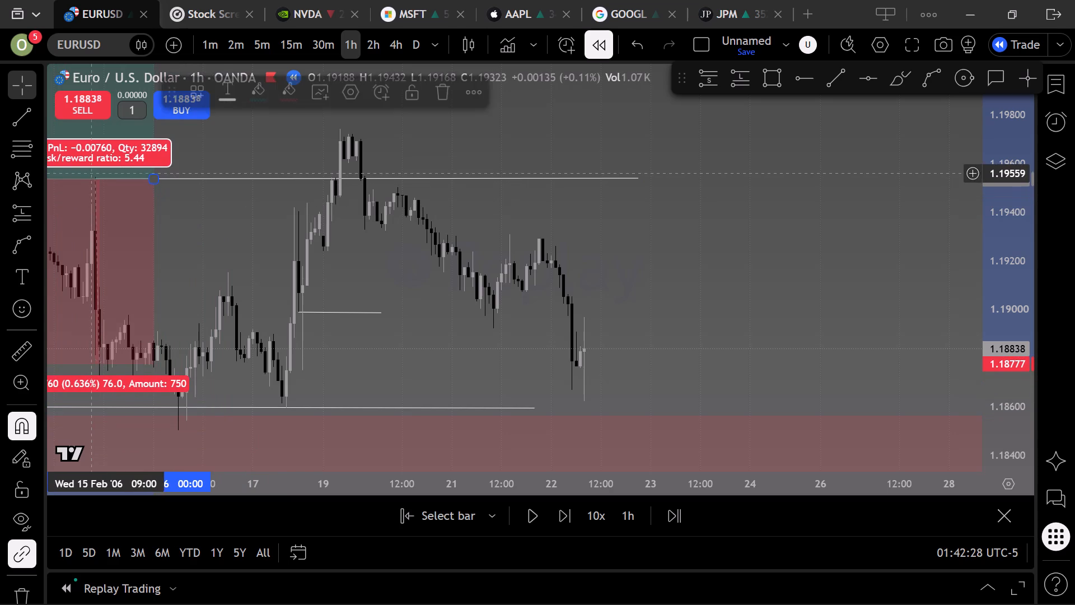
Delete the short trend line at about 1.1899 that starts from the 17 February rally candle.
{"action": "left_click_drag", "start_coordinate": [215, 248], "coordinate": [368, 255]}
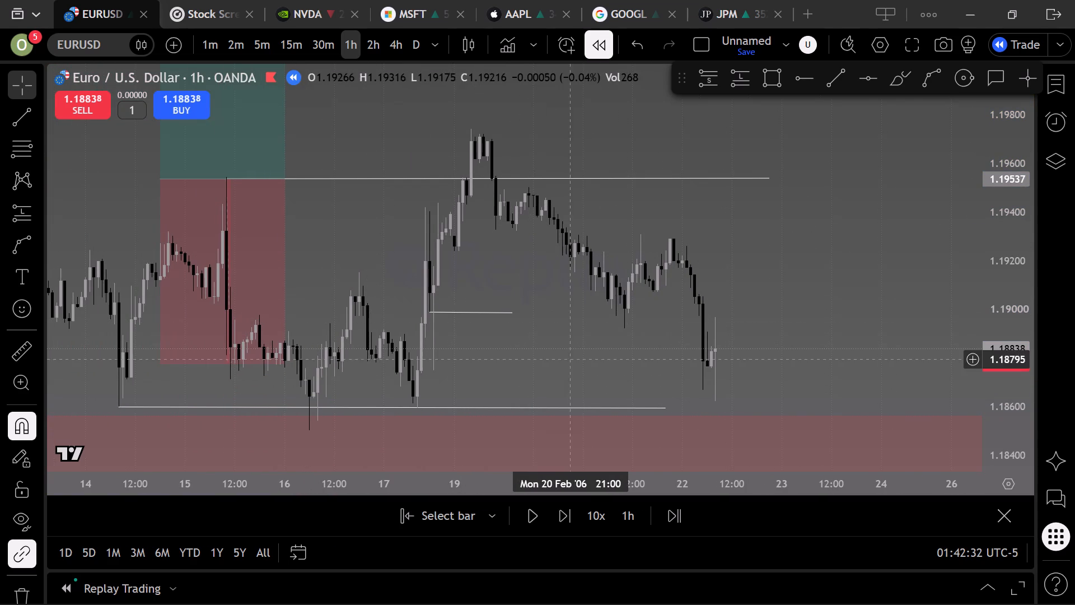
{"action": "left_click", "coordinate": [489, 314]}
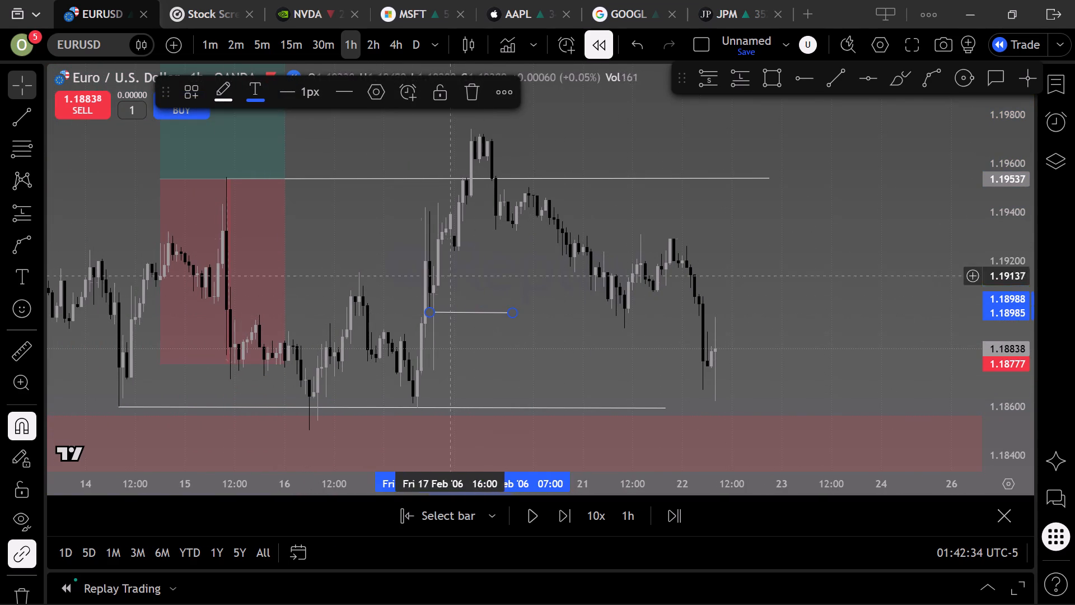
{"action": "left_click", "coordinate": [479, 90]}
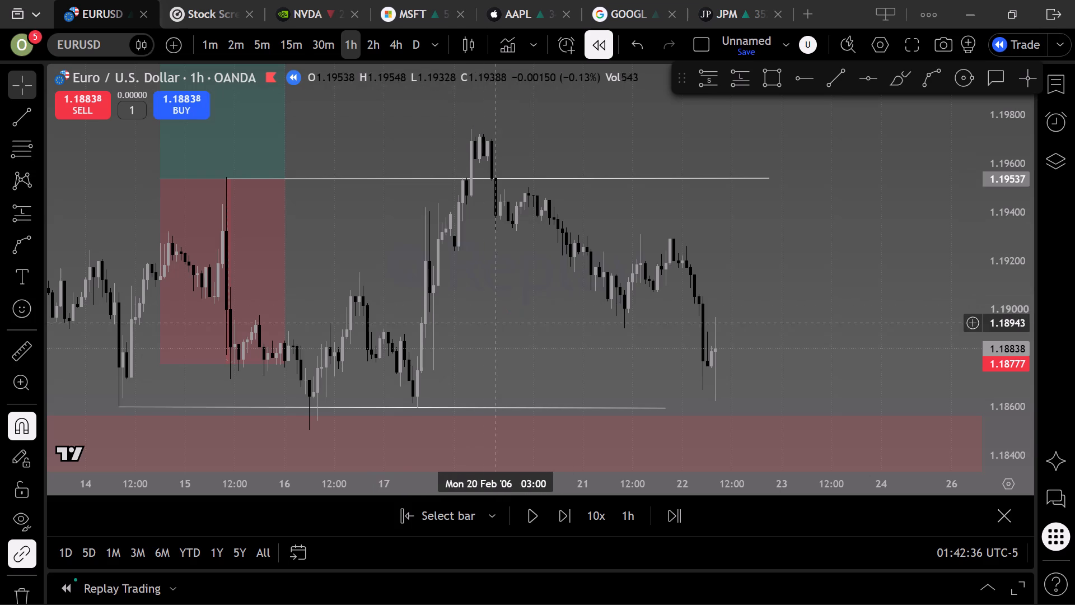
Draw a rectangle zone from the 17 February 12:00 candle's low at 1.18748 down to 1.18508, extending to early 27 February.
{"action": "scroll", "coordinate": [516, 310], "scroll_direction": "up", "scroll_amount": 2}
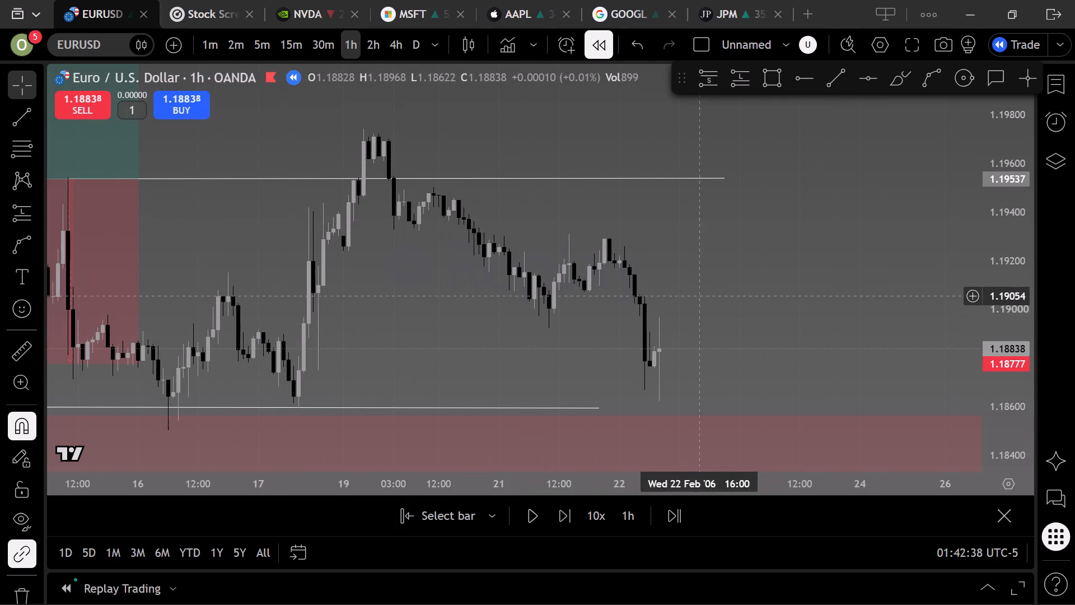
{"action": "left_click_drag", "start_coordinate": [850, 282], "coordinate": [824, 268]}
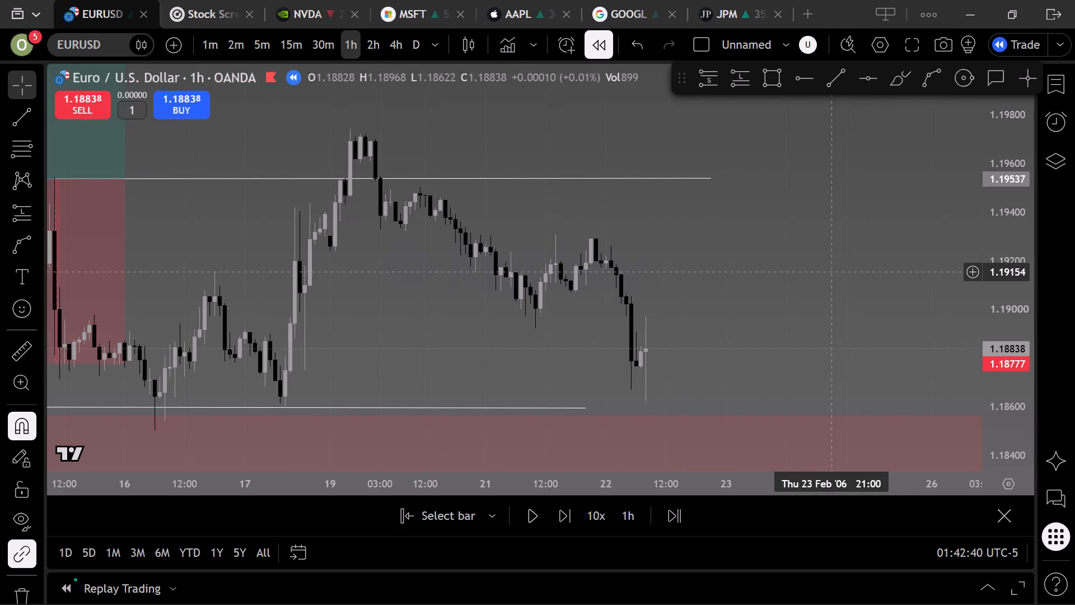
{"action": "left_click_drag", "start_coordinate": [824, 268], "coordinate": [817, 266]}
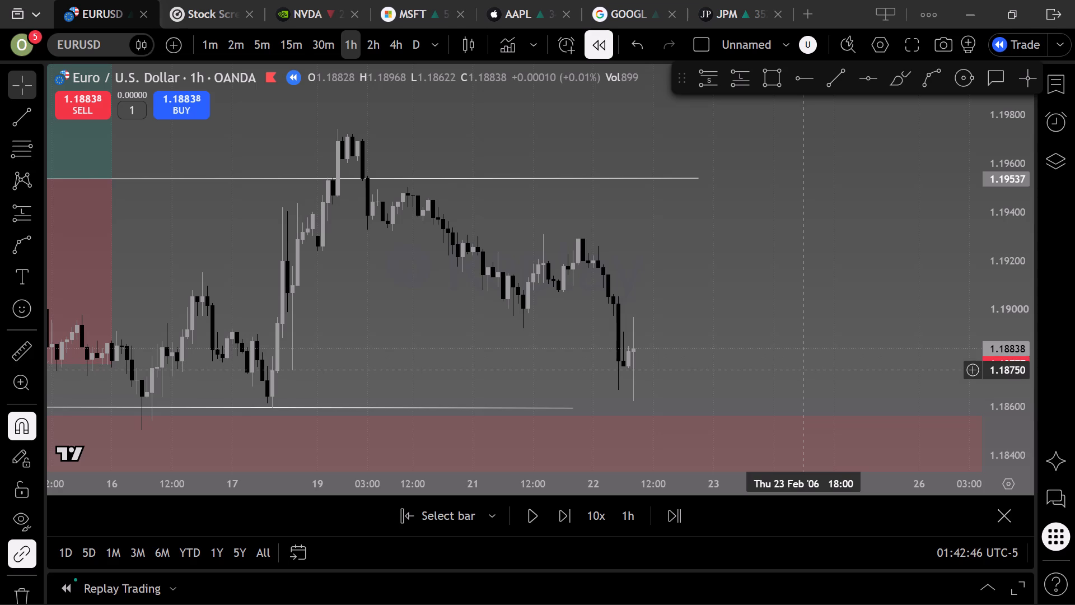
{"action": "left_click", "coordinate": [770, 79]}
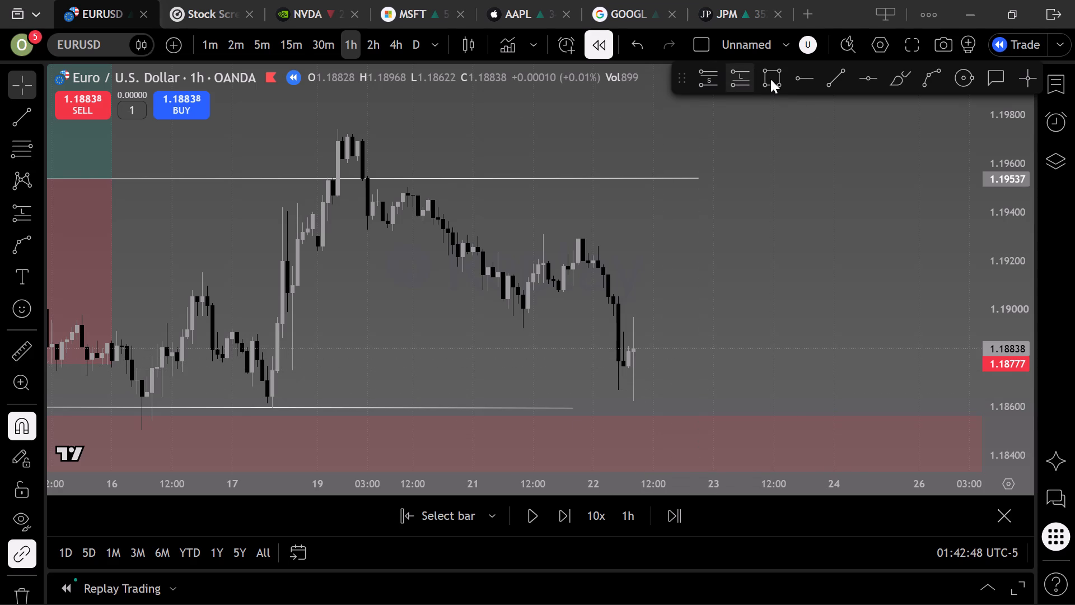
{"action": "left_click", "coordinate": [292, 379]}
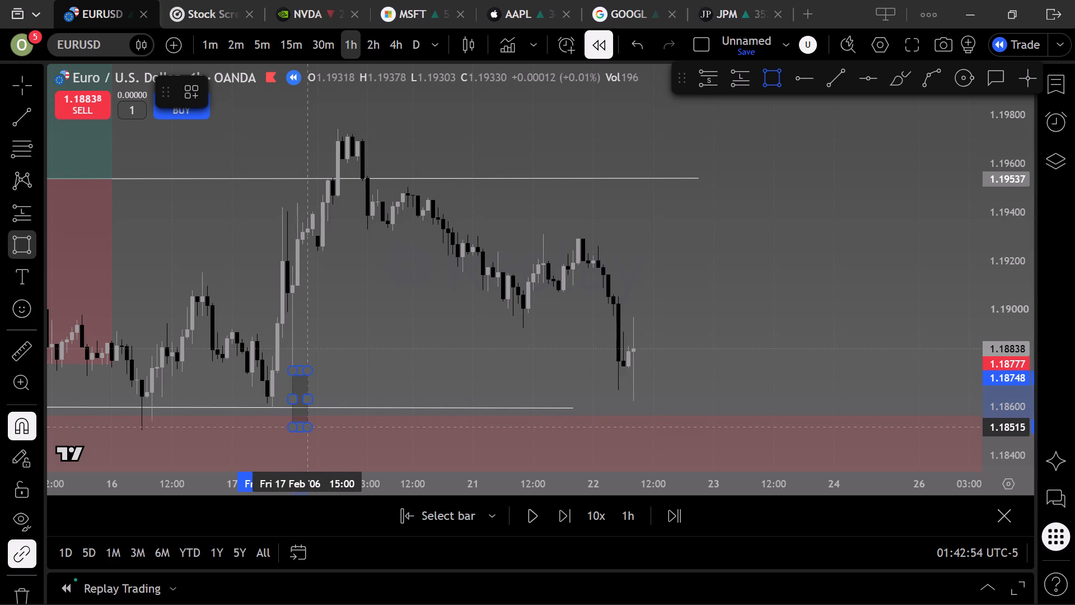
{"action": "left_click", "coordinate": [306, 429]}
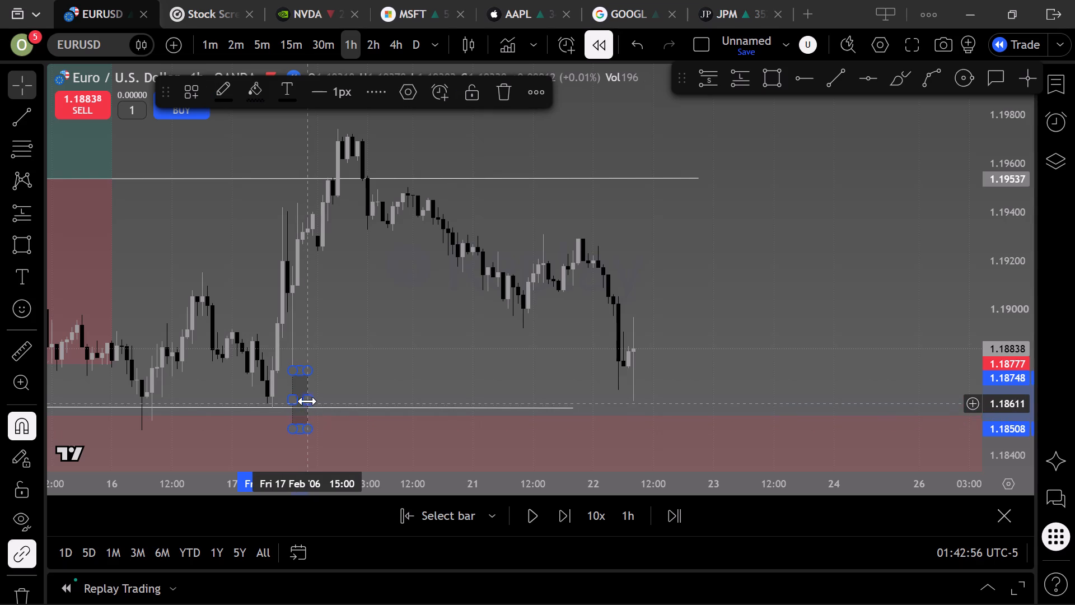
{"action": "left_click_drag", "start_coordinate": [307, 399], "coordinate": [976, 413]}
{"action": "left_click", "coordinate": [860, 250]}
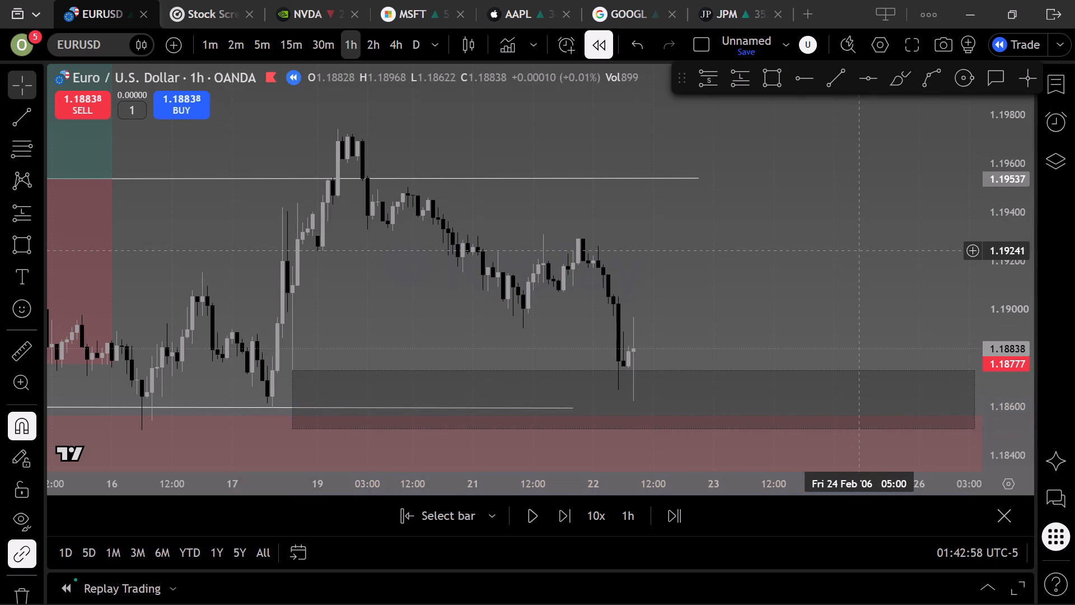
Extend the rectangle zone's later edge to about 15:00 on 3 March.
{"action": "scroll", "coordinate": [859, 251], "scroll_direction": "down", "scroll_amount": 3}
{"action": "left_click_drag", "start_coordinate": [871, 259], "coordinate": [471, 238]}
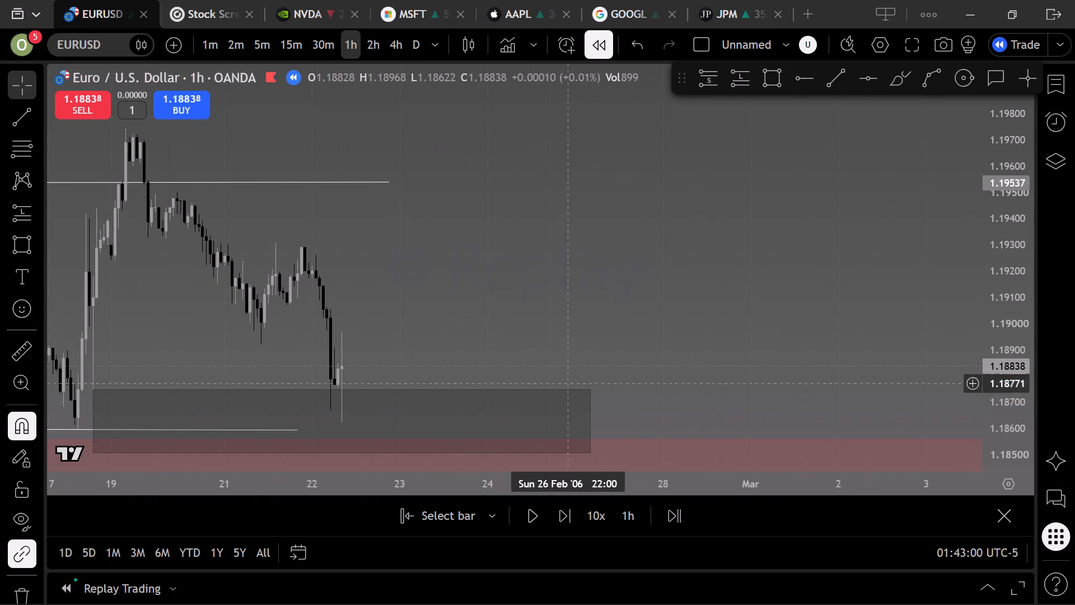
{"action": "left_click_drag", "start_coordinate": [588, 417], "coordinate": [1026, 468]}
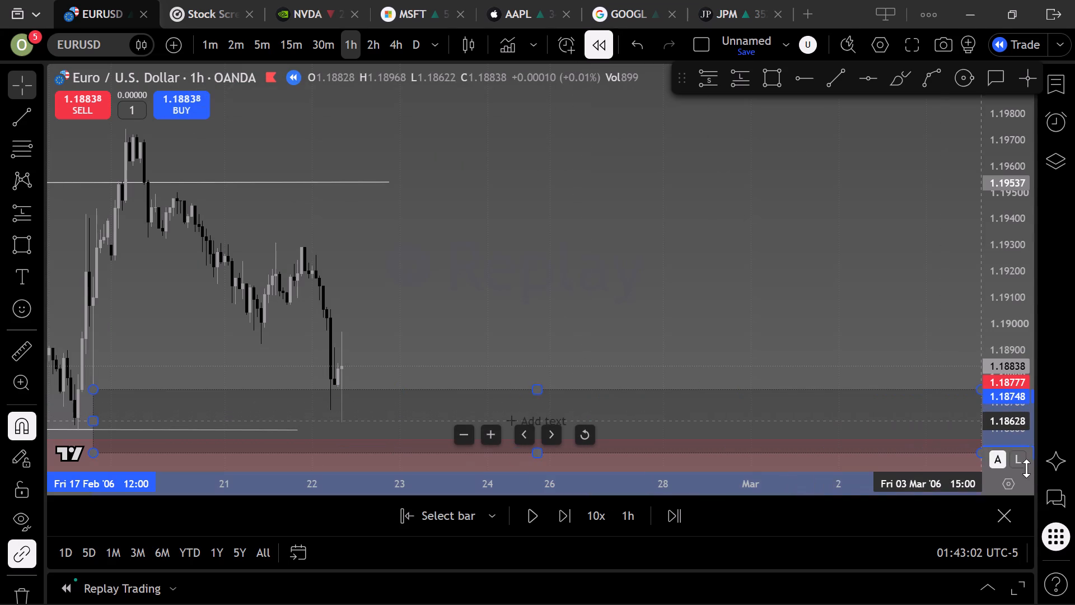
{"action": "left_click_drag", "start_coordinate": [1026, 468], "coordinate": [1026, 468]}
{"action": "left_click", "coordinate": [775, 315]}
{"action": "scroll", "coordinate": [769, 309], "scroll_direction": "down", "scroll_amount": 3}
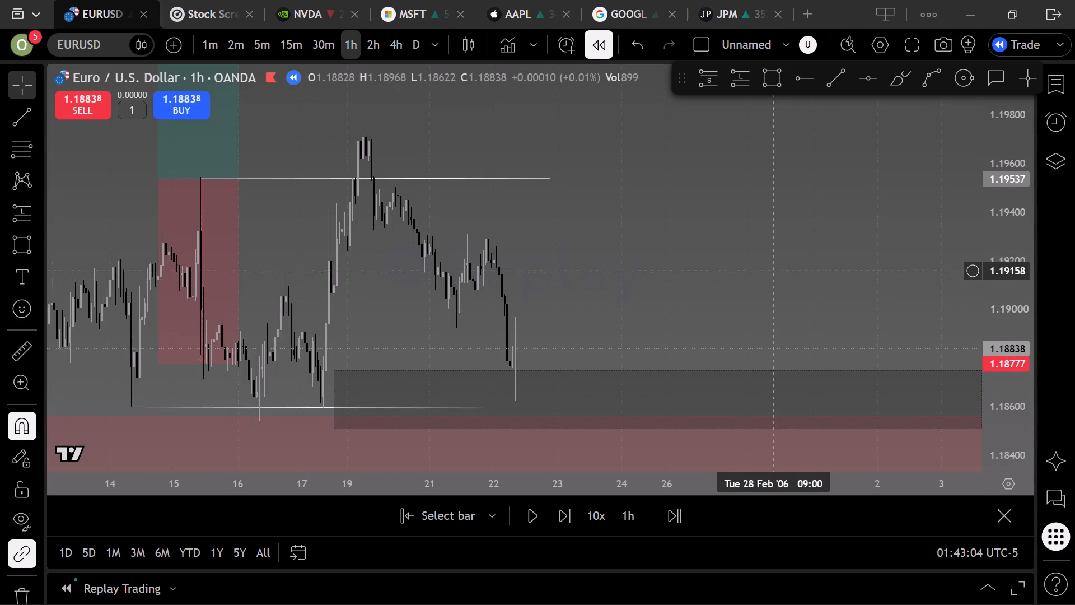
Move the long position up and slightly earlier, off the 15 February swing-high level, with its entry at 1.19615.
{"action": "left_click_drag", "start_coordinate": [777, 268], "coordinate": [956, 208]}
{"action": "scroll", "coordinate": [870, 254], "scroll_direction": "up", "scroll_amount": 1}
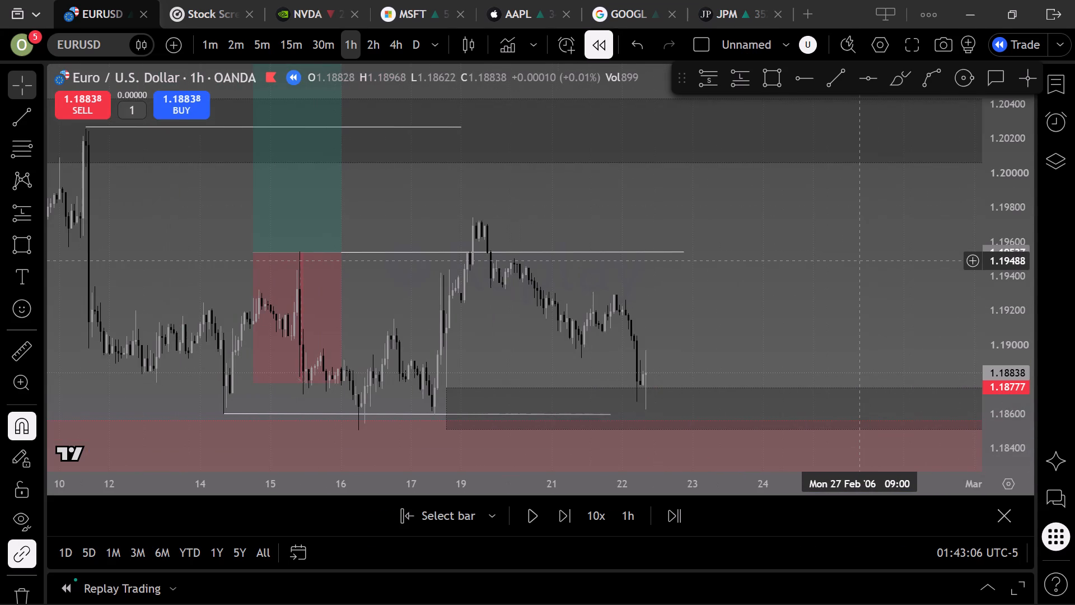
{"action": "left_click_drag", "start_coordinate": [291, 204], "coordinate": [275, 190]}
{"action": "left_click", "coordinate": [698, 283]}
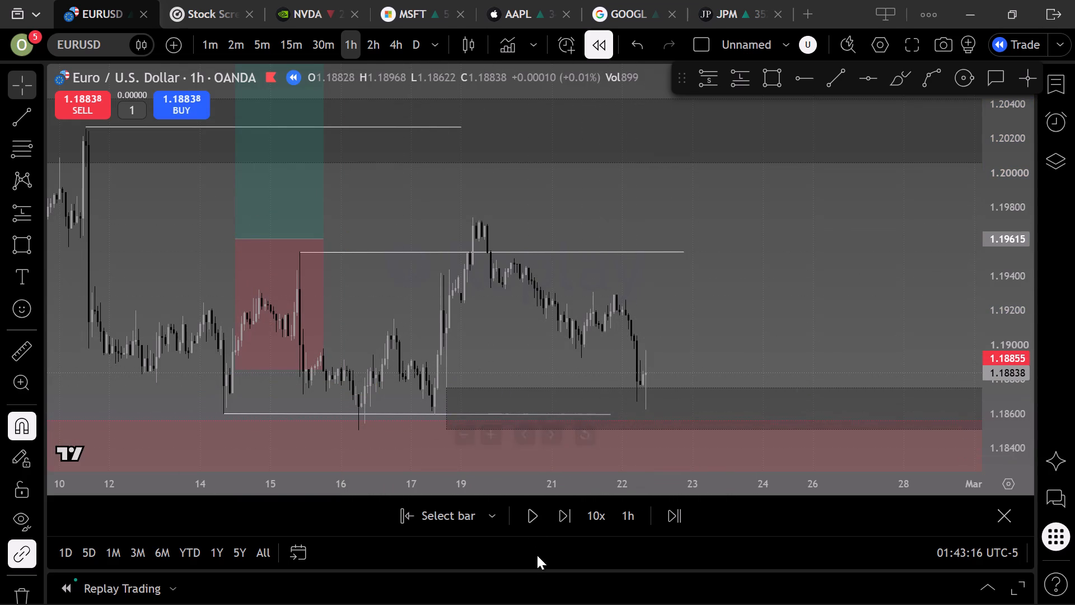
Advance the replay by one hourly bar on 22 February.
{"action": "left_click", "coordinate": [567, 515]}
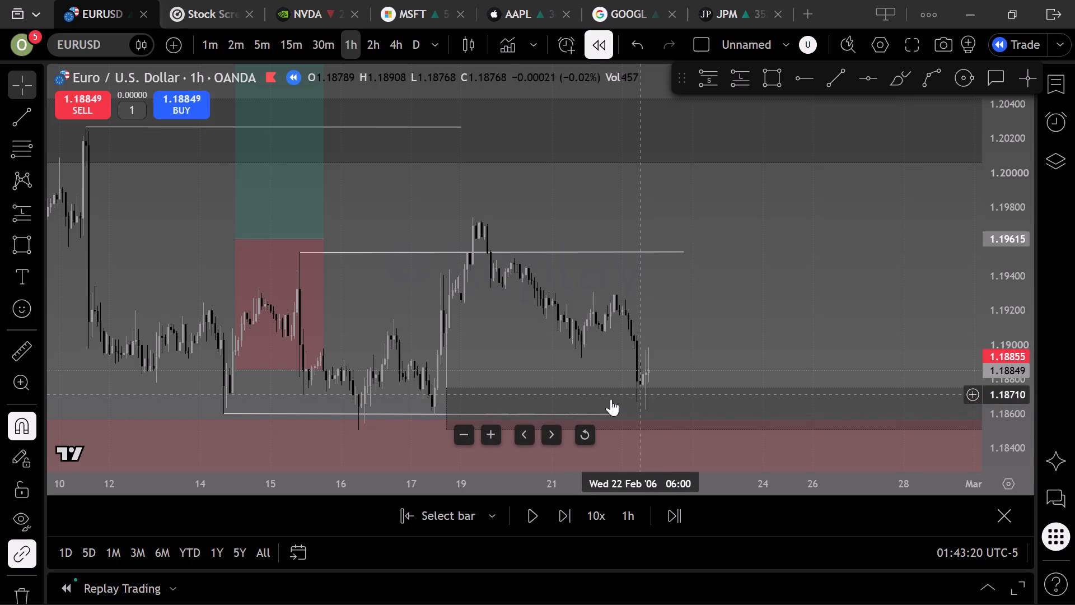
Move the lower rectangle zone back to the 14 February swing low, starting at 09:00 and spanning 1.18737 down to 1.18497.
{"action": "left_click_drag", "start_coordinate": [605, 401], "coordinate": [540, 382]}
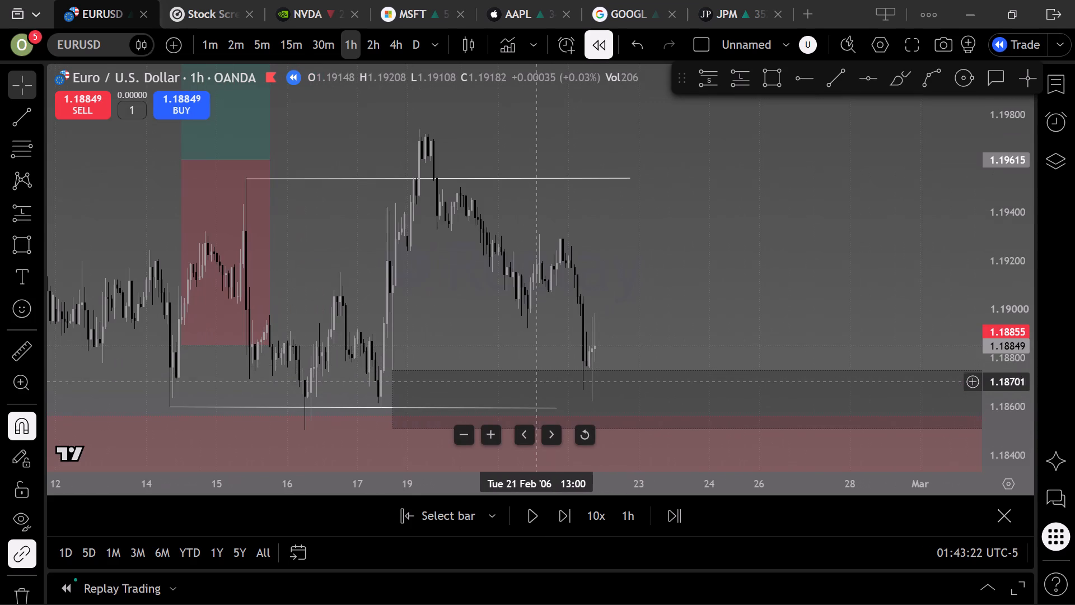
{"action": "left_click", "coordinate": [528, 373]}
{"action": "left_click_drag", "start_coordinate": [582, 388], "coordinate": [559, 383]}
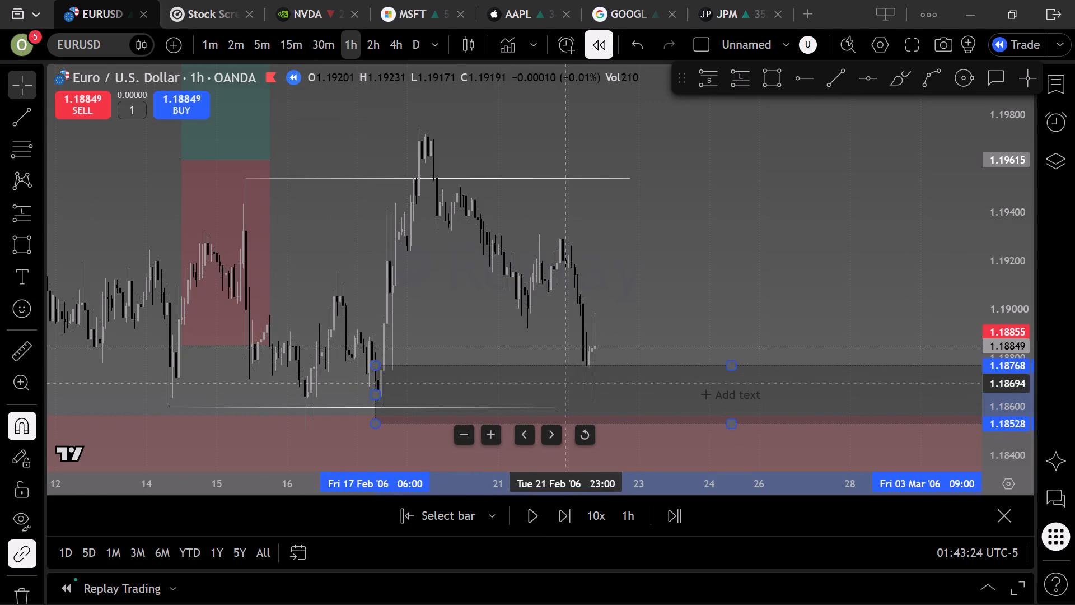
{"action": "left_click_drag", "start_coordinate": [559, 383], "coordinate": [378, 385]}
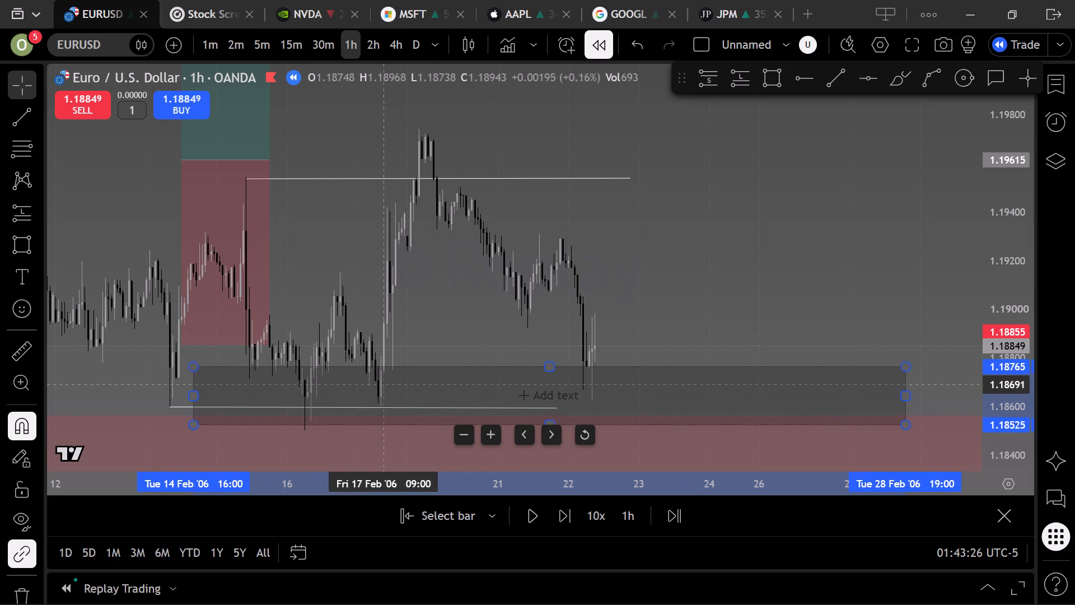
{"action": "left_click_drag", "start_coordinate": [378, 385], "coordinate": [362, 385]}
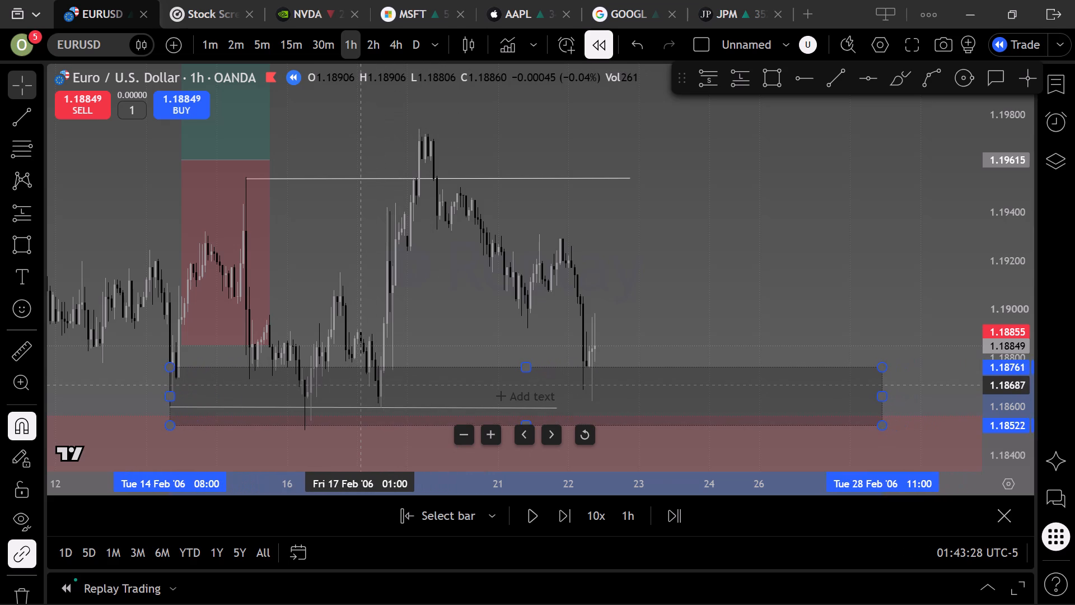
{"action": "left_click_drag", "start_coordinate": [362, 385], "coordinate": [360, 388]}
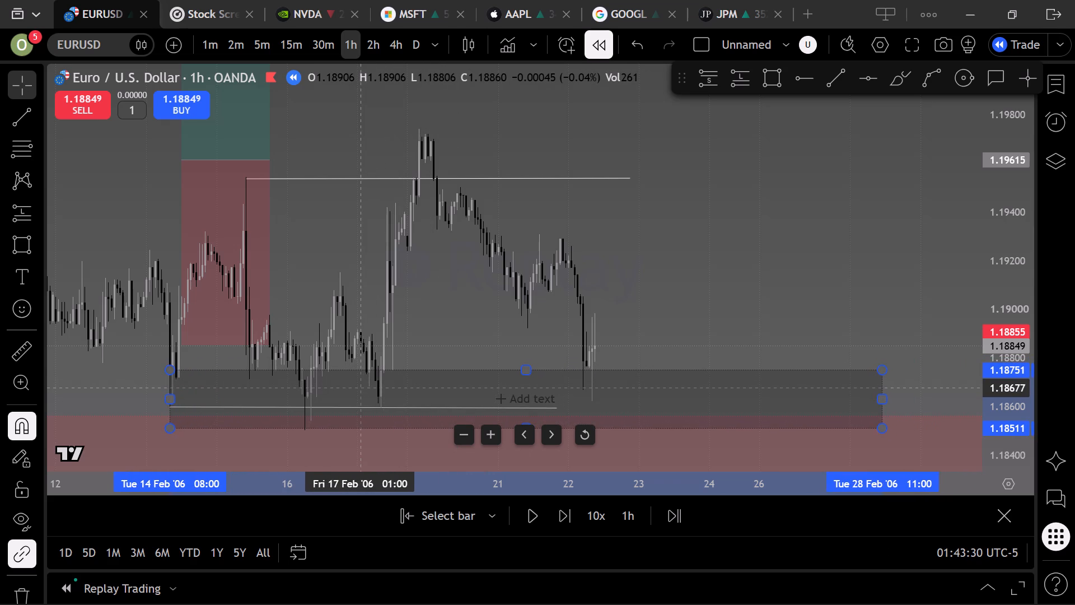
{"action": "left_click_drag", "start_coordinate": [360, 388], "coordinate": [362, 392]}
{"action": "double_click", "coordinate": [362, 392]}
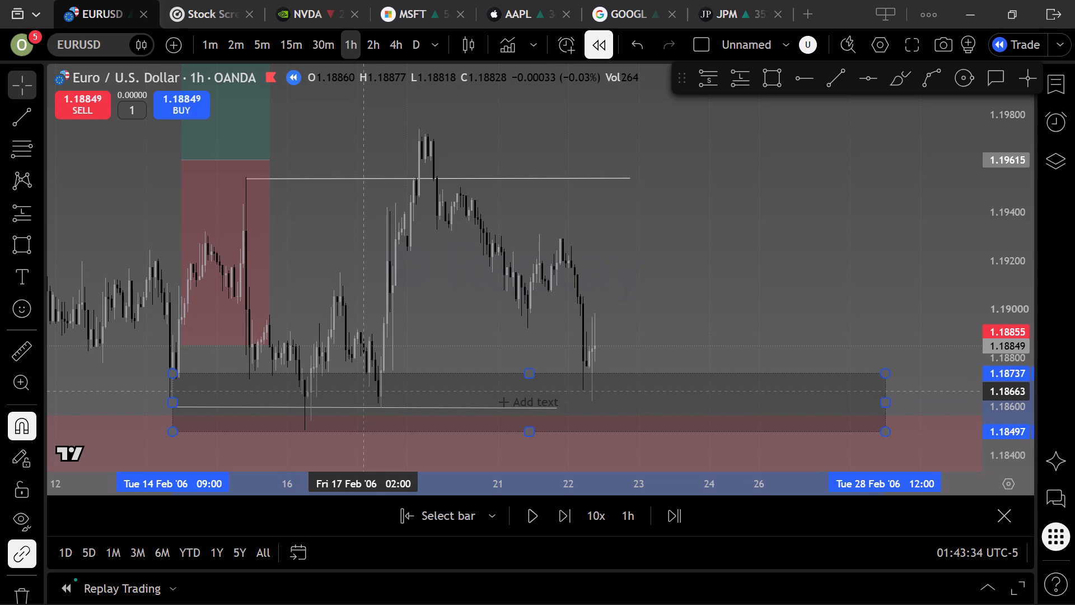
{"action": "left_click", "coordinate": [442, 321]}
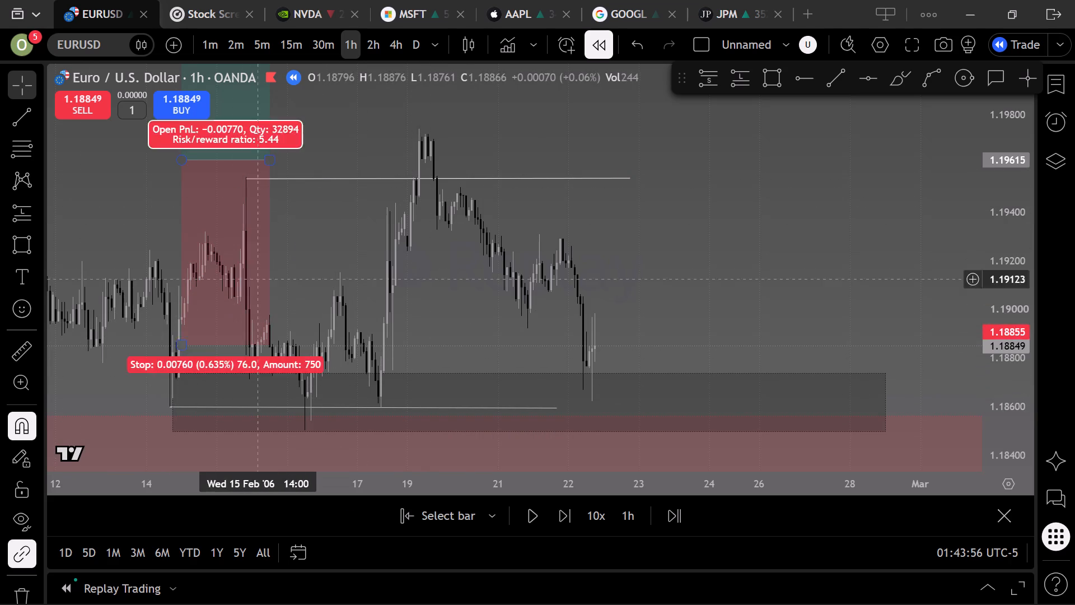
Nudge the lower rectangle zone in time so it starts at 08:00 on 14 February and ends at 11:00 on 28 February.
{"action": "left_click", "coordinate": [206, 397]}
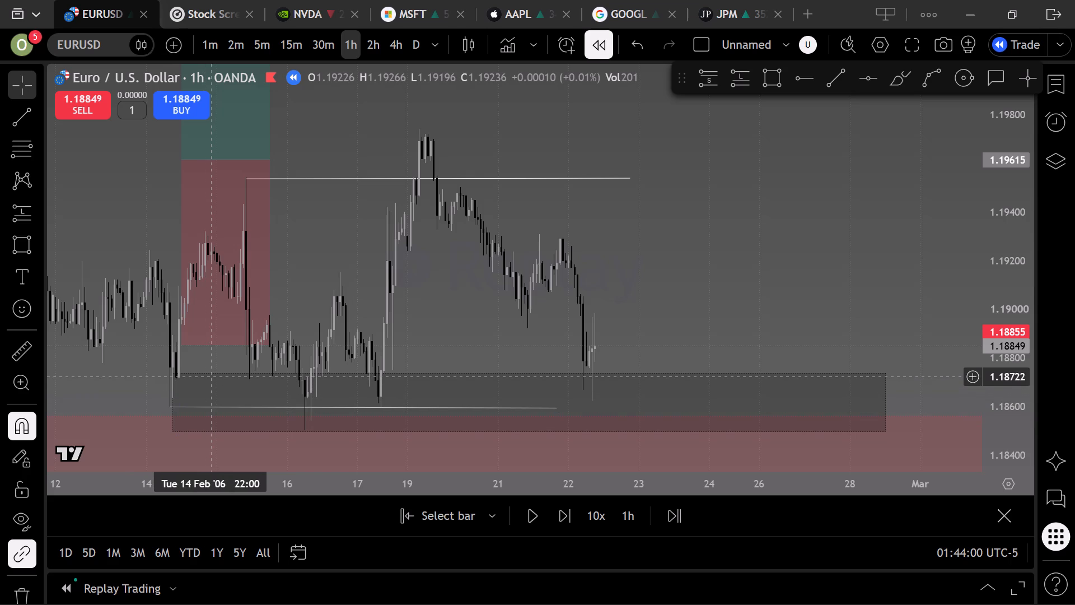
{"action": "left_click", "coordinate": [210, 371]}
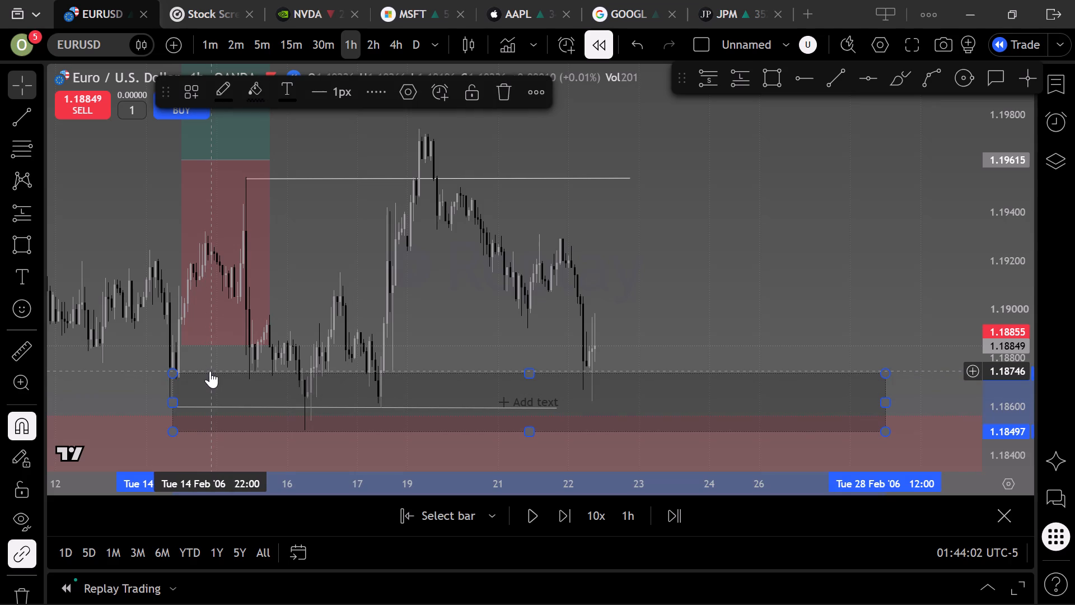
{"action": "key", "text": "Left"}
{"action": "key", "text": "Left"}
{"action": "key", "text": "Left"}
{"action": "key", "text": "Left"}
{"action": "key", "text": "Left"}
{"action": "key", "text": "Left"}
{"action": "key", "text": "Left"}
{"action": "key", "text": "Left"}
{"action": "key", "text": "Left"}
{"action": "key", "text": "Left"}
{"action": "key", "text": "Left"}
{"action": "key", "text": "Left"}
{"action": "key", "text": "Left"}
{"action": "key", "text": "Right"}
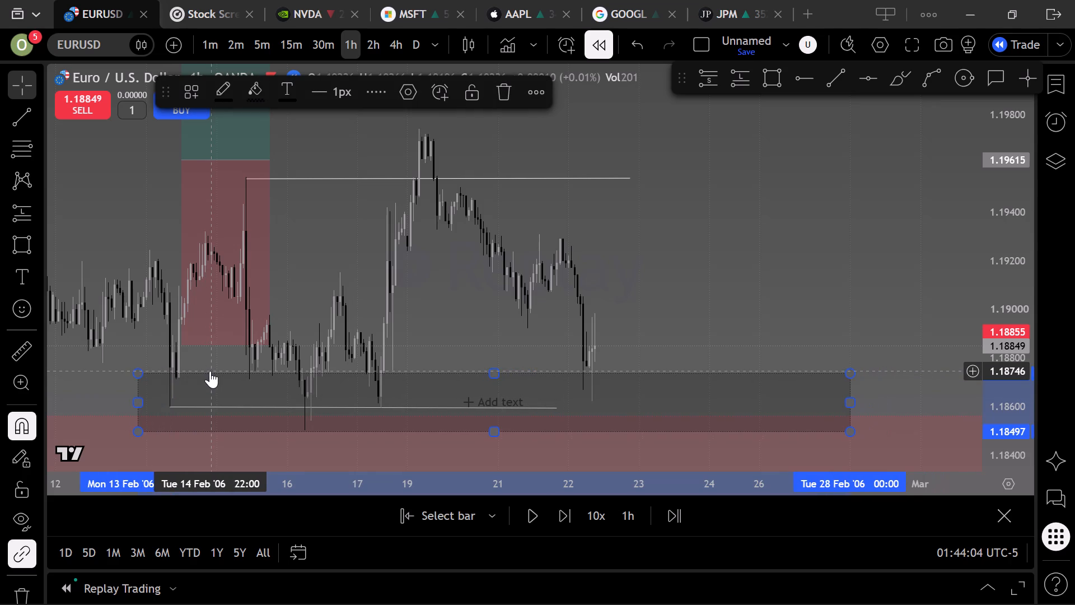
{"action": "key", "text": "Right"}
{"action": "key", "text": "Right"}
{"action": "key", "text": "Right"}
{"action": "key", "text": "Right"}
{"action": "key", "text": "Right"}
{"action": "key", "text": "Right"}
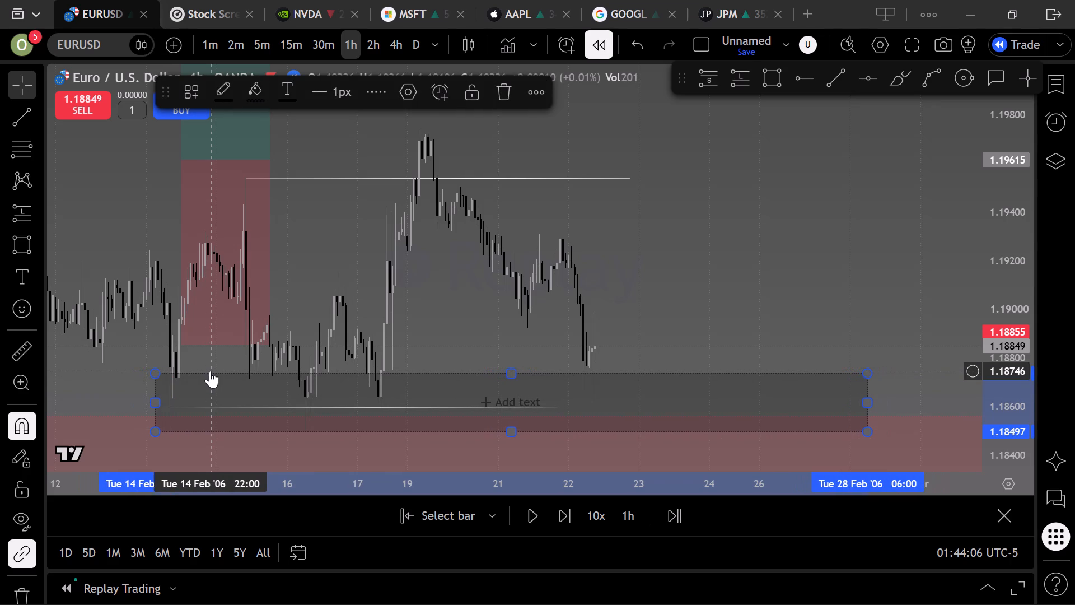
{"action": "key", "text": "Right"}
{"action": "key", "text": "Right"}
{"action": "key", "text": "Right"}
{"action": "key", "text": "Right"}
{"action": "key", "text": "Right"}
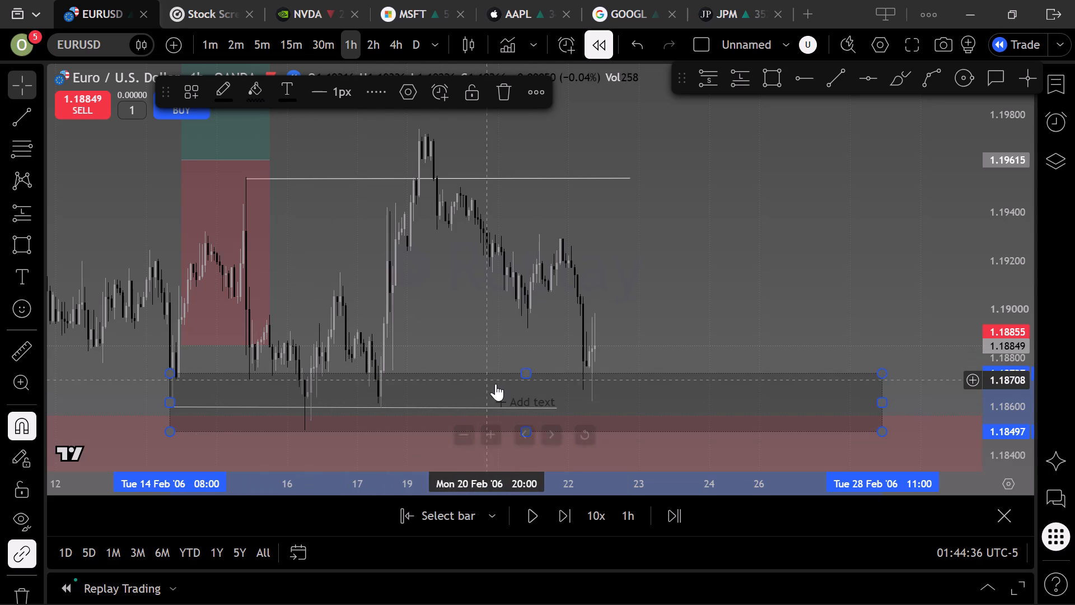
Nudge the lower rectangle zone vertically until it spans 1.18738 down to 1.18498.
{"action": "left_click", "coordinate": [525, 374]}
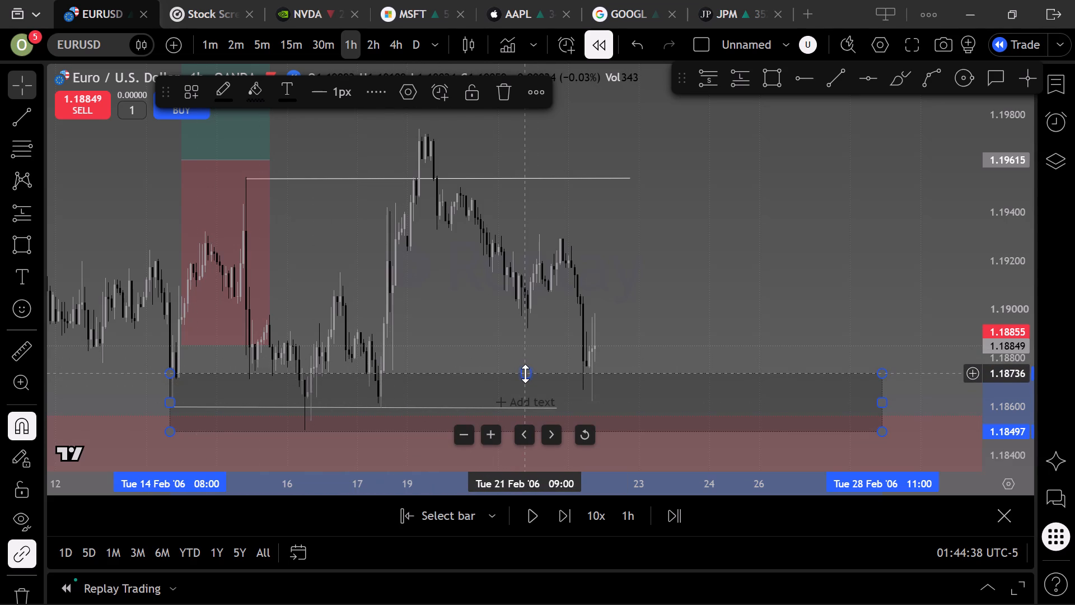
{"action": "key", "text": "Up"}
{"action": "key", "text": "Up"}
{"action": "key", "text": "Up"}
{"action": "key", "text": "Up"}
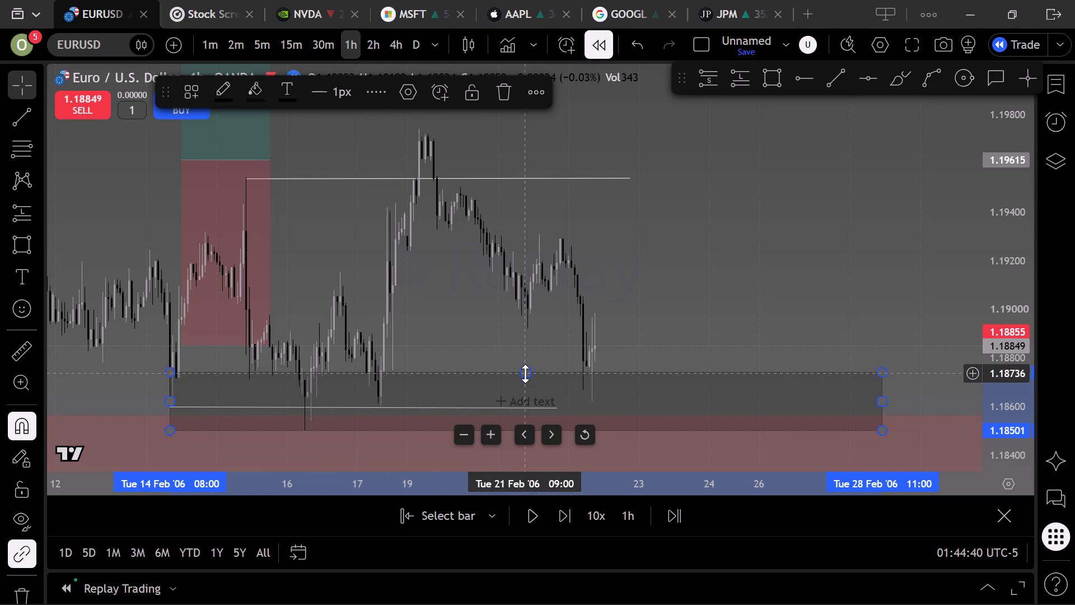
{"action": "key", "text": "Up"}
{"action": "key", "text": "Up"}
{"action": "key", "text": "Up"}
{"action": "key", "text": "Up"}
{"action": "key", "text": "Up"}
{"action": "key", "text": "Up"}
{"action": "key", "text": "Up"}
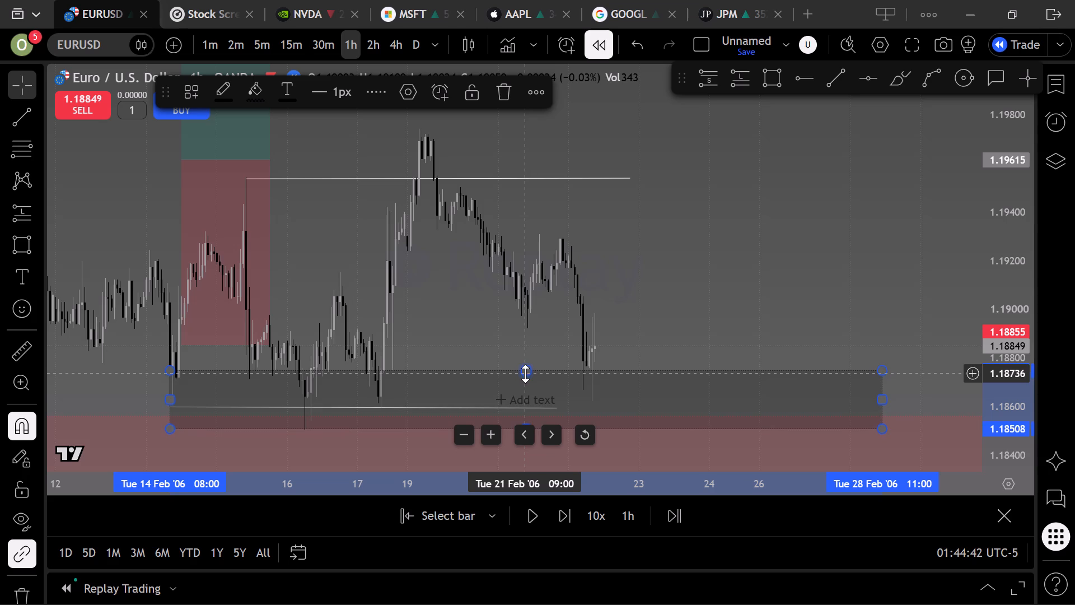
{"action": "key", "text": "Up"}
{"action": "key", "text": "Up"}
{"action": "key", "text": "Down"}
{"action": "key", "text": "Down"}
{"action": "key", "text": "Down"}
{"action": "key", "text": "Down"}
{"action": "key", "text": "Down"}
{"action": "key", "text": "Down"}
{"action": "key", "text": "Down"}
{"action": "key", "text": "Down"}
{"action": "key", "text": "Down"}
{"action": "key", "text": "Down"}
{"action": "key", "text": "Down"}
{"action": "key", "text": "Down"}
{"action": "key", "text": "Down"}
{"action": "key", "text": "Down"}
{"action": "key", "text": "Up"}
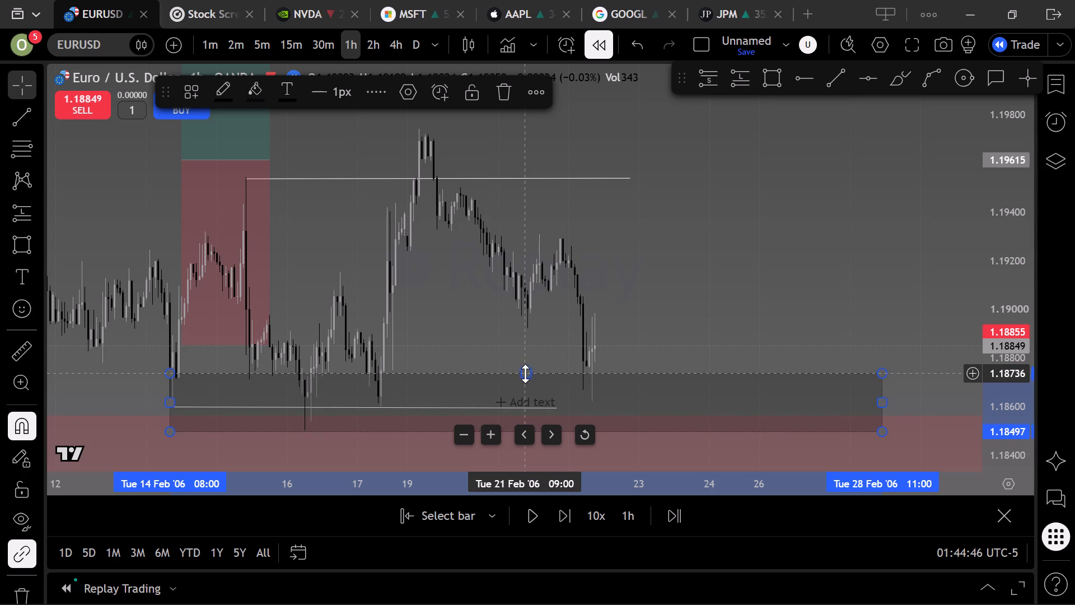
{"action": "key", "text": "Up"}
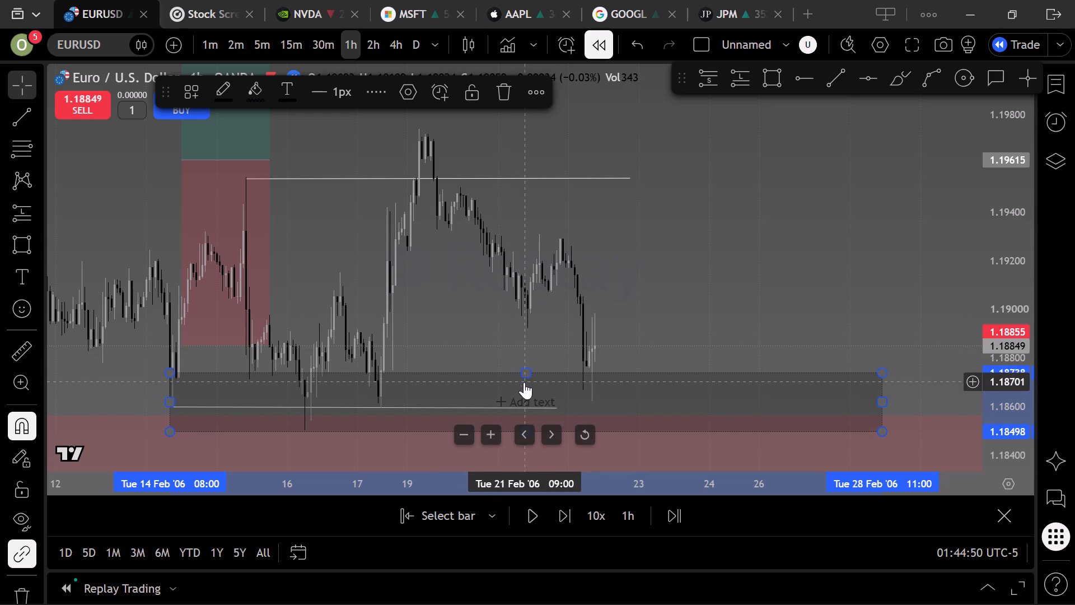
Raise only the upper edge of the lower rectangle zone to about 1.1878.
{"action": "left_click_drag", "start_coordinate": [525, 367], "coordinate": [525, 366]}
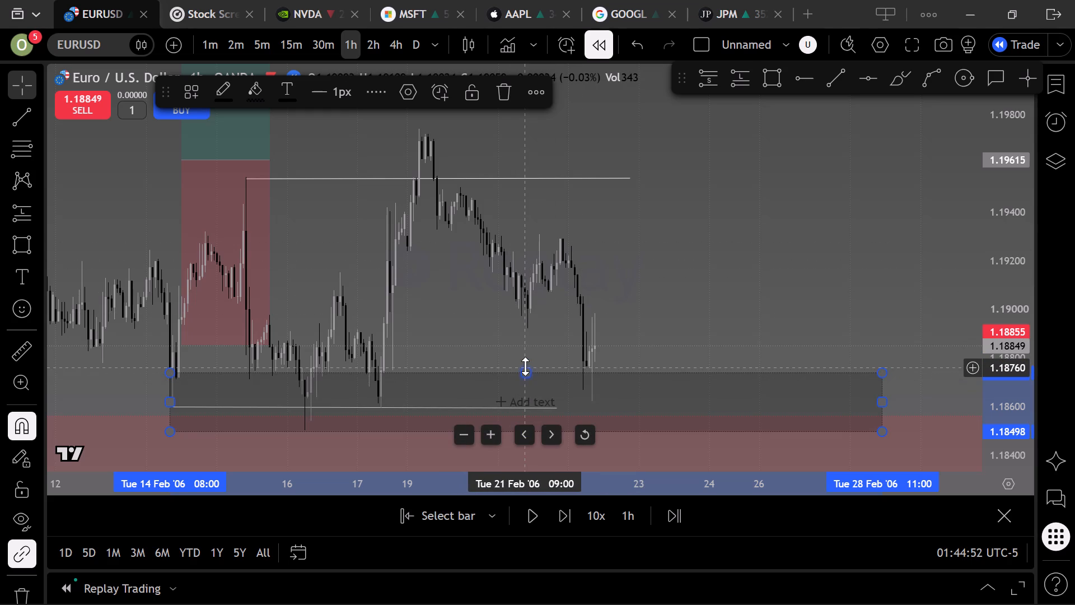
{"action": "left_click_drag", "start_coordinate": [525, 366], "coordinate": [525, 366]}
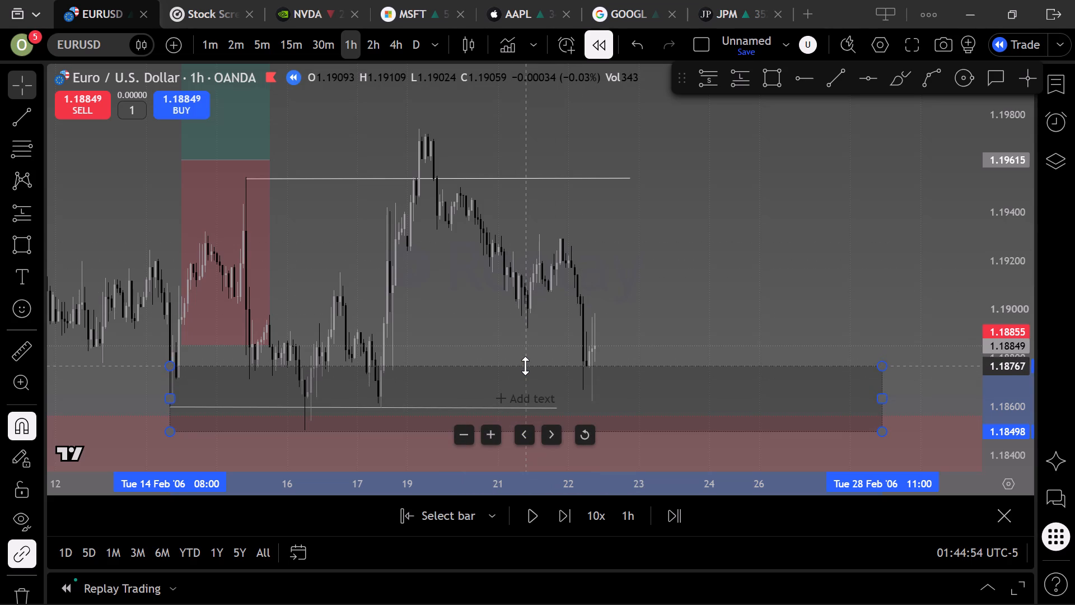
{"action": "left_click_drag", "start_coordinate": [525, 366], "coordinate": [525, 365]}
{"action": "left_click_drag", "start_coordinate": [525, 365], "coordinate": [521, 362]}
{"action": "left_click", "coordinate": [646, 242]}
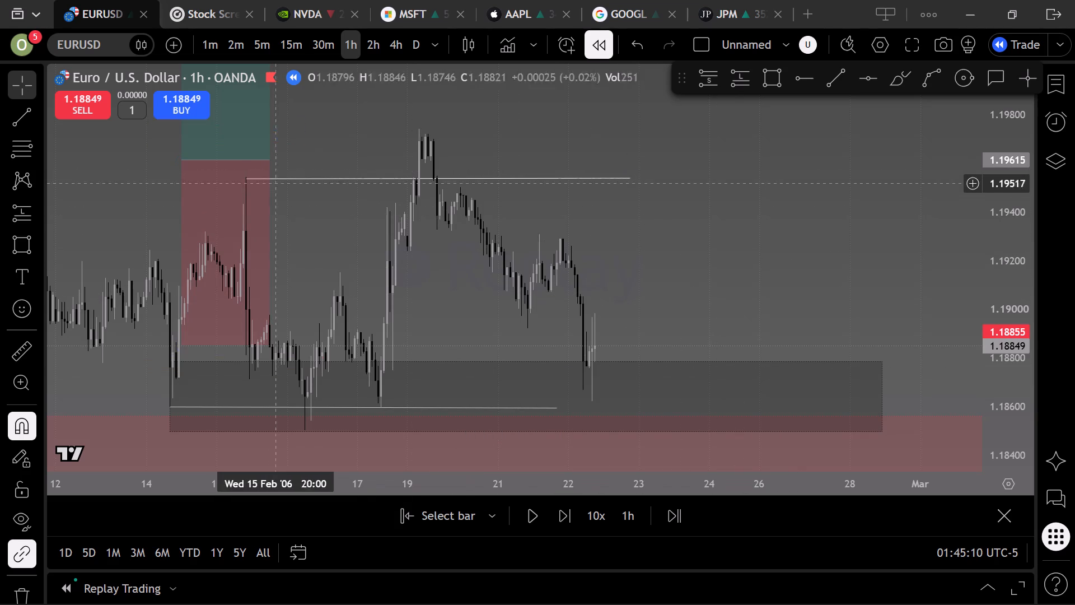
Draw a near-horizontal trend line at the swing high from 20 February 23:00 at 1.19306 to 27 February 08:00 at 1.19303.
{"action": "left_click_drag", "start_coordinate": [772, 271], "coordinate": [700, 275]}
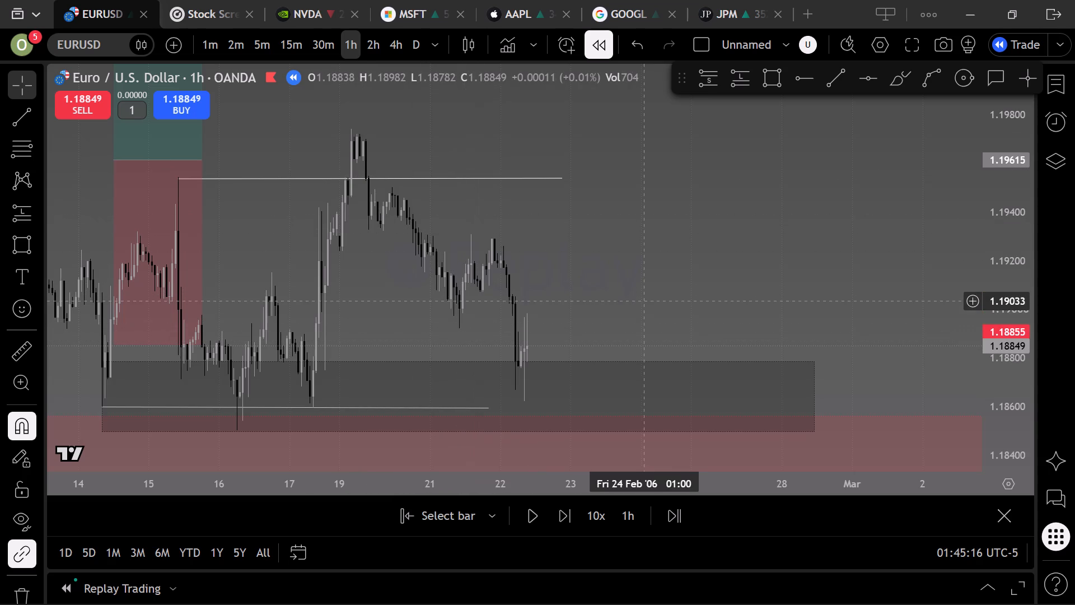
{"action": "left_click", "coordinate": [842, 67]}
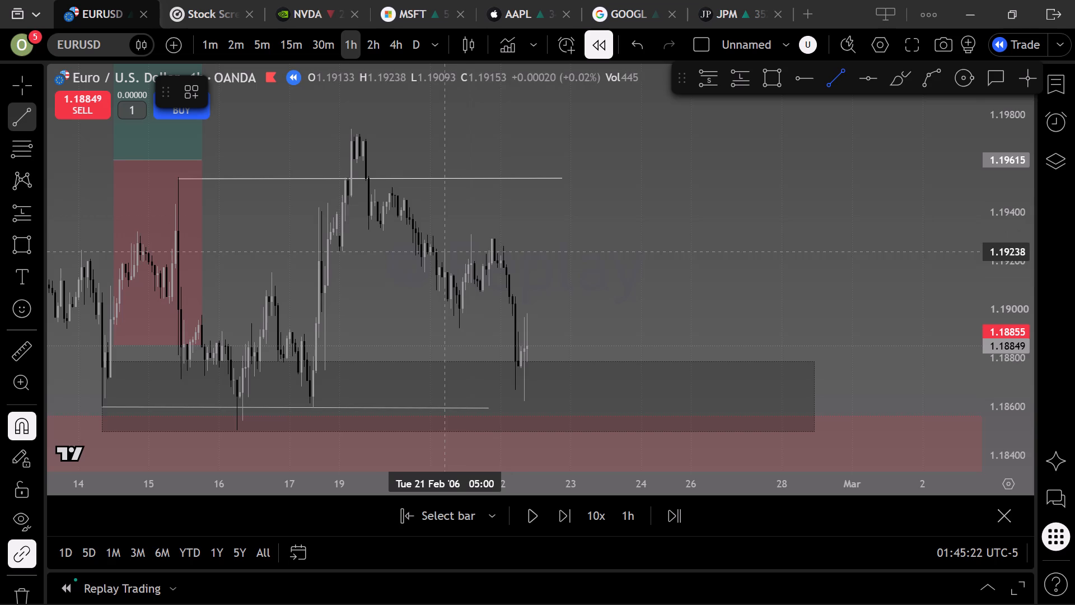
{"action": "left_click", "coordinate": [428, 206]}
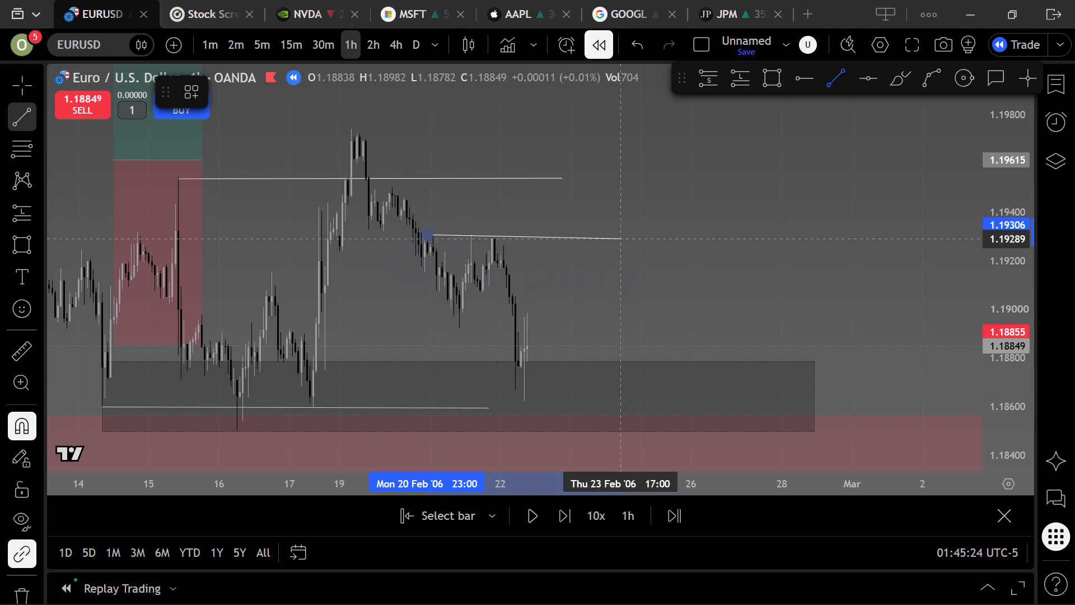
{"action": "left_click", "coordinate": [731, 234]}
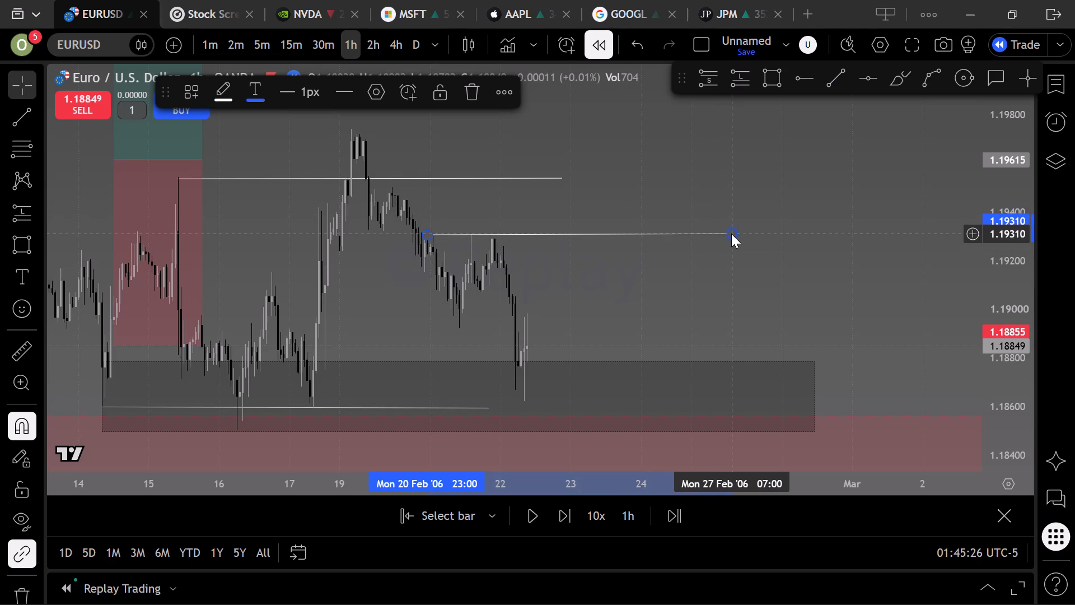
{"action": "left_click", "coordinate": [731, 234]}
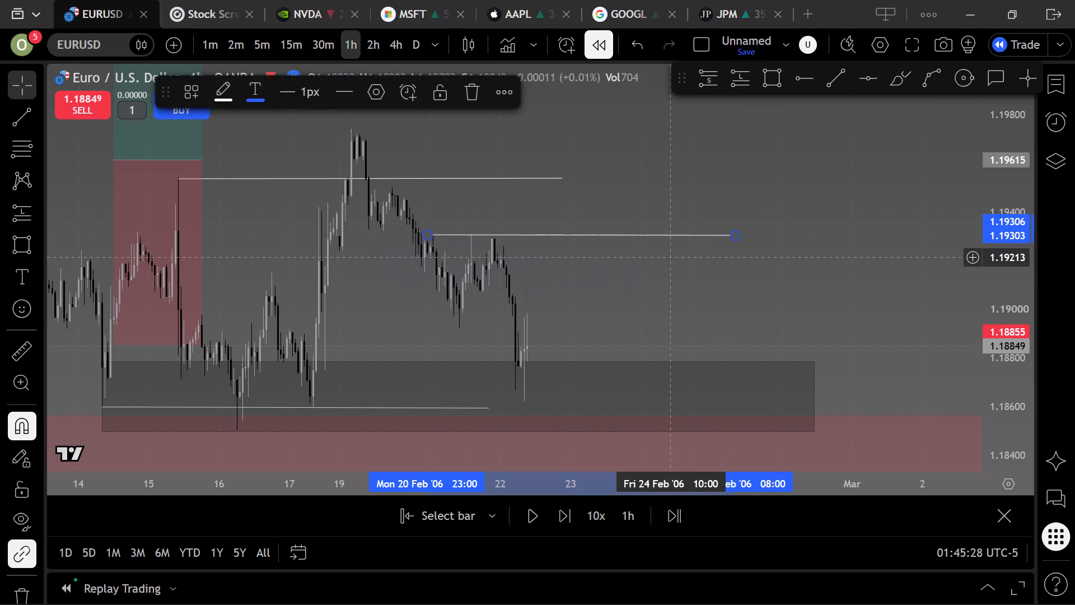
{"action": "left_click", "coordinate": [670, 257]}
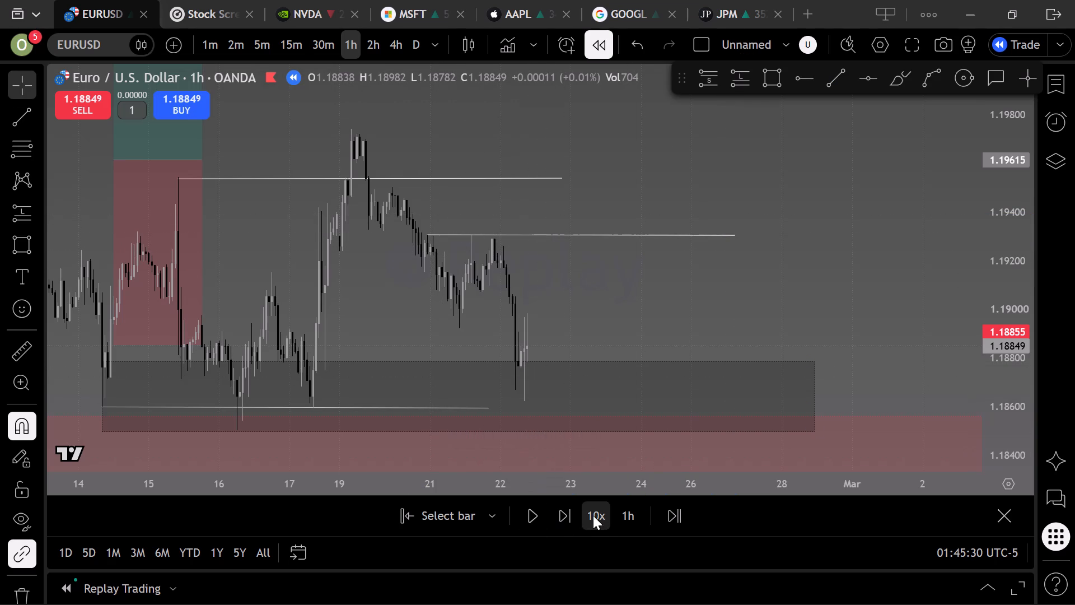
Advance the hourly replay bar by bar from 22 February into the early hours of 23 February.
{"action": "triple_click", "coordinate": [563, 516]}
{"action": "triple_click", "coordinate": [563, 516]}
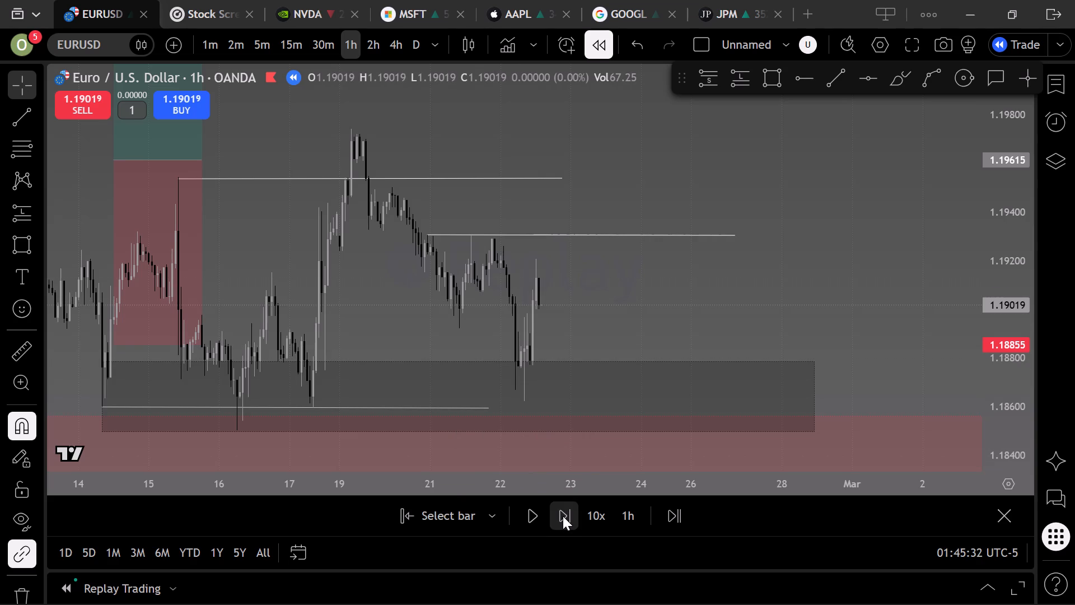
{"action": "left_click", "coordinate": [563, 516]}
{"action": "triple_click", "coordinate": [559, 513]}
{"action": "left_click", "coordinate": [558, 513]}
{"action": "triple_click", "coordinate": [558, 513]}
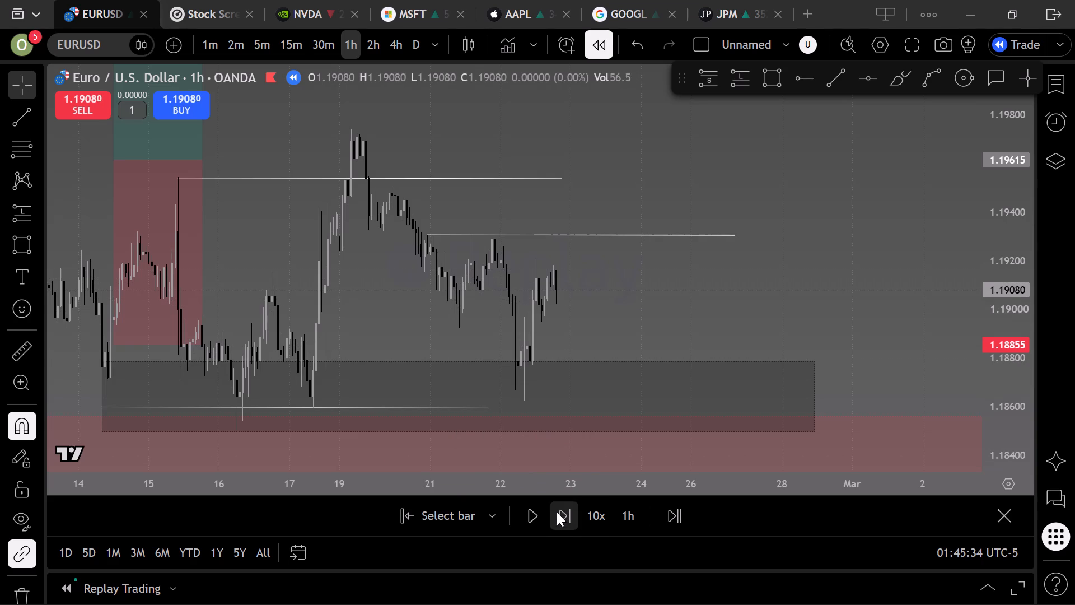
{"action": "triple_click", "coordinate": [555, 511]}
{"action": "triple_click", "coordinate": [554, 510]}
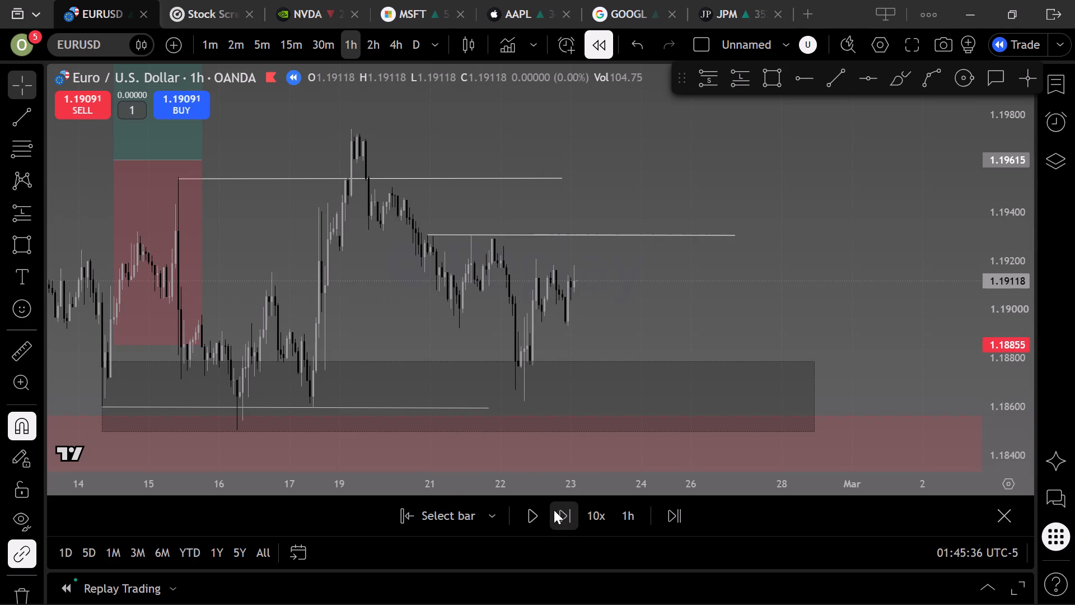
{"action": "double_click", "coordinate": [554, 510]}
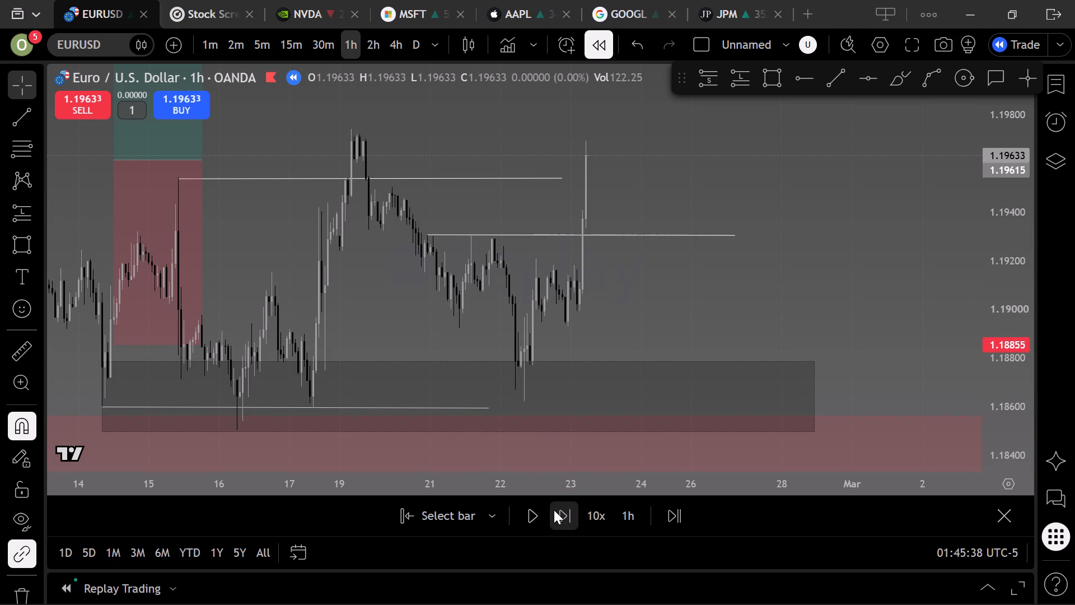
Advance the hourly EURUSD replay bar by bar into the afternoon of 23 February.
{"action": "triple_click", "coordinate": [554, 510]}
{"action": "triple_click", "coordinate": [554, 510]}
{"action": "left_click", "coordinate": [554, 510]}
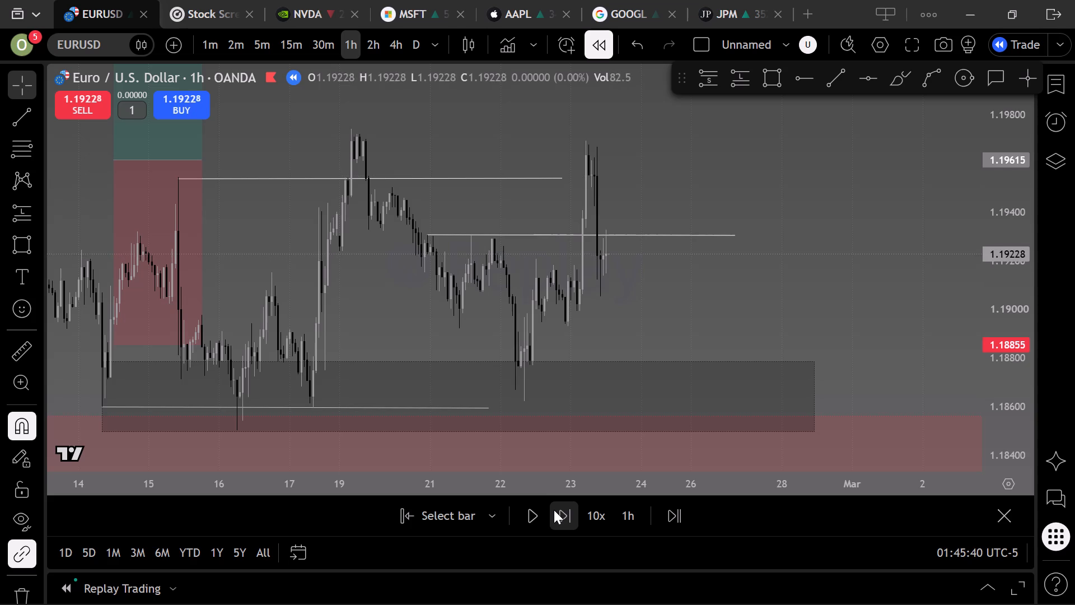
{"action": "left_click", "coordinate": [554, 510]}
{"action": "left_click", "coordinate": [554, 510]}
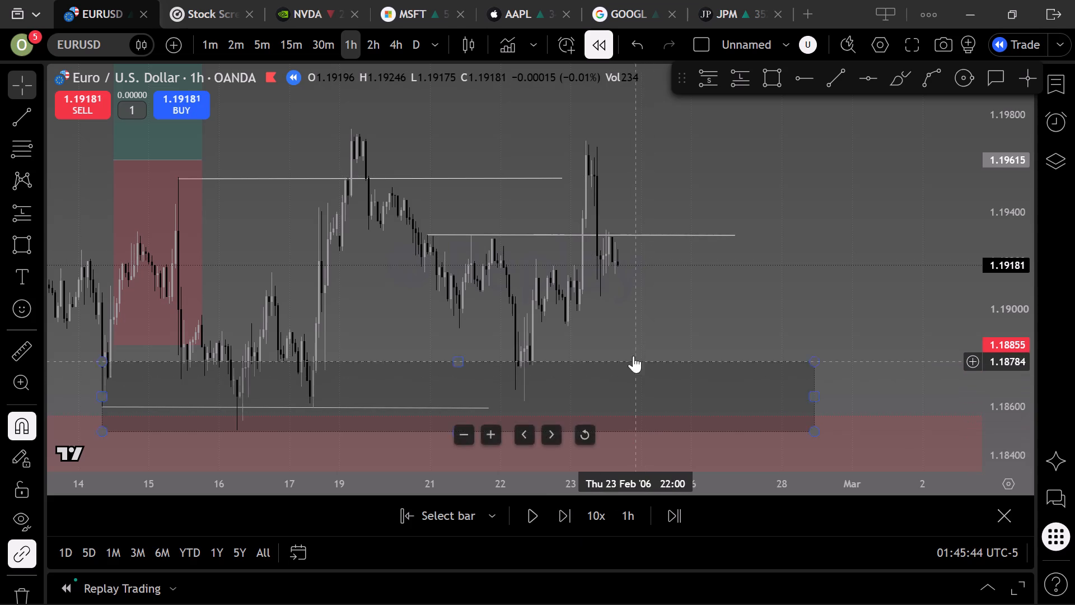
Draw a near-horizontal trend line from the 22 February 23:00 swing low at 1.18931 to about 28 February 08:00.
{"action": "left_click", "coordinate": [632, 318]}
{"action": "left_click_drag", "start_coordinate": [641, 318], "coordinate": [604, 300]}
{"action": "scroll", "coordinate": [604, 300], "scroll_direction": "up", "scroll_amount": 1}
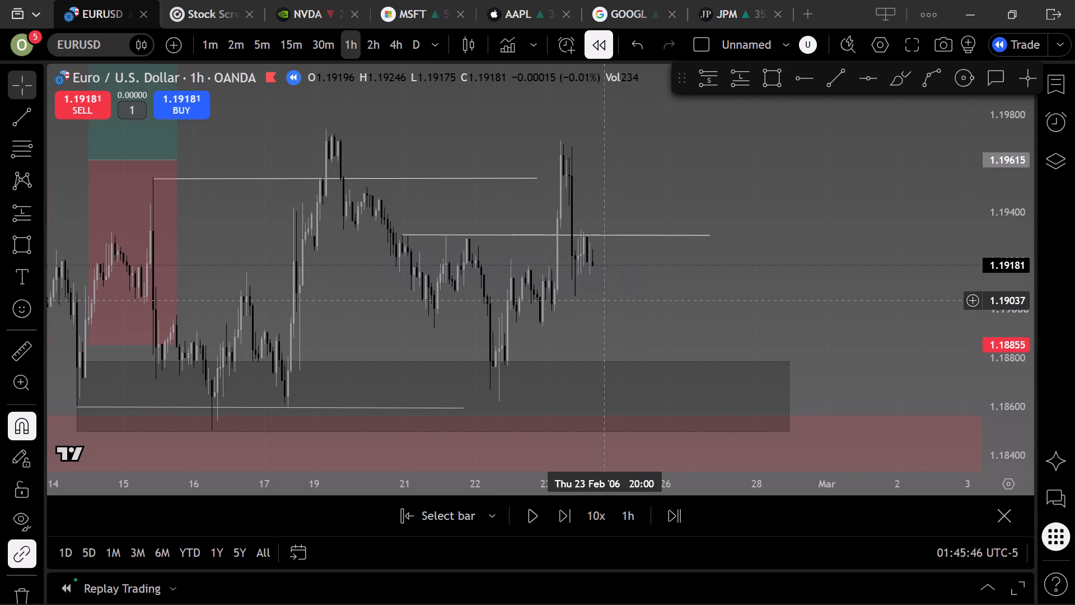
{"action": "scroll", "coordinate": [604, 300], "scroll_direction": "up", "scroll_amount": 1}
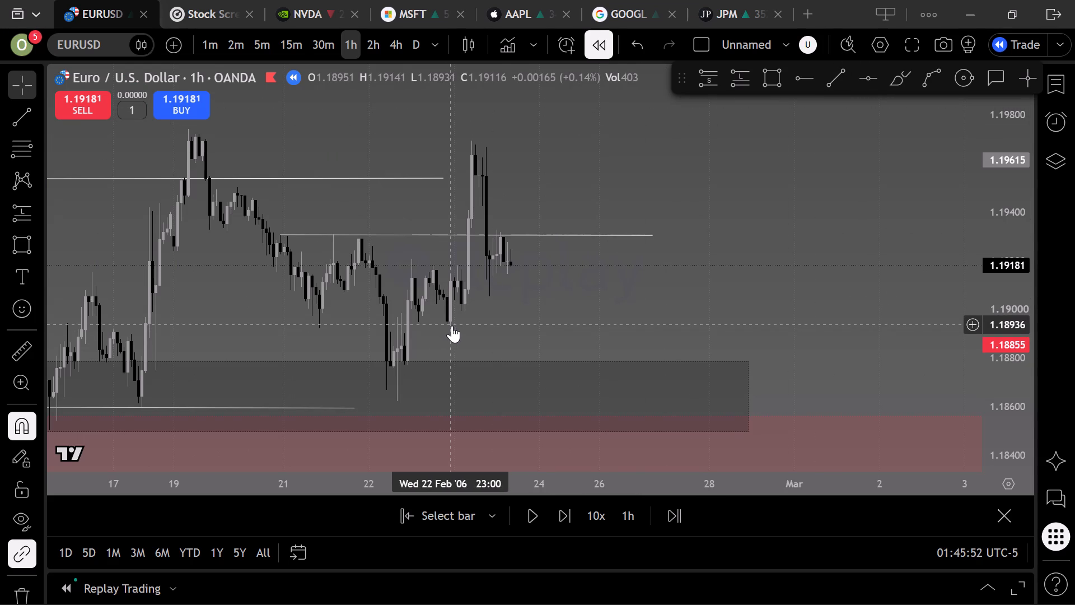
{"action": "left_click", "coordinate": [825, 87]}
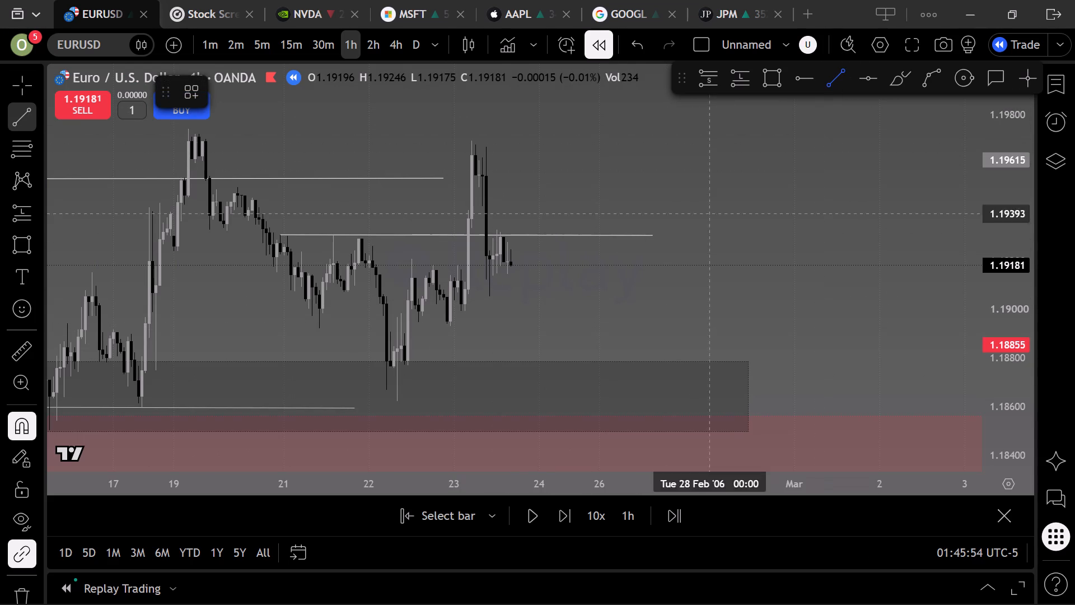
{"action": "left_click", "coordinate": [448, 353]}
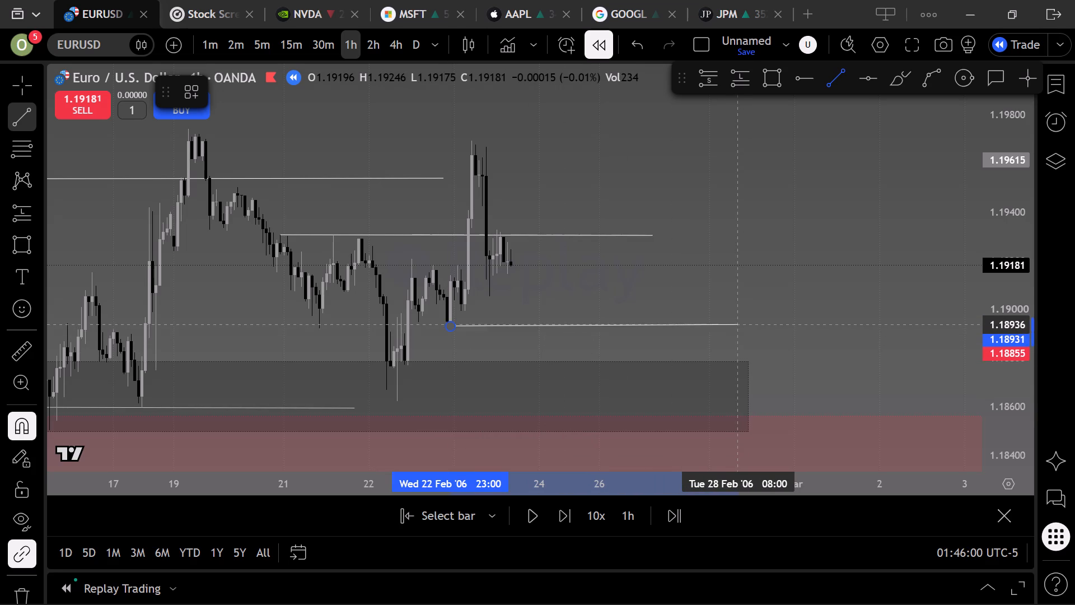
{"action": "left_click", "coordinate": [740, 327]}
{"action": "left_click", "coordinate": [814, 267]}
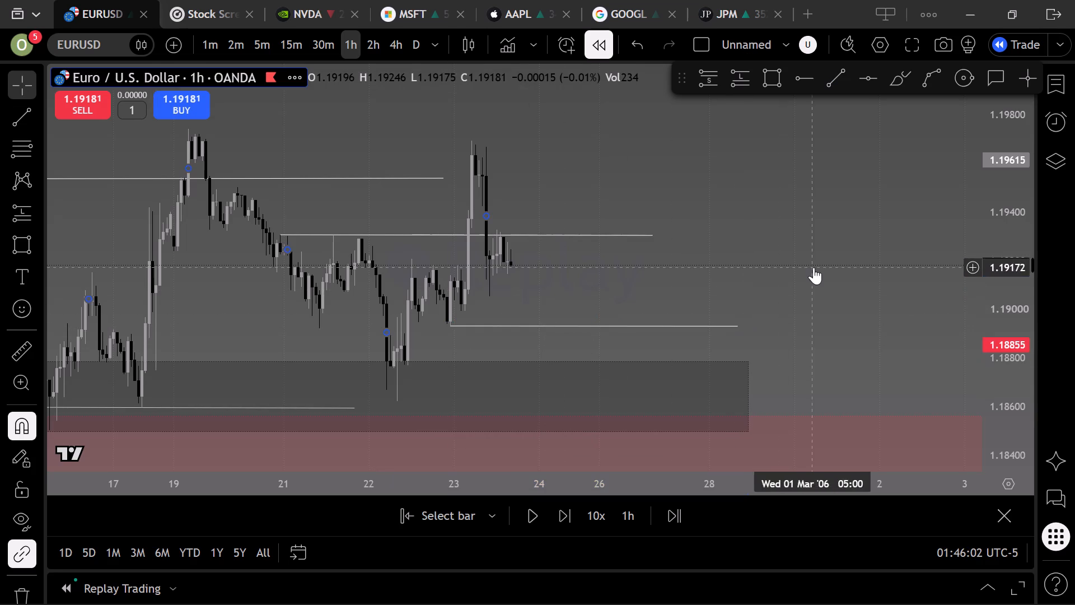
Move the long position from mid-February to the new swing-low line, with entry at 1.18921 and its end at 27 February 03:00.
{"action": "scroll", "coordinate": [770, 268], "scroll_direction": "down", "scroll_amount": 4}
{"action": "left_click", "coordinate": [813, 234]}
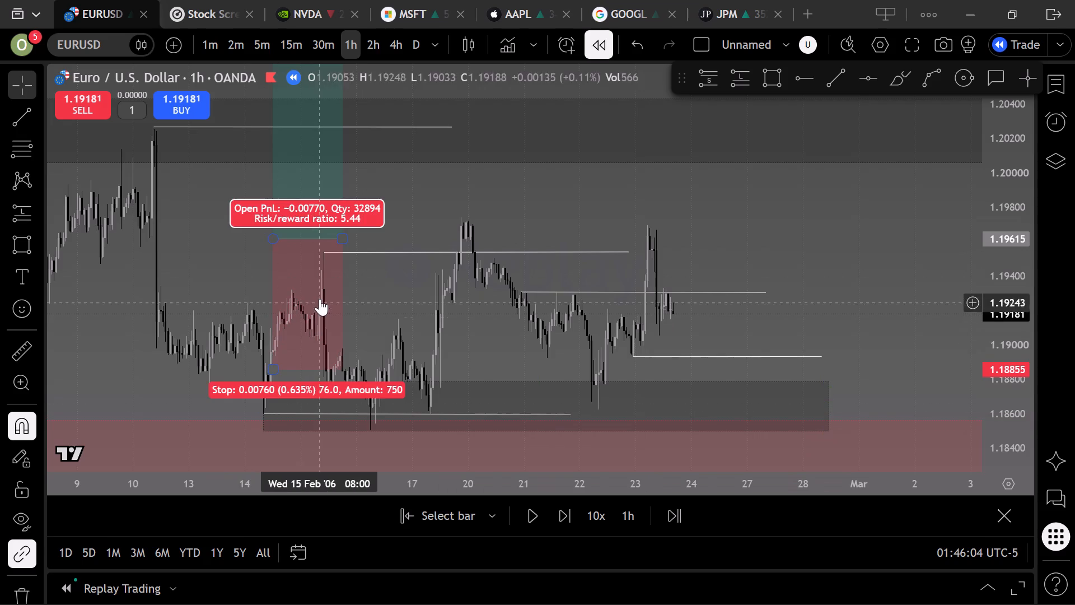
{"action": "left_click_drag", "start_coordinate": [310, 238], "coordinate": [708, 376]}
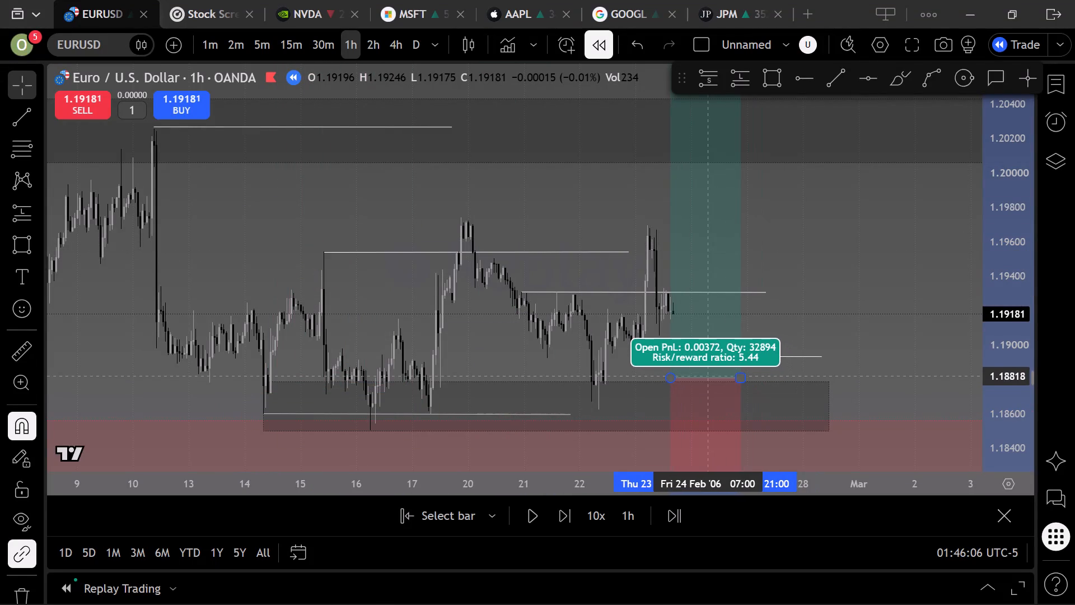
{"action": "left_click_drag", "start_coordinate": [708, 376], "coordinate": [712, 355]}
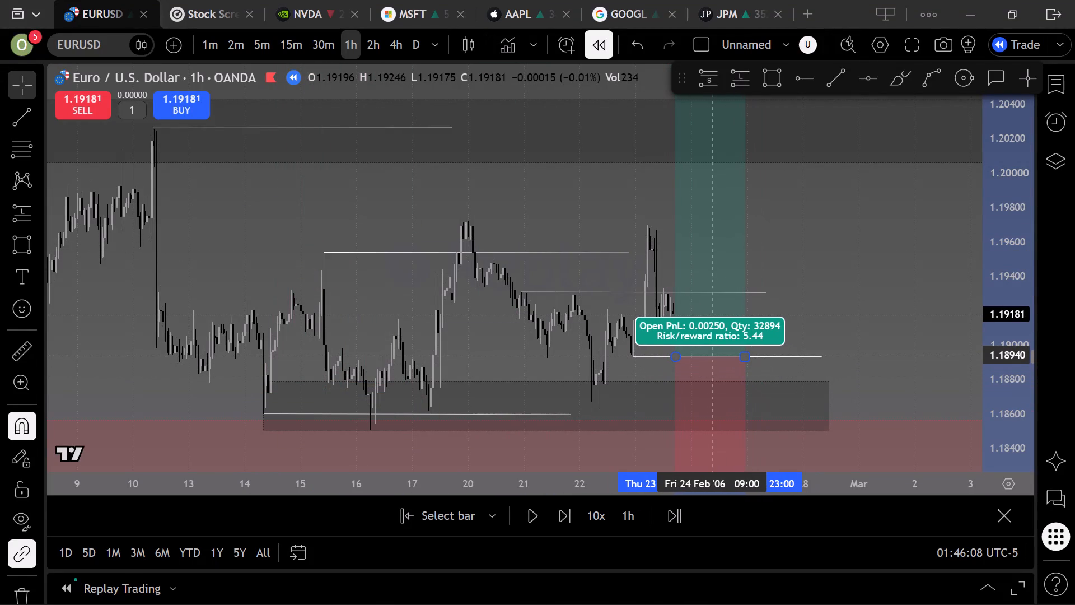
{"action": "left_click_drag", "start_coordinate": [712, 355], "coordinate": [723, 357]}
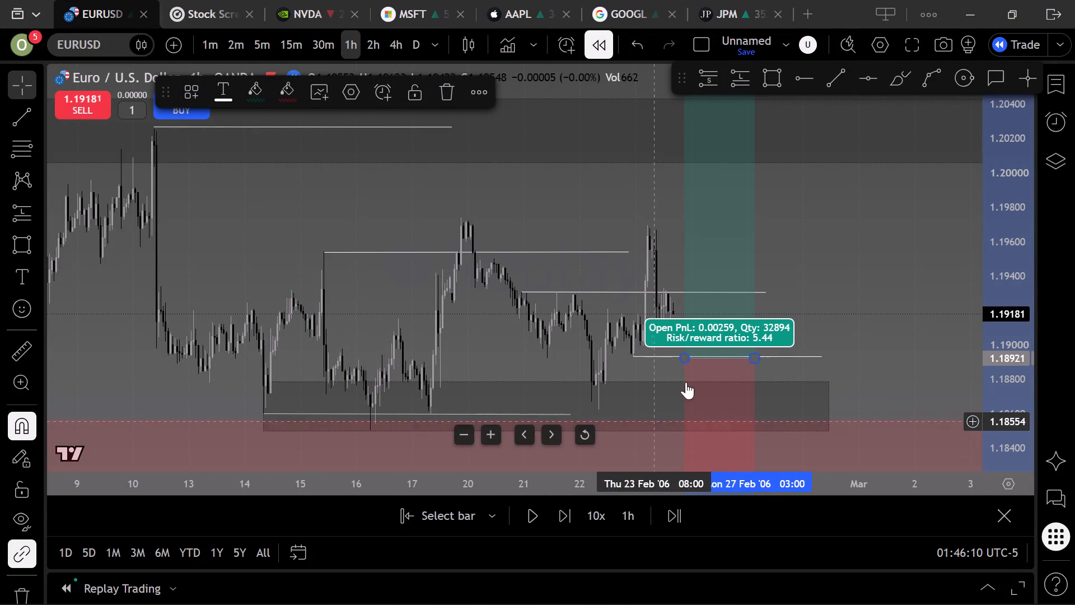
Raise the long position's stop level to 1.18448, just below the lower rectangle zone.
{"action": "left_click_drag", "start_coordinate": [862, 295], "coordinate": [859, 244]}
{"action": "scroll", "coordinate": [1021, 253], "scroll_direction": "down", "scroll_amount": 2}
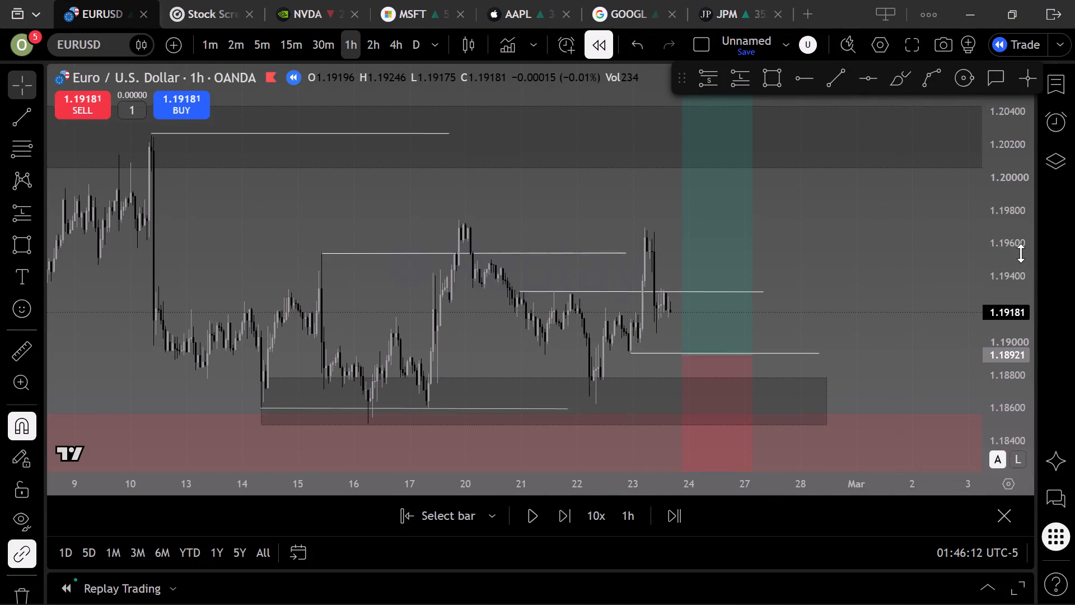
{"action": "left_click_drag", "start_coordinate": [931, 269], "coordinate": [917, 233]}
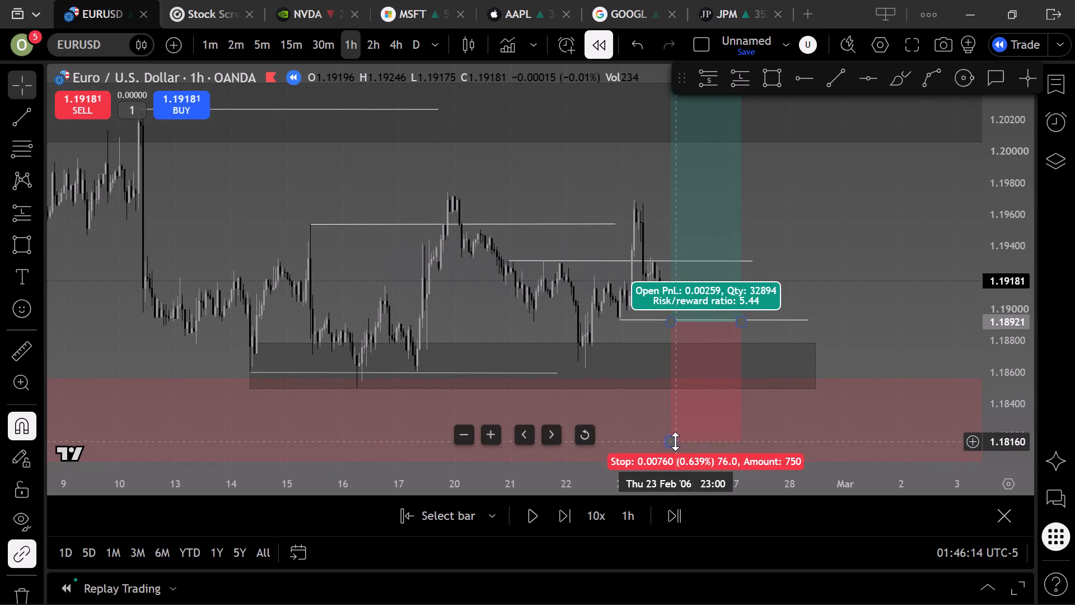
{"action": "left_click_drag", "start_coordinate": [670, 441], "coordinate": [672, 399]}
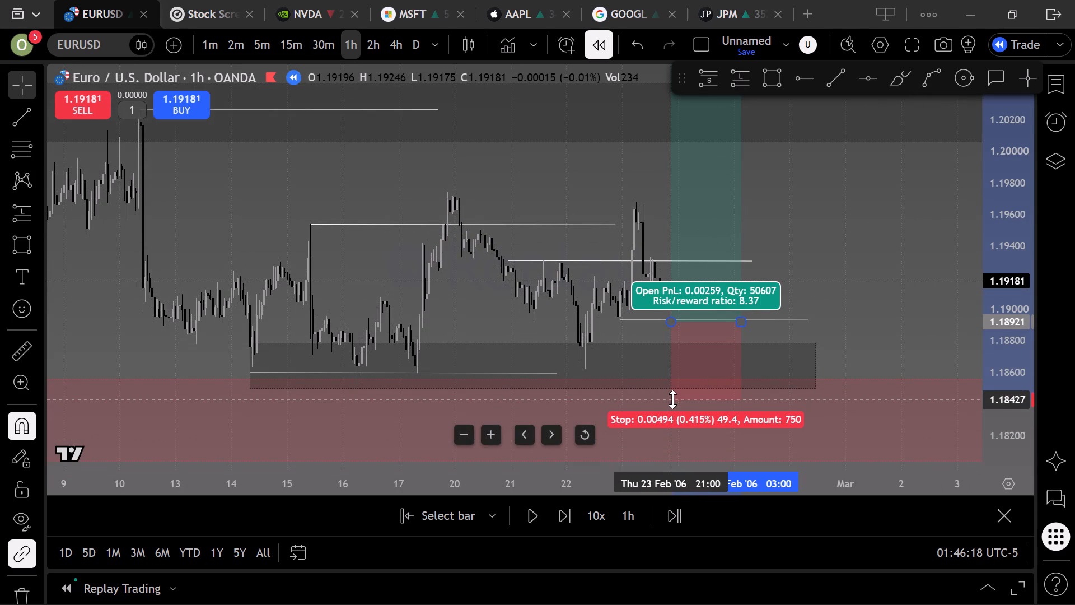
{"action": "left_click_drag", "start_coordinate": [672, 399], "coordinate": [669, 397]}
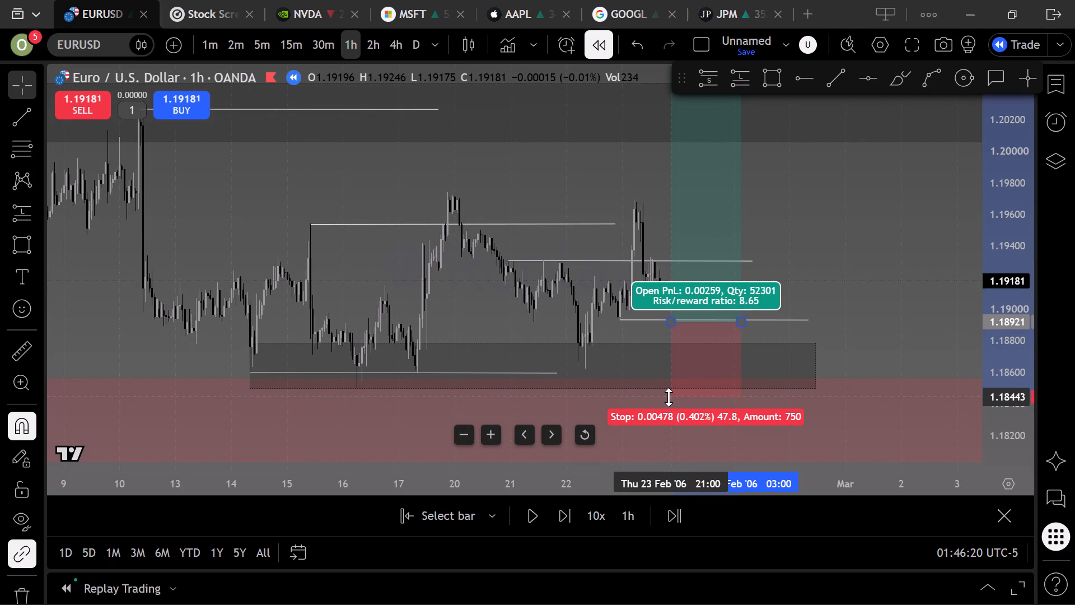
{"action": "left_click_drag", "start_coordinate": [669, 397], "coordinate": [667, 396]}
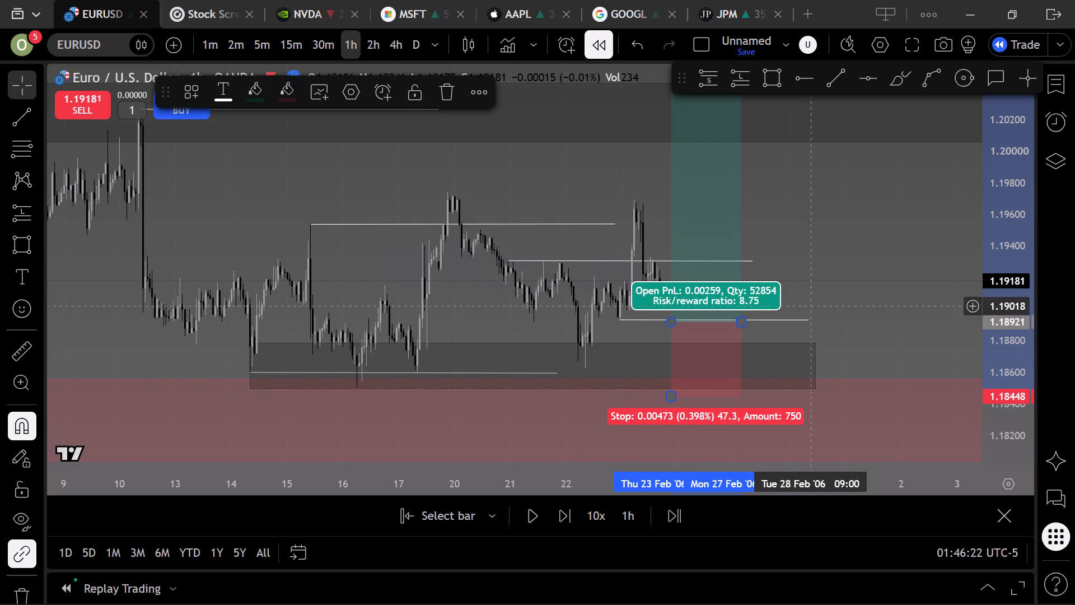
{"action": "left_click", "coordinate": [819, 254]}
Advance the hourly replay bar by bar from 23 February into the morning of 24 February.
{"action": "scroll", "coordinate": [819, 254], "scroll_direction": "up", "scroll_amount": 3}
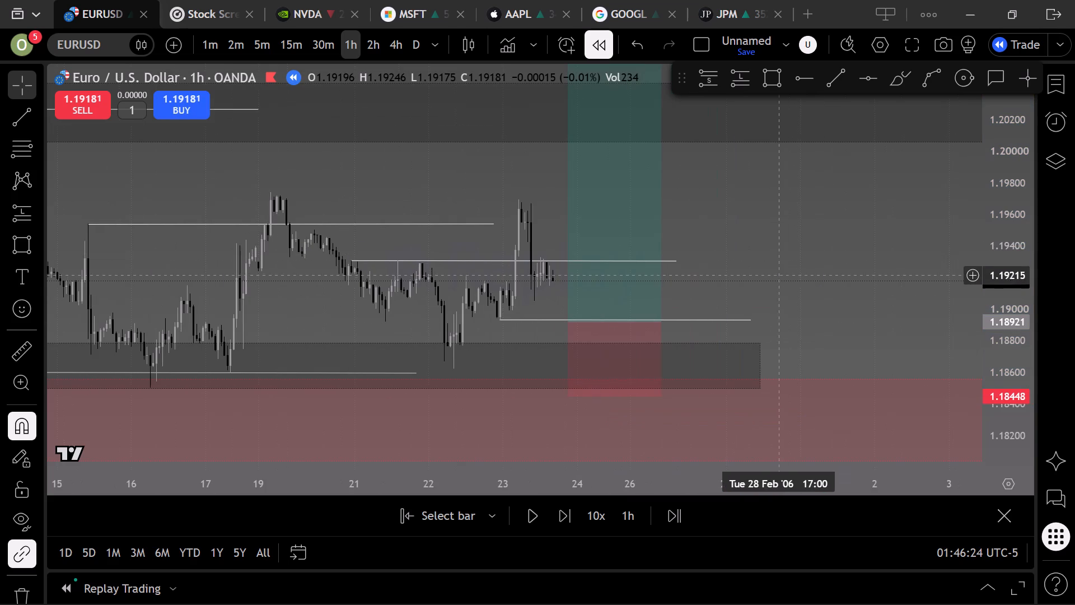
{"action": "scroll", "coordinate": [1017, 288], "scroll_direction": "up", "scroll_amount": 5}
{"action": "left_click_drag", "start_coordinate": [821, 240], "coordinate": [874, 306]}
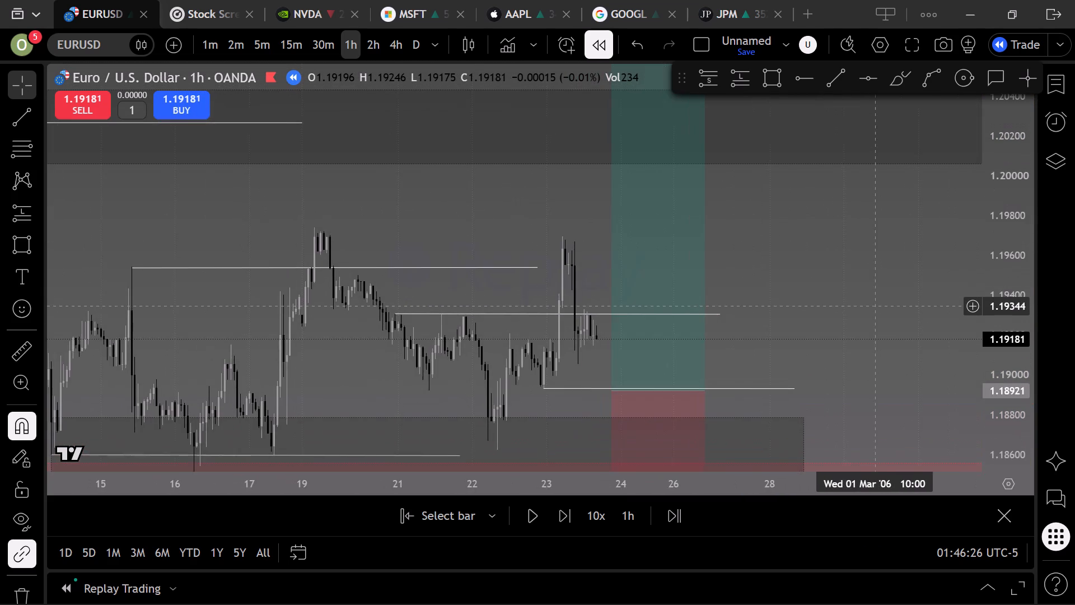
{"action": "scroll", "coordinate": [871, 304], "scroll_direction": "up", "scroll_amount": 2}
{"action": "scroll", "coordinate": [862, 300], "scroll_direction": "down", "scroll_amount": 4}
{"action": "scroll", "coordinate": [862, 298], "scroll_direction": "up", "scroll_amount": 1}
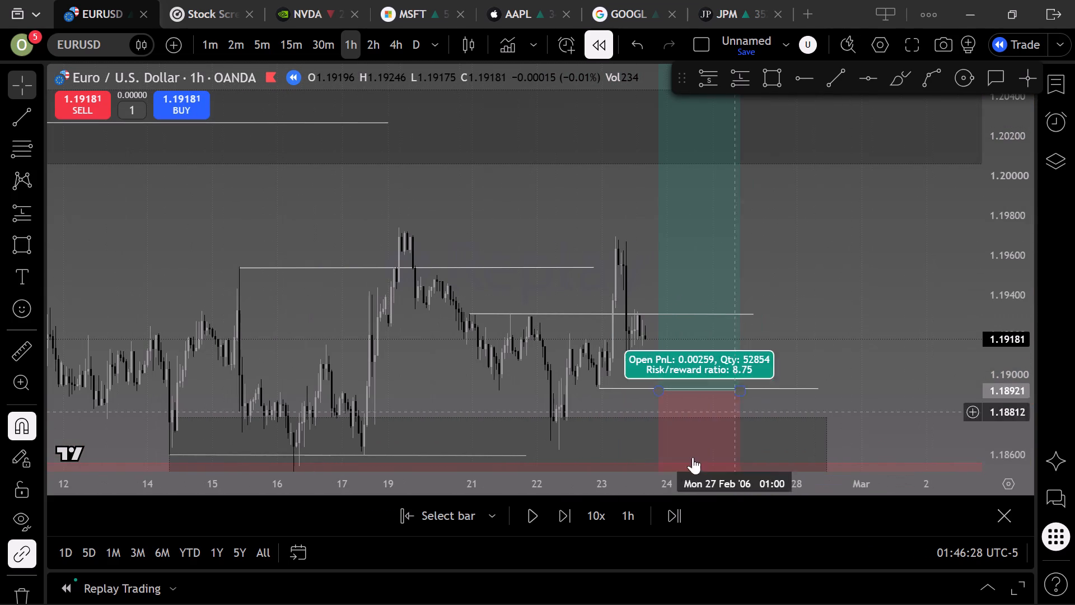
{"action": "left_click", "coordinate": [567, 514]}
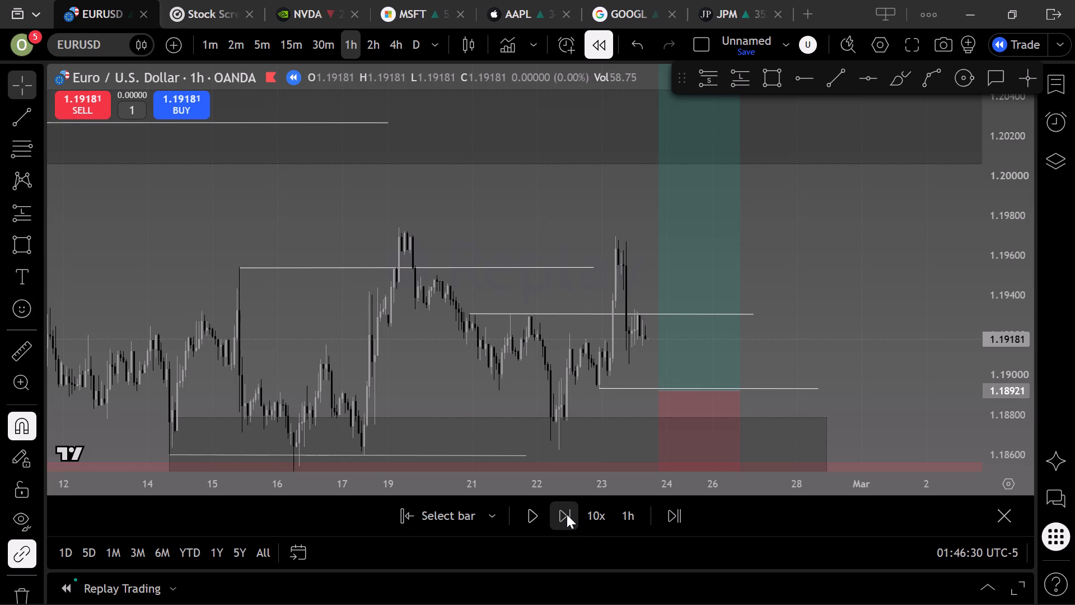
{"action": "left_click", "coordinate": [567, 514]}
{"action": "left_click", "coordinate": [567, 514]}
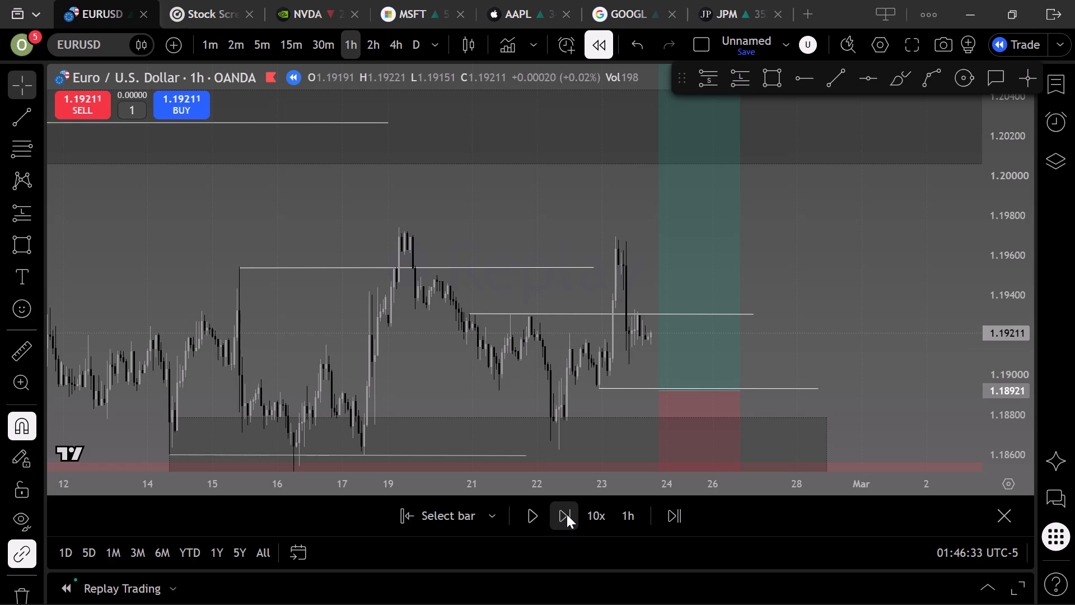
{"action": "left_click", "coordinate": [567, 514]}
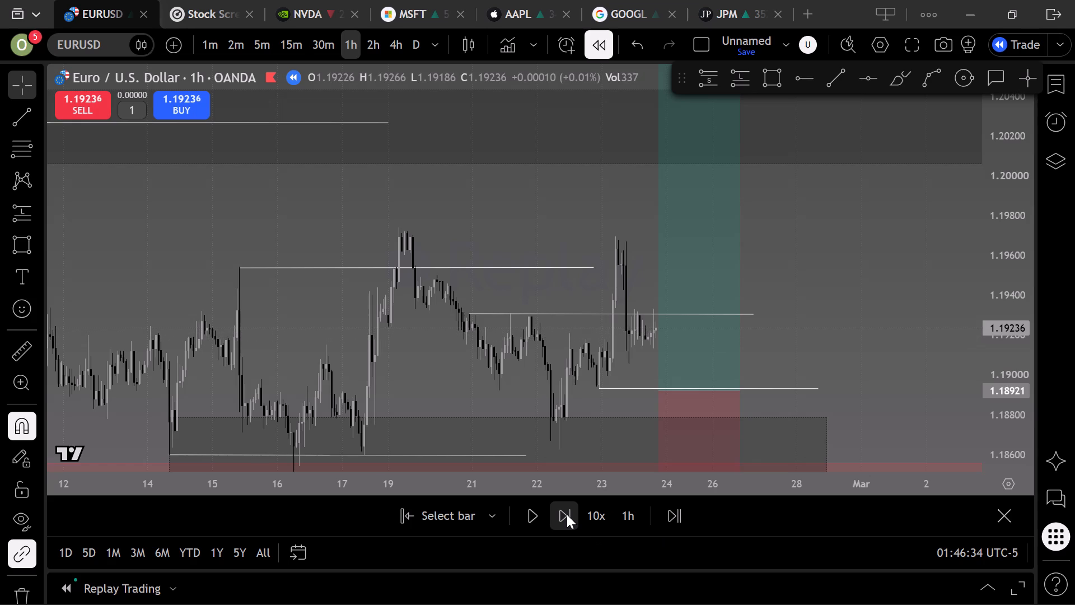
{"action": "left_click", "coordinate": [567, 514]}
{"action": "left_click", "coordinate": [567, 514]}
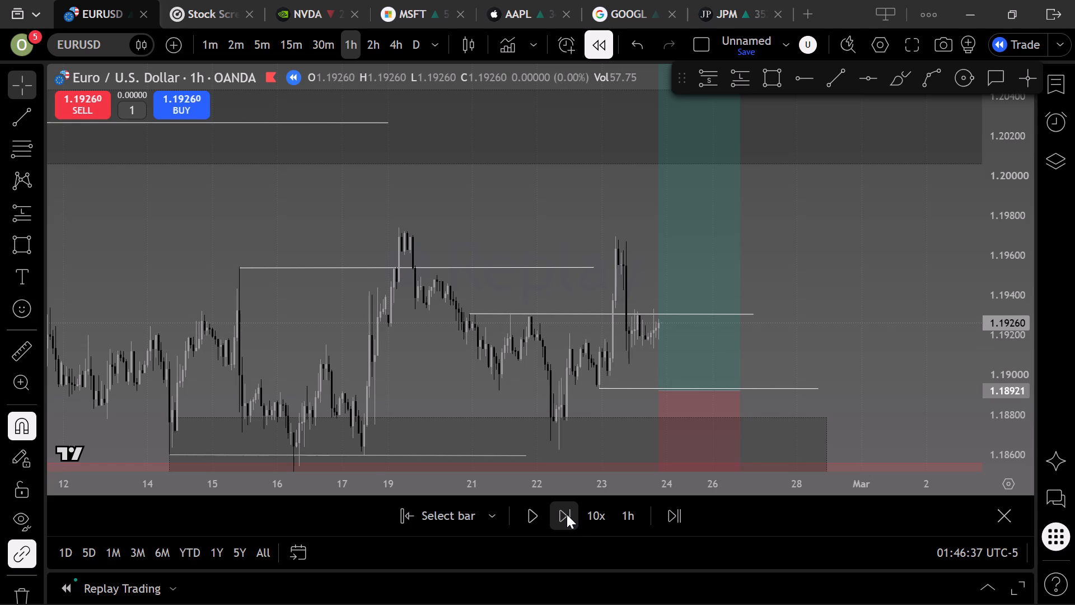
{"action": "left_click", "coordinate": [567, 514]}
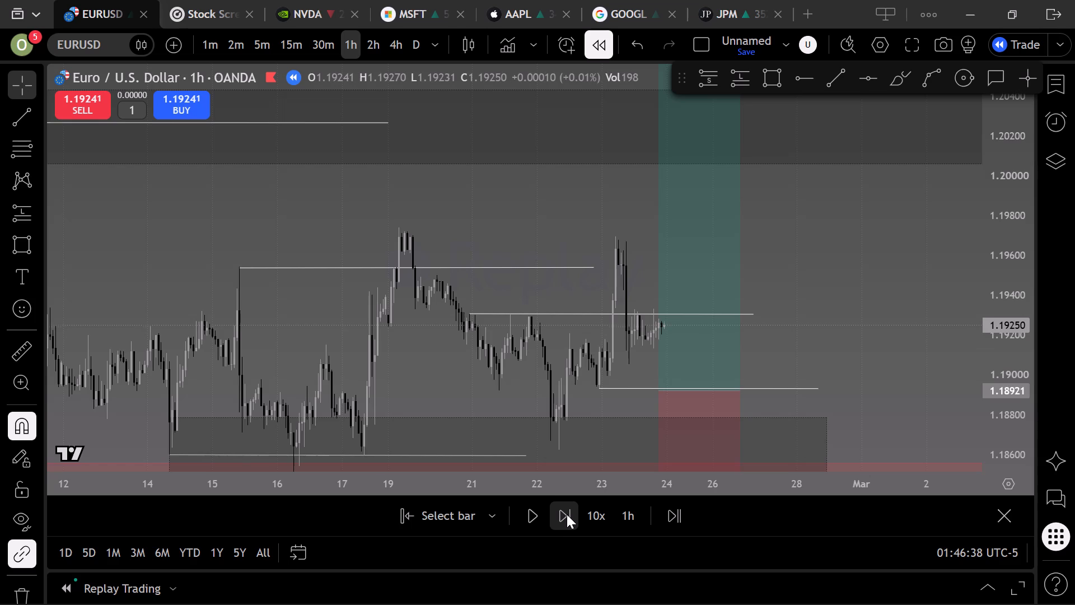
{"action": "left_click", "coordinate": [567, 514]}
{"action": "left_click", "coordinate": [567, 514]}
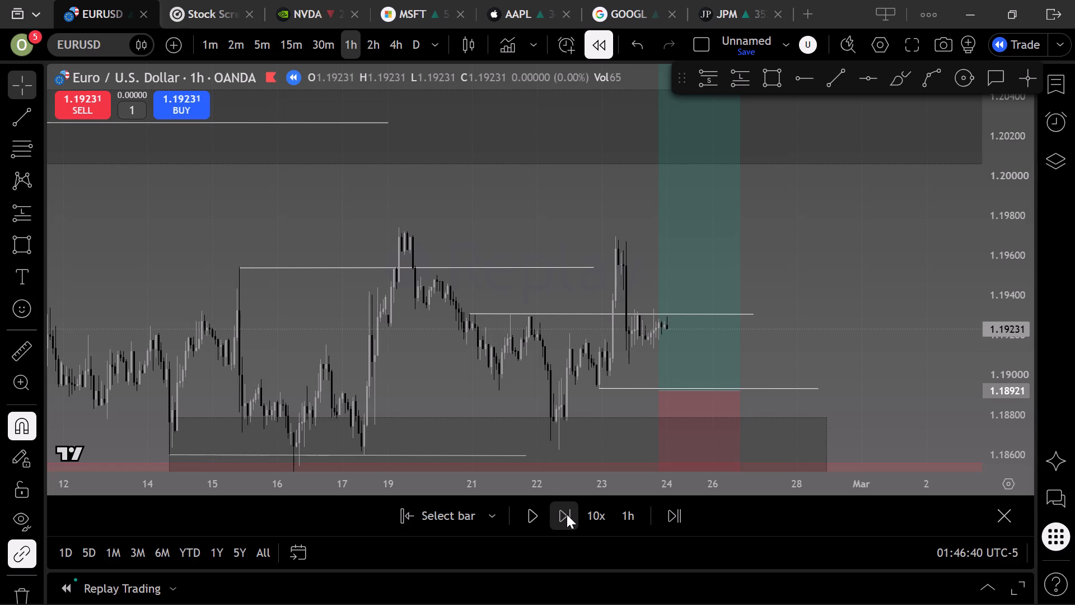
{"action": "left_click", "coordinate": [567, 514]}
{"action": "left_click", "coordinate": [567, 514]}
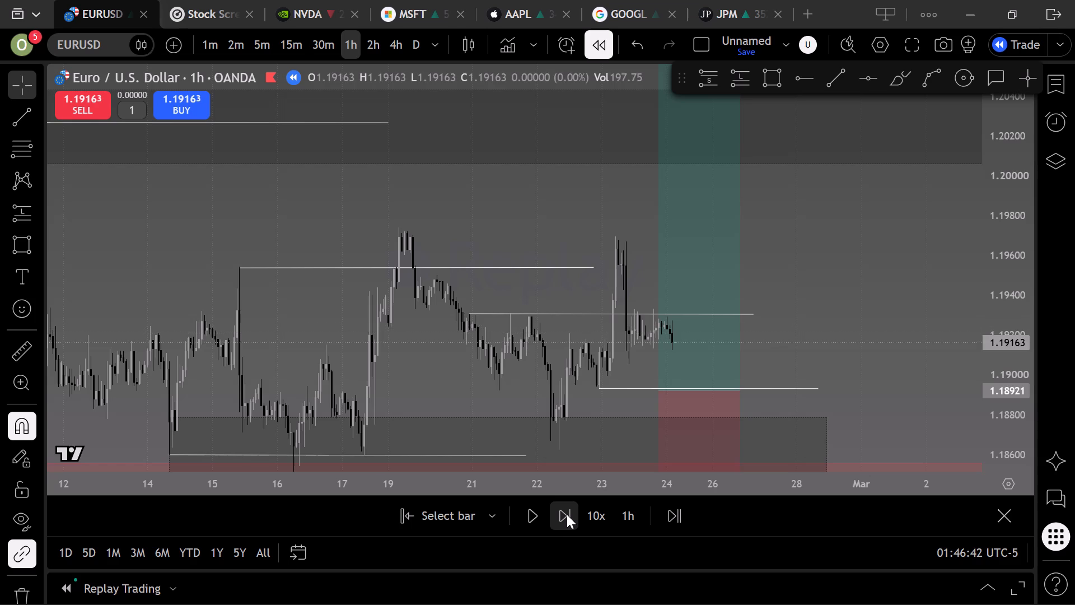
{"action": "left_click", "coordinate": [567, 514]}
{"action": "left_click", "coordinate": [567, 514]}
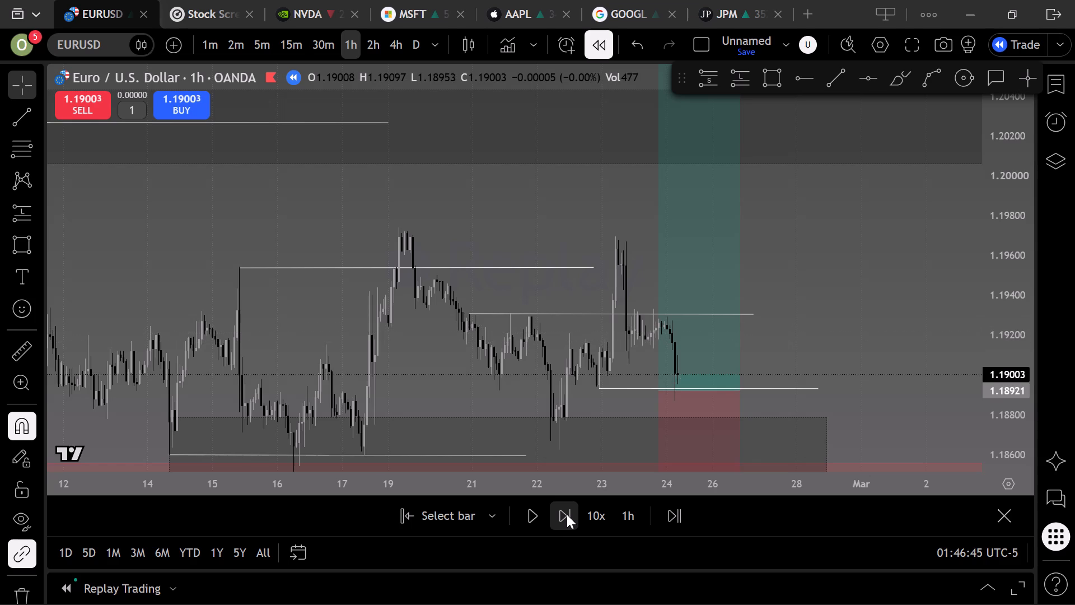
{"action": "left_click", "coordinate": [567, 514]}
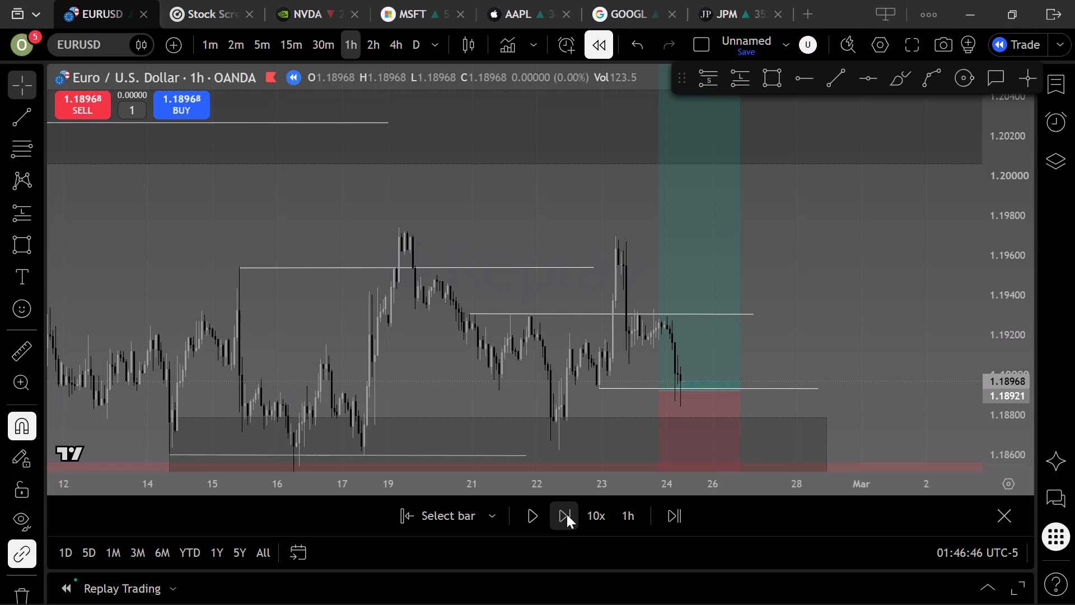
{"action": "left_click", "coordinate": [567, 514]}
{"action": "left_click", "coordinate": [567, 514]}
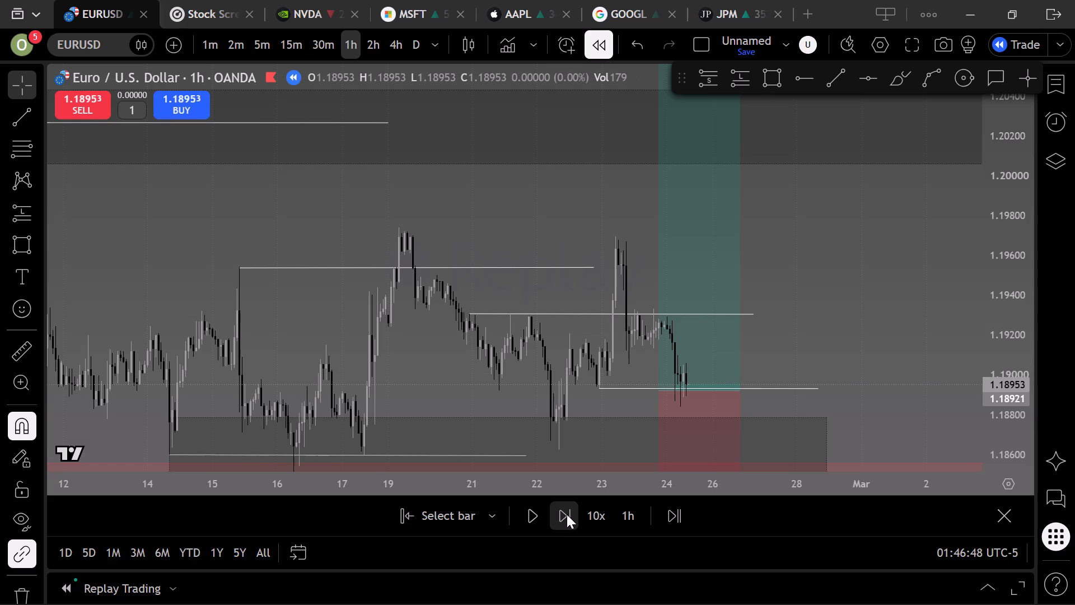
{"action": "left_click", "coordinate": [567, 514]}
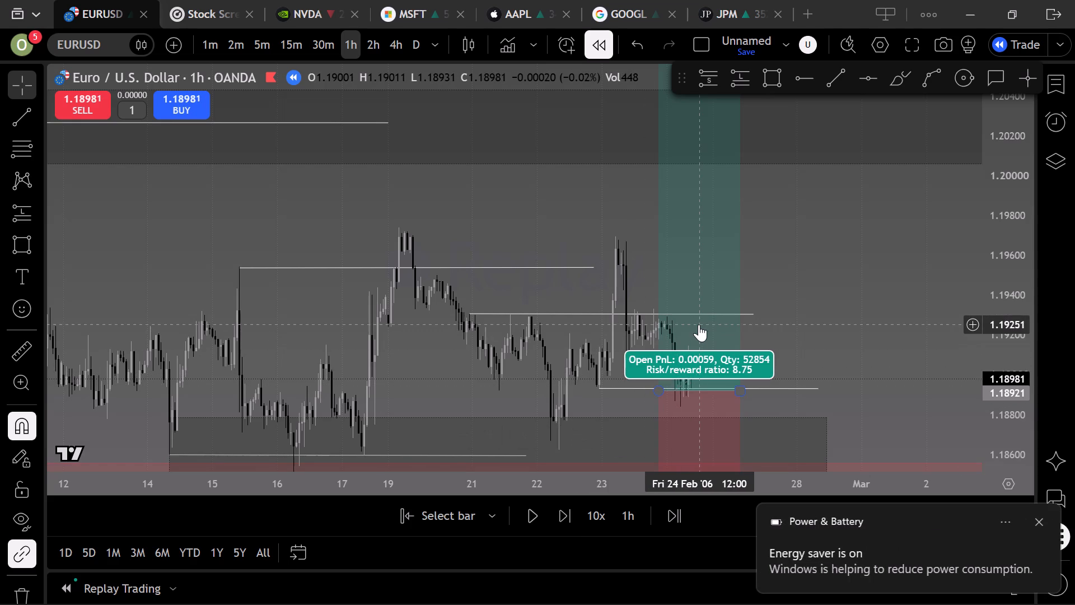
Shift the long position six bars later in time, so it ends at 27 February 09:00, keeping the entry at 1.18921.
{"action": "left_click", "coordinate": [699, 324]}
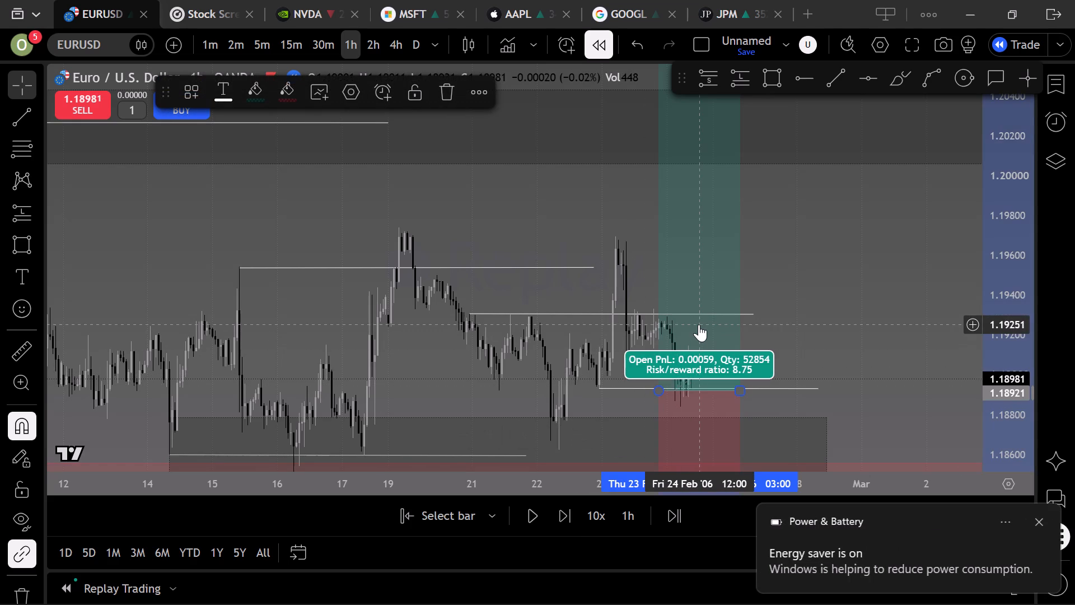
{"action": "key", "text": "Right"}
{"action": "key", "text": "Right"}
{"action": "key", "text": "Right"}
{"action": "key", "text": "Right"}
{"action": "key", "text": "Right"}
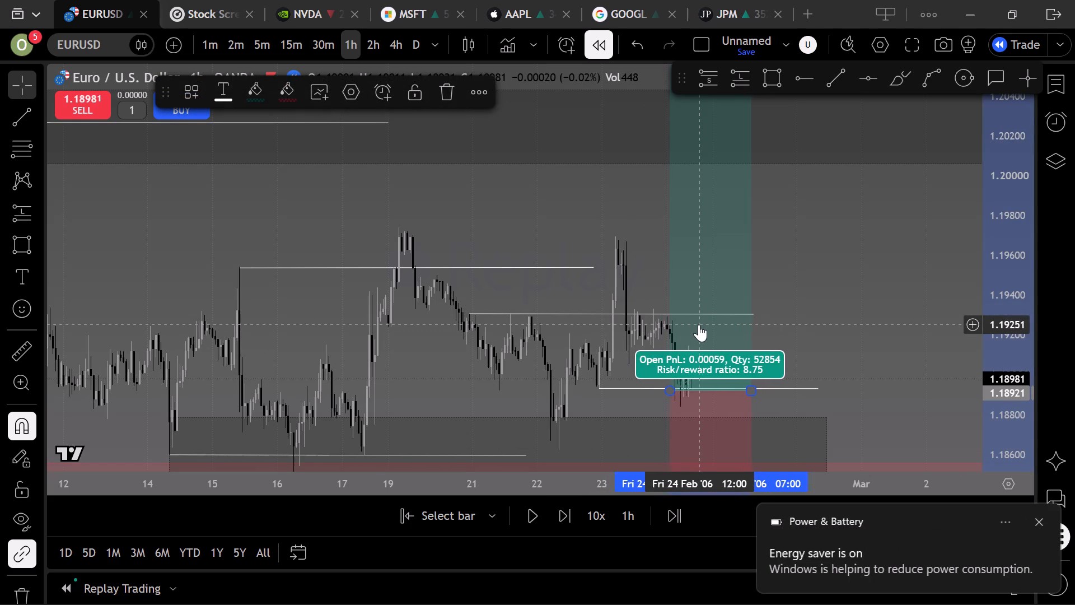
{"action": "key", "text": "Right"}
{"action": "key", "text": "Right"}
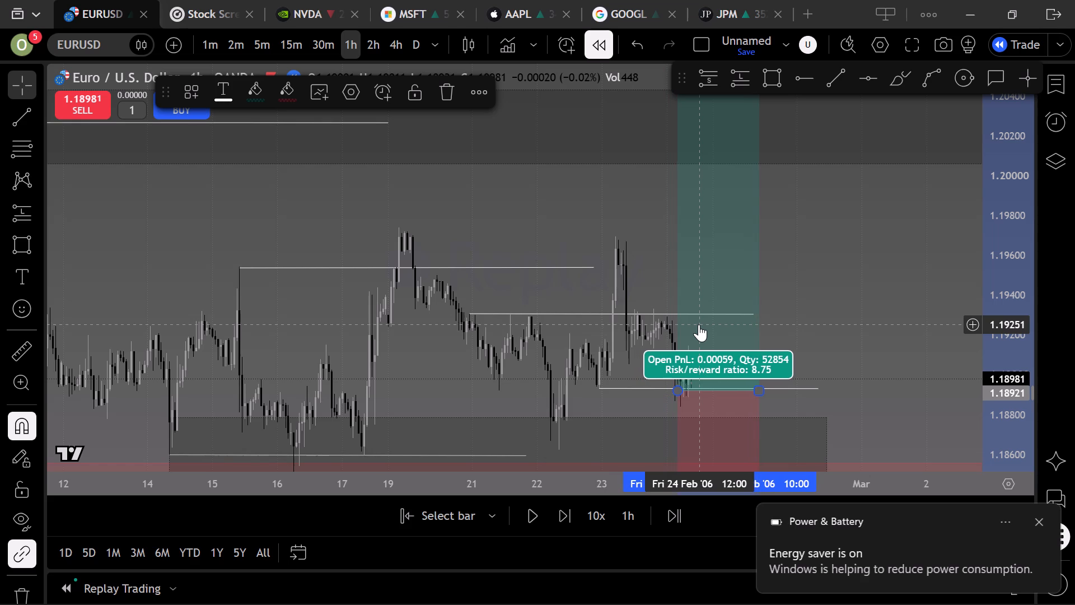
{"action": "key", "text": "Left"}
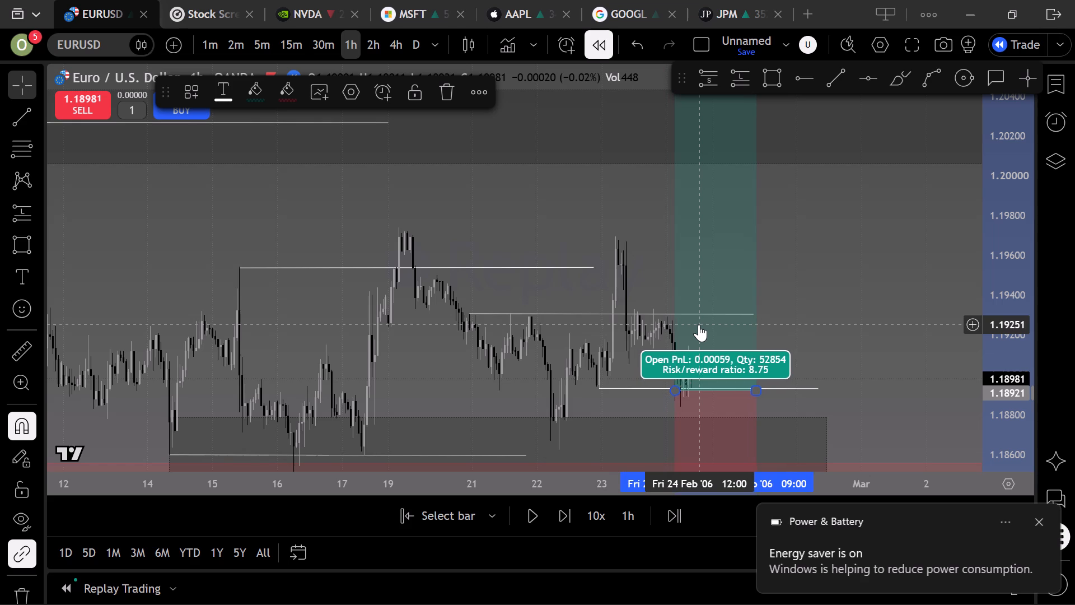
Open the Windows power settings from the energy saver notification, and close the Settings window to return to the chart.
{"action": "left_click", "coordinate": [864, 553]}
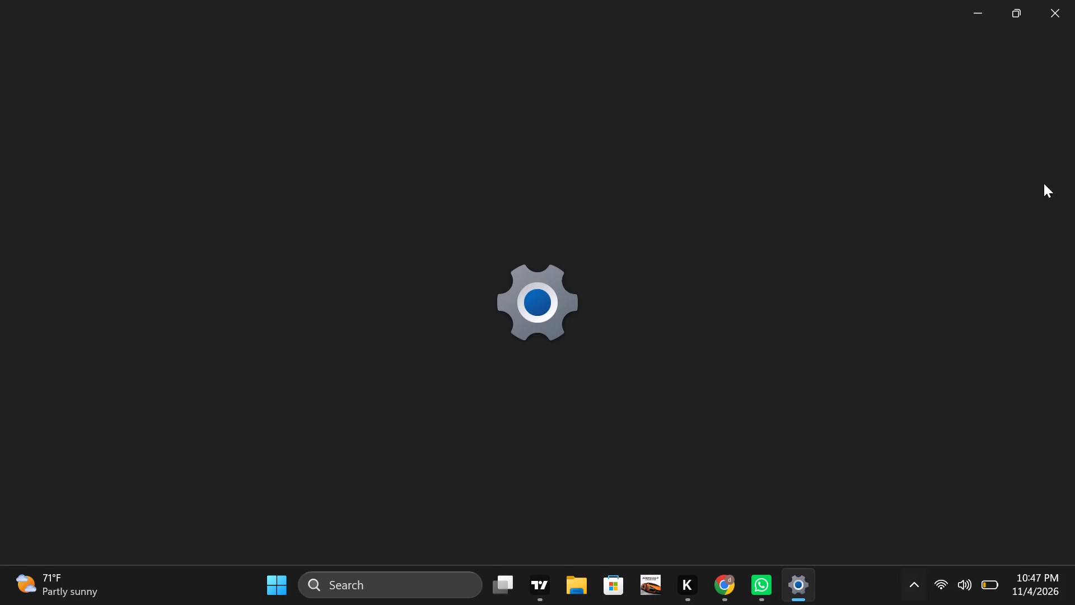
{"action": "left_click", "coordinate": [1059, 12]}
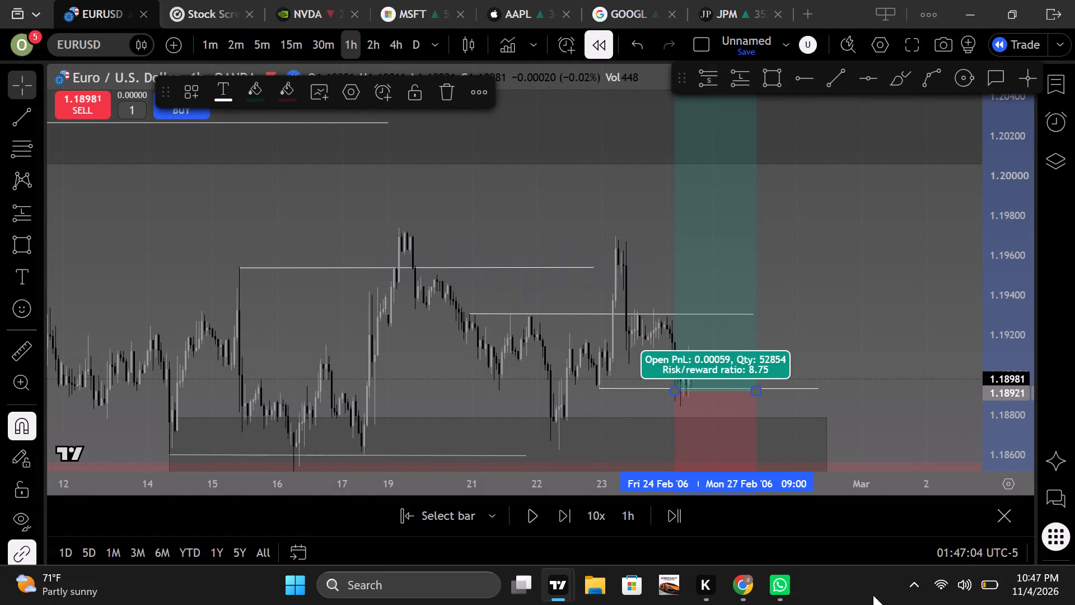
Open the Windows quick settings for network, sound and battery.
{"action": "left_click", "coordinate": [973, 588]}
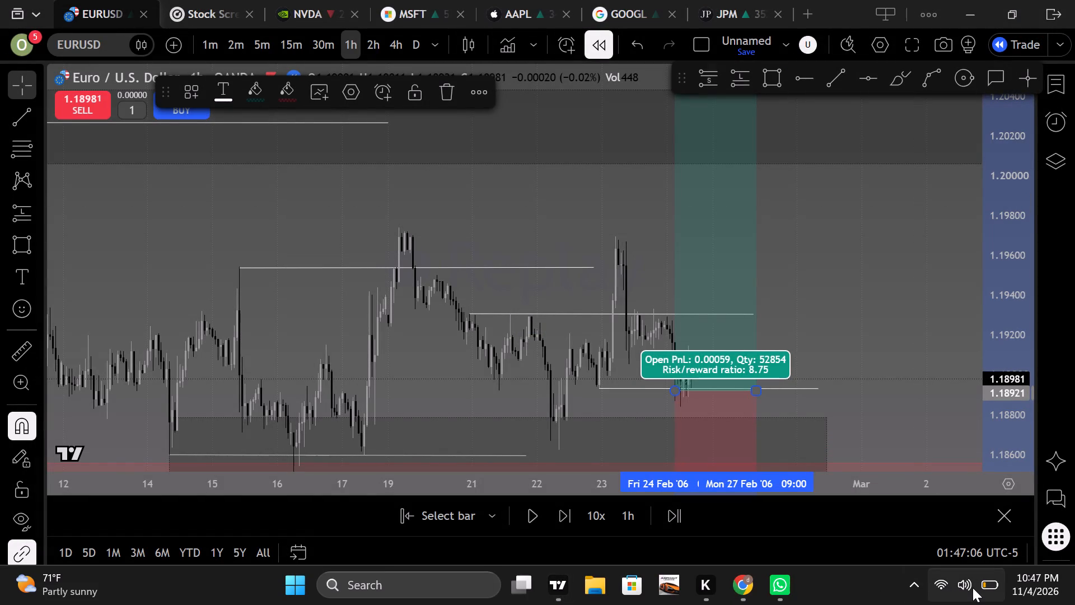
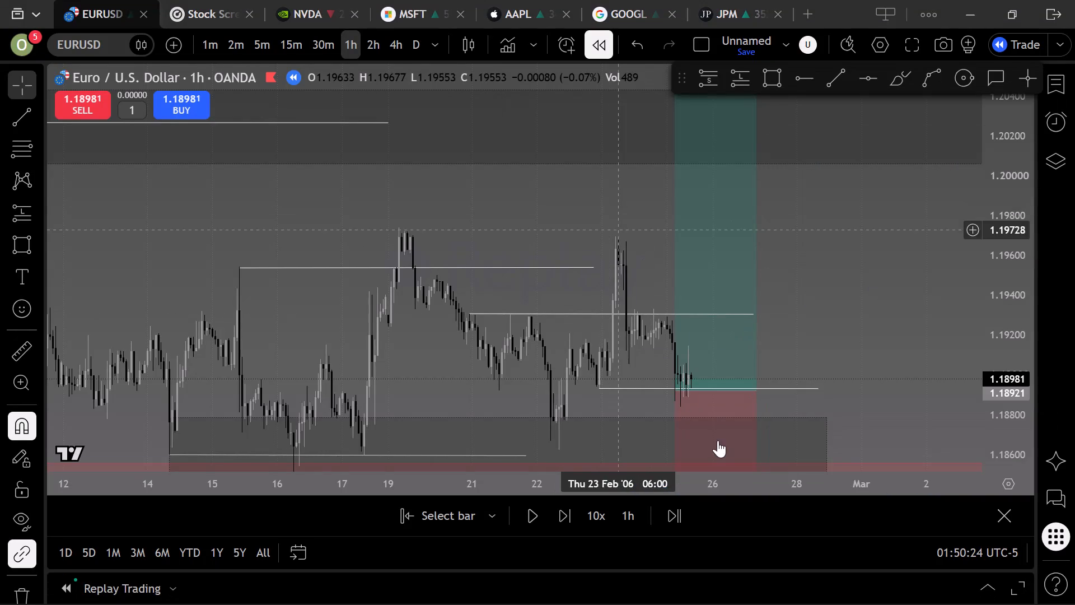
Switch to the Chrome browser to view the "Training The Eyes Ep. 11" YouTube video.
{"action": "left_click", "coordinate": [751, 574]}
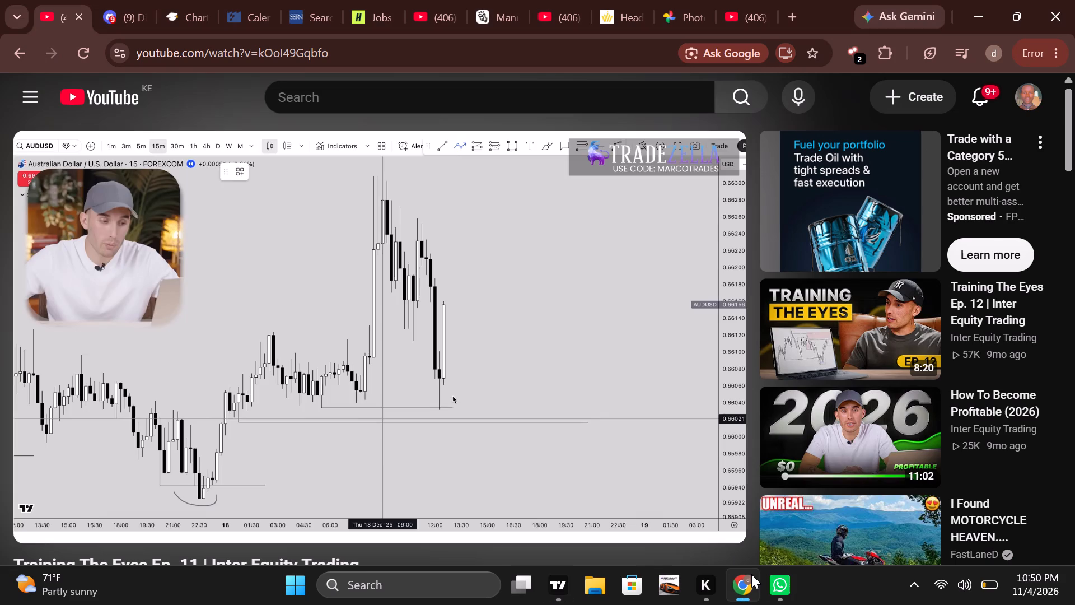